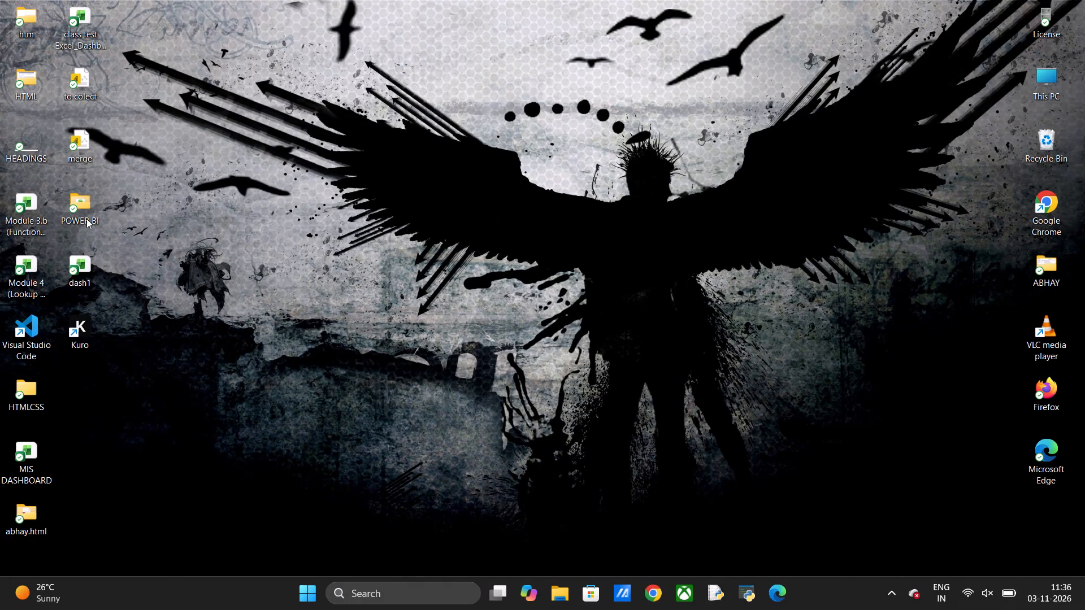
Open the POWER BI folder on the desktop.
{"action": "double_click", "coordinate": [84, 199]}
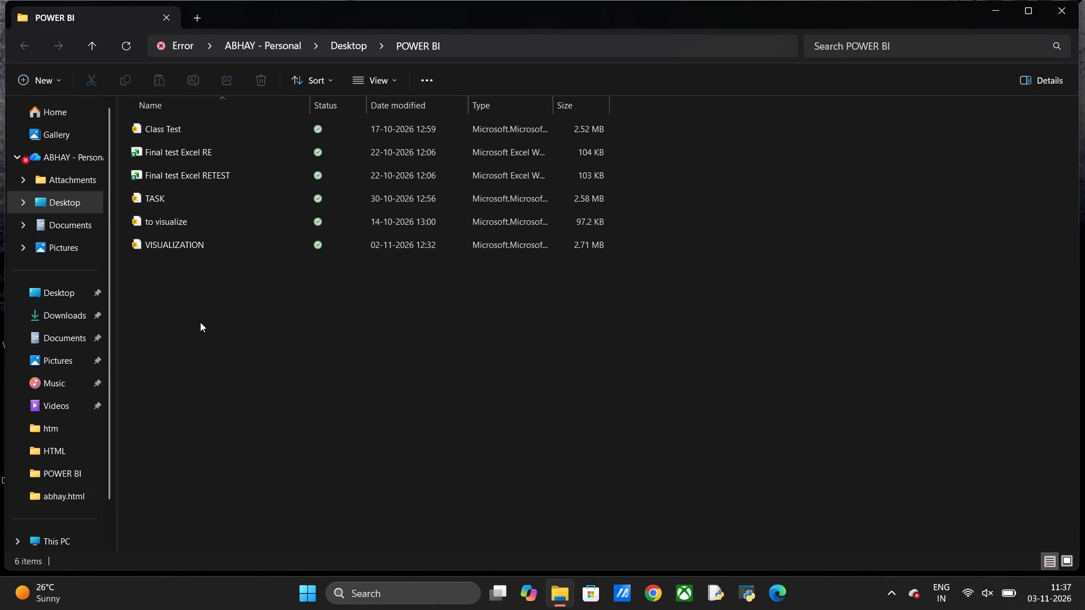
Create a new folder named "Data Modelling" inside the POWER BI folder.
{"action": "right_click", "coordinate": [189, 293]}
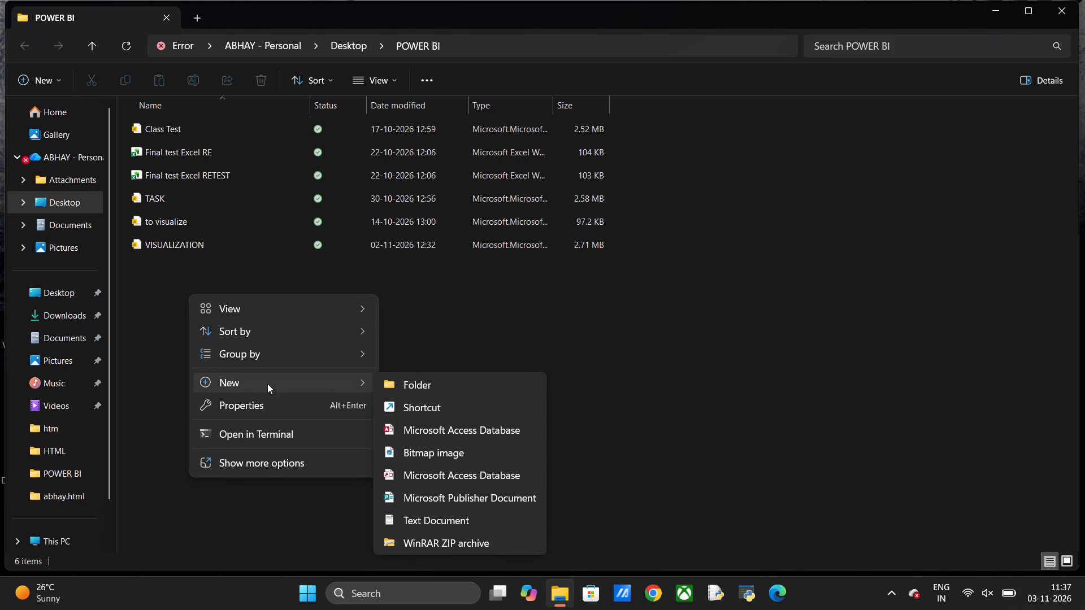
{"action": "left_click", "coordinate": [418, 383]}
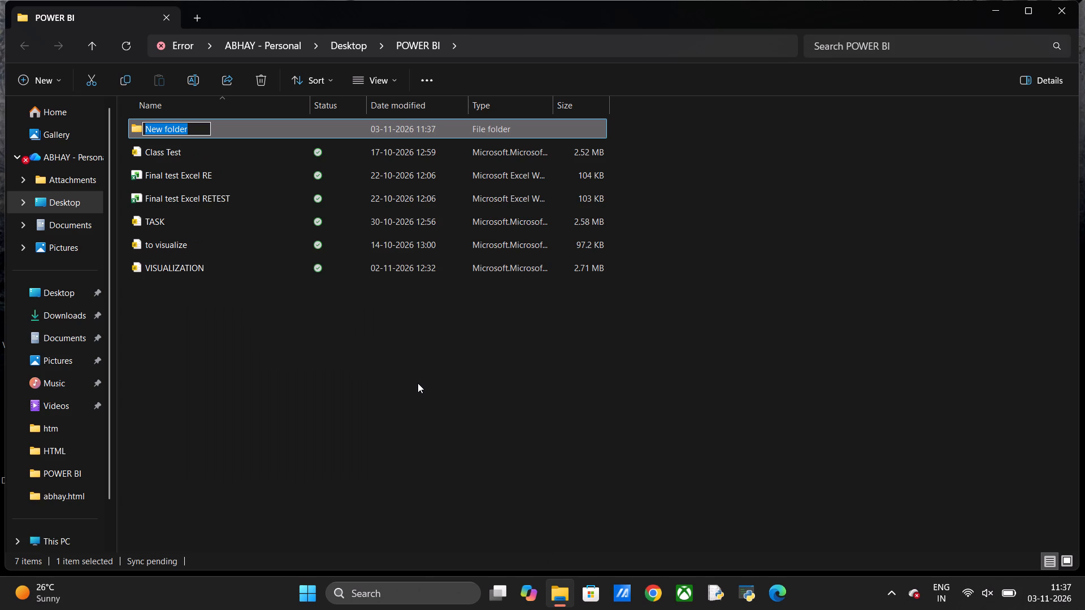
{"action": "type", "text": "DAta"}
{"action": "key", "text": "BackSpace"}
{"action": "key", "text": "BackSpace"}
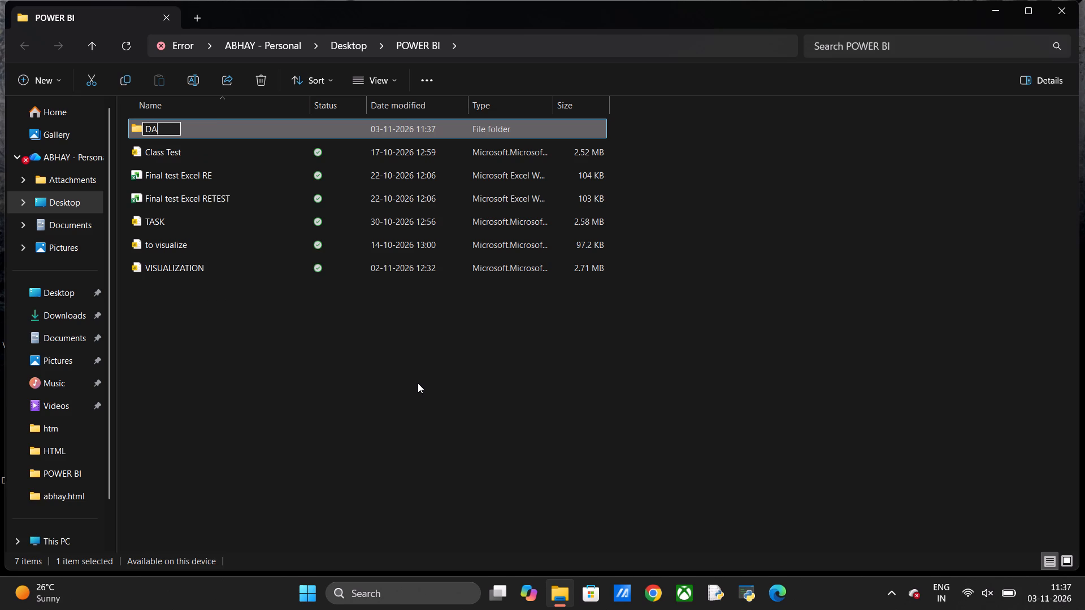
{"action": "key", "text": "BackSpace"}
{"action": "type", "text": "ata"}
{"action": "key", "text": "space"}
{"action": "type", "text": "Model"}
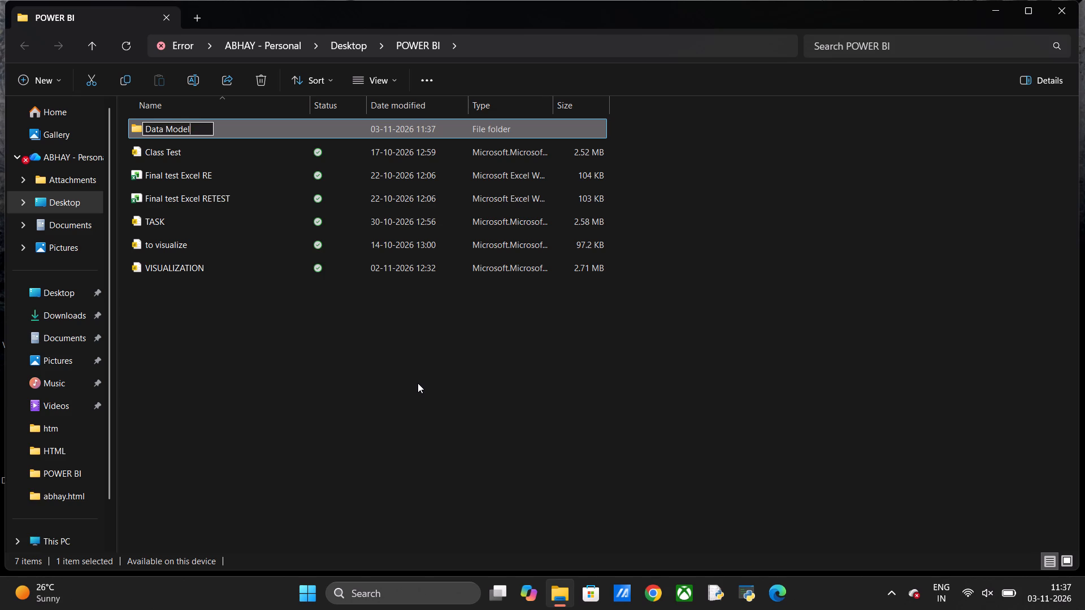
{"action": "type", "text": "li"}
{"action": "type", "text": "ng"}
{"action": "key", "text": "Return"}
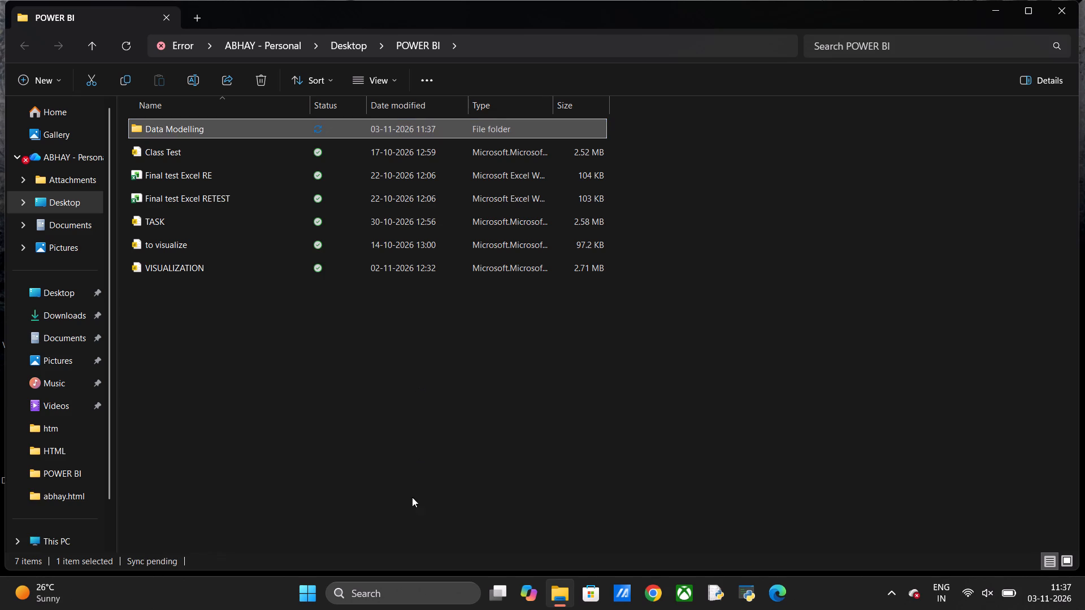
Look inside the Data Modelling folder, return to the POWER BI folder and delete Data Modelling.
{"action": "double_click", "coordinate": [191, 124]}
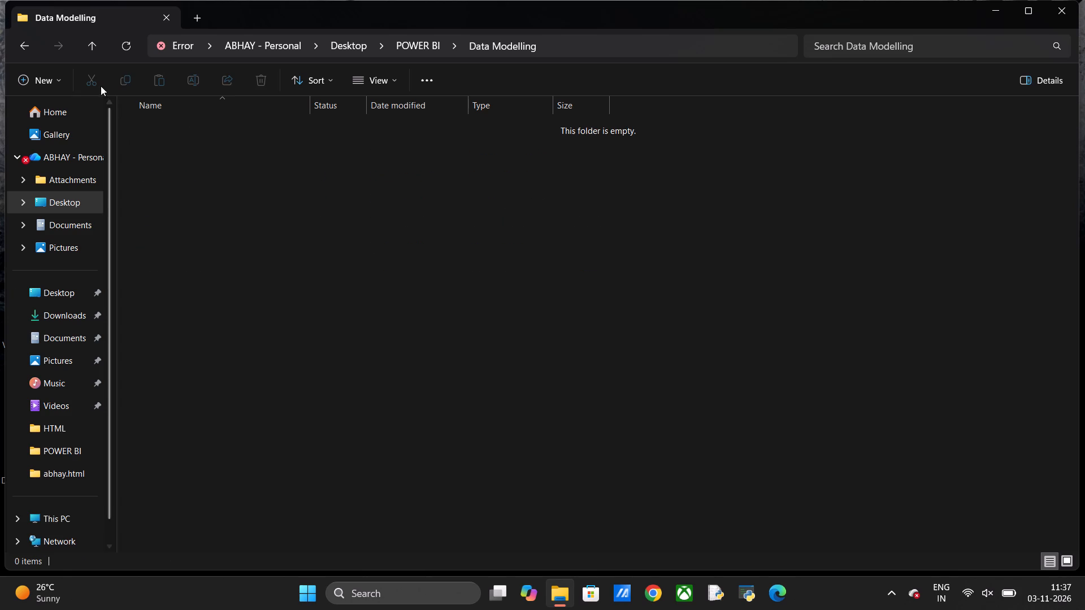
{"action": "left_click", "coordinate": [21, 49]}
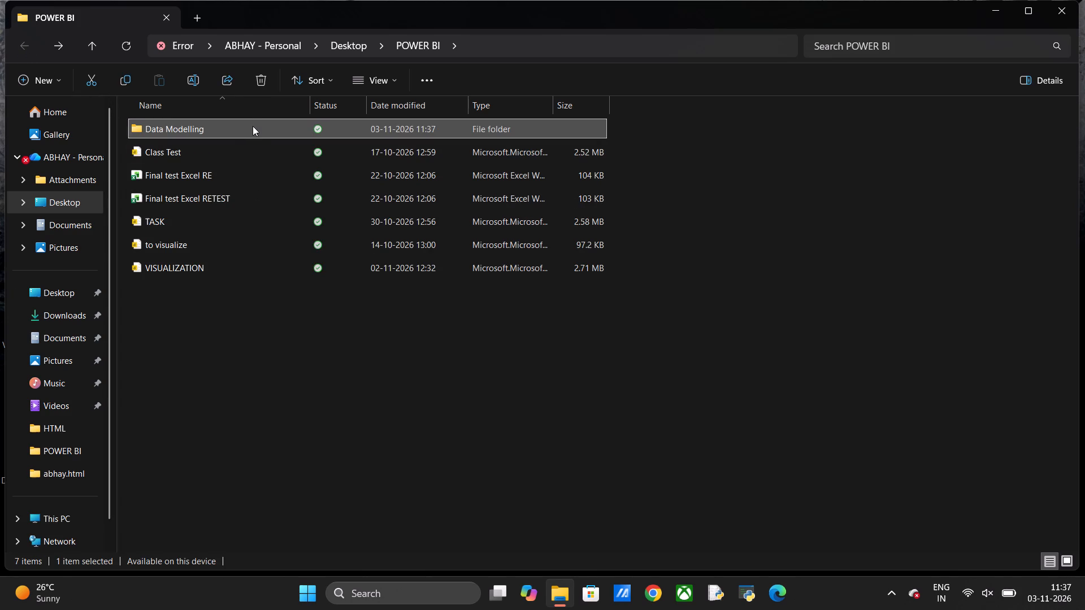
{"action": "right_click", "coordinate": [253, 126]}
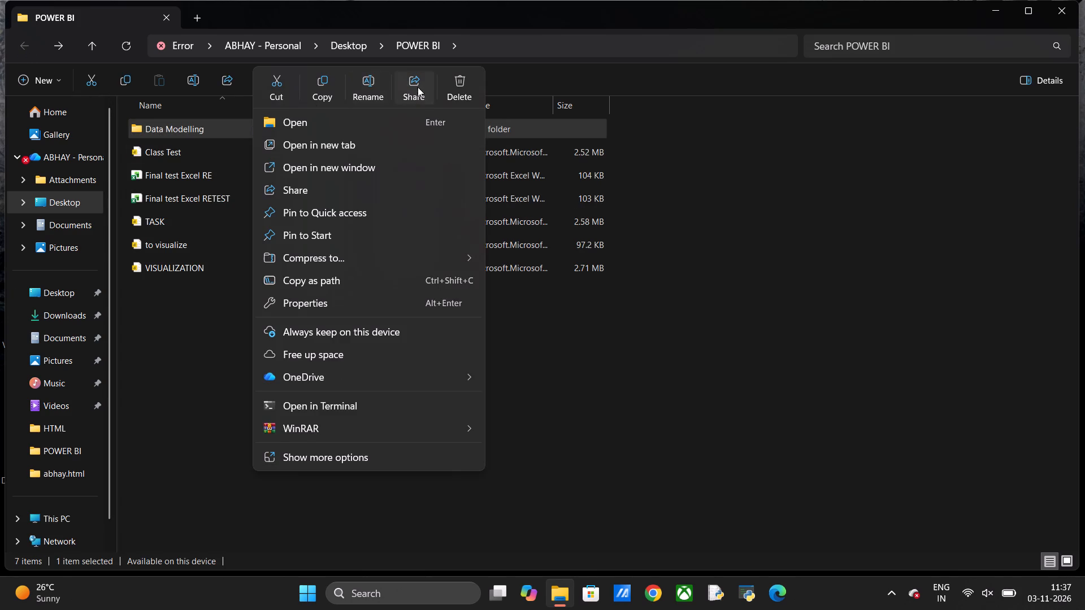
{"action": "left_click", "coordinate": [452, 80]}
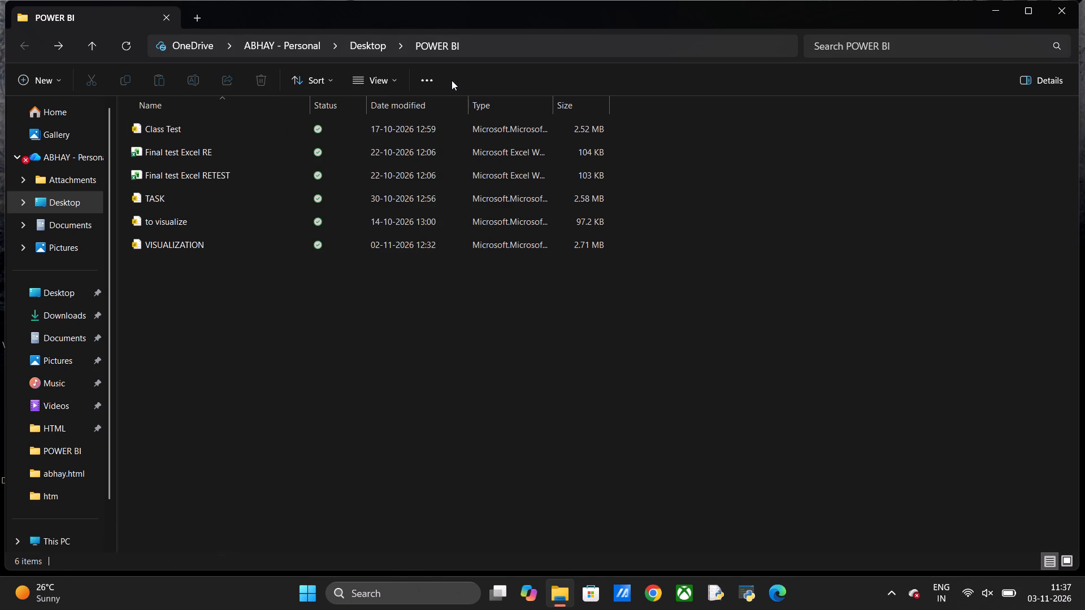
Search the computer for "bi" and launch Power BI Desktop.
{"action": "left_click", "coordinate": [383, 594]}
{"action": "key", "text": "b"}
{"action": "key", "text": "i"}
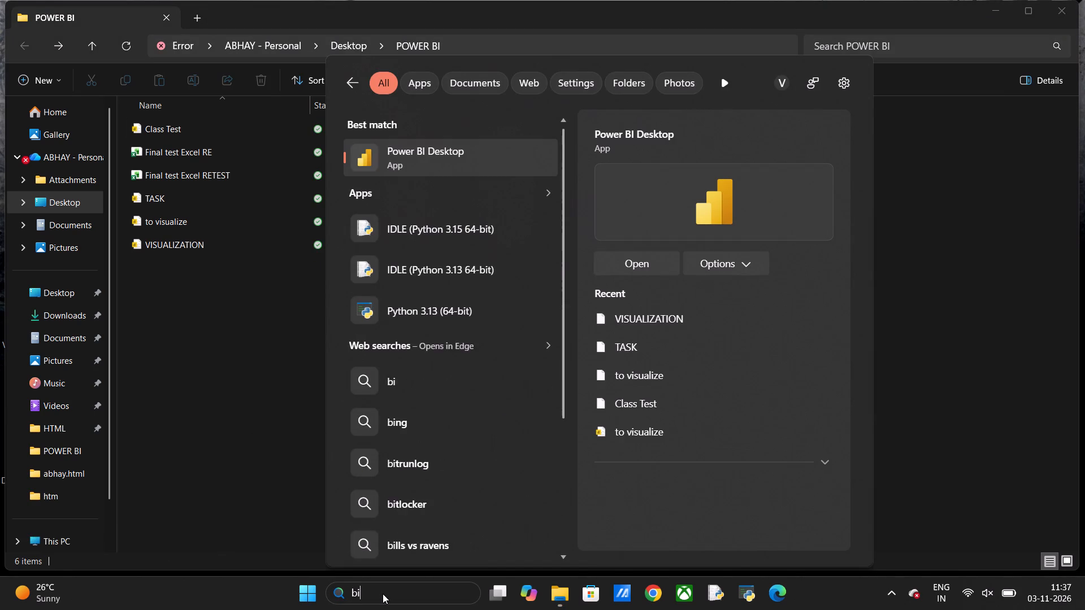
{"action": "key", "text": "Return"}
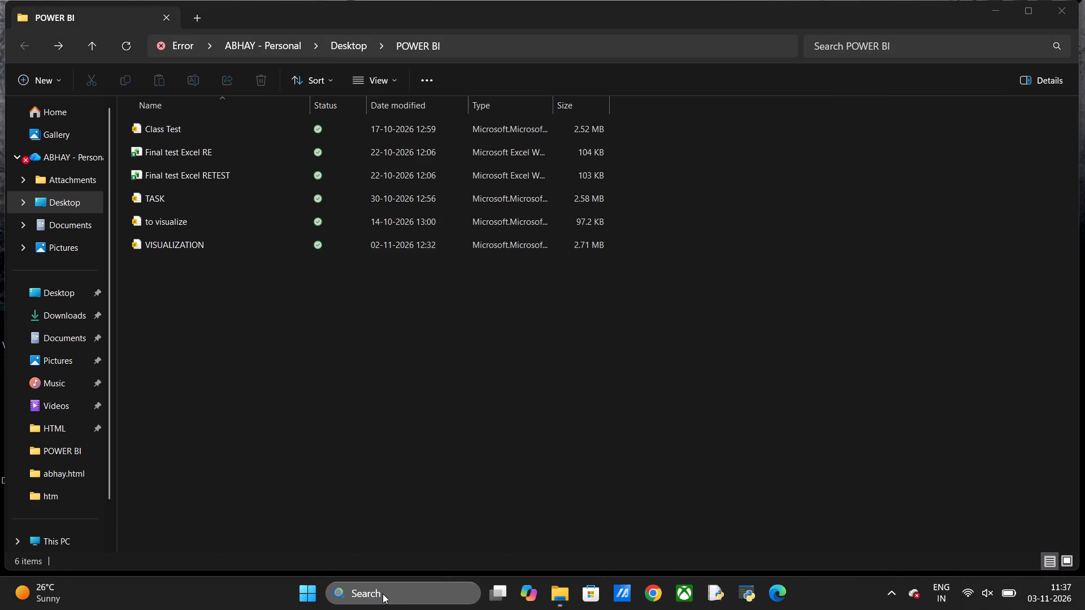
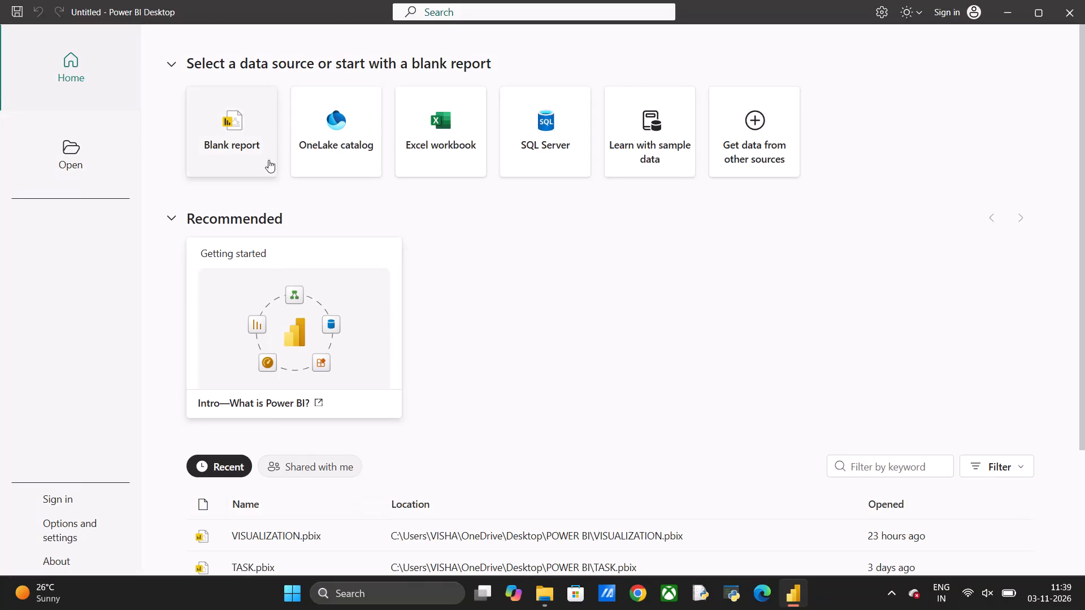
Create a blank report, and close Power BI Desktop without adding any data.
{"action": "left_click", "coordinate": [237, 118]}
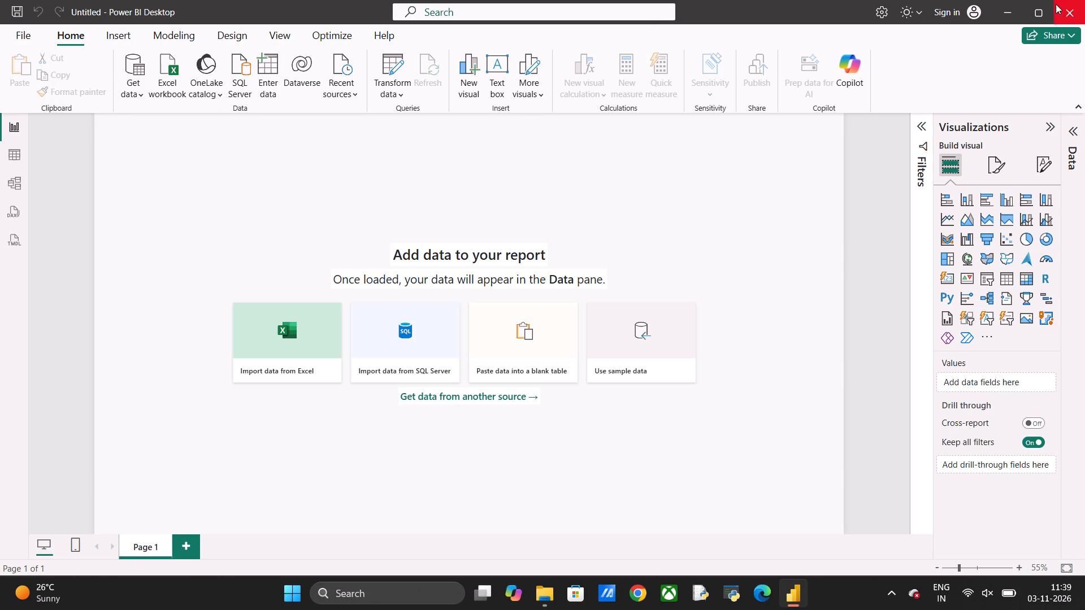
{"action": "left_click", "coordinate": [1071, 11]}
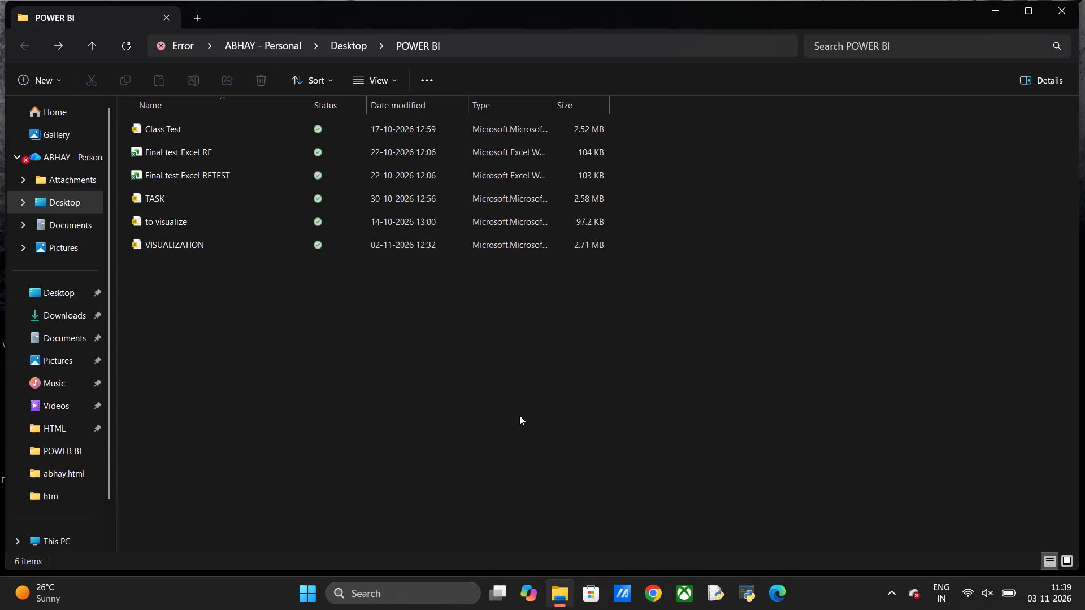
Search the computer for "bi" and launch Power BI Desktop again.
{"action": "type", "text": "bi"}
{"action": "key", "text": "Return"}
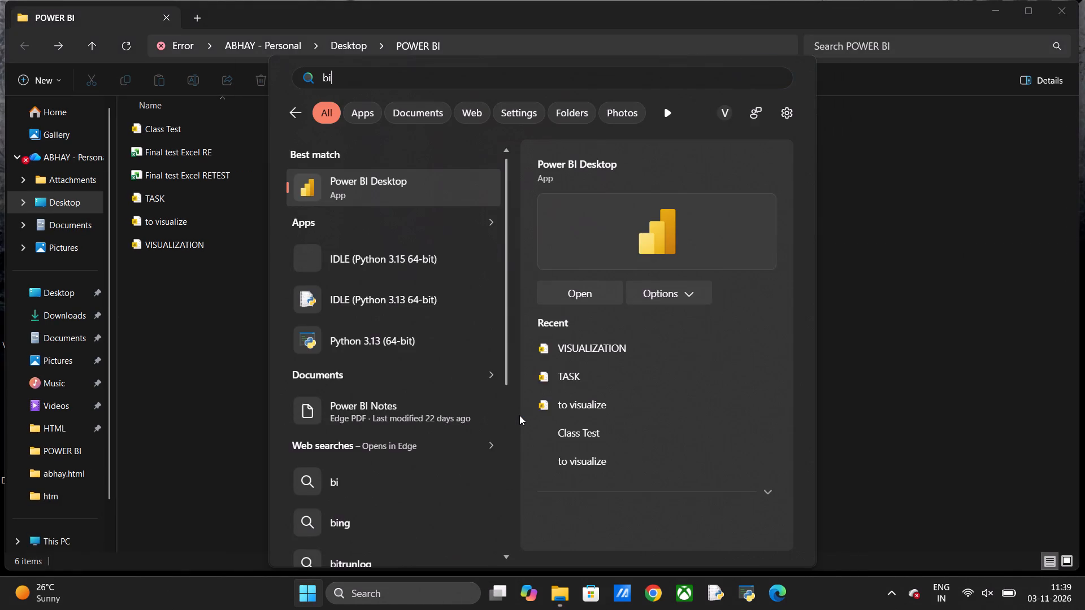
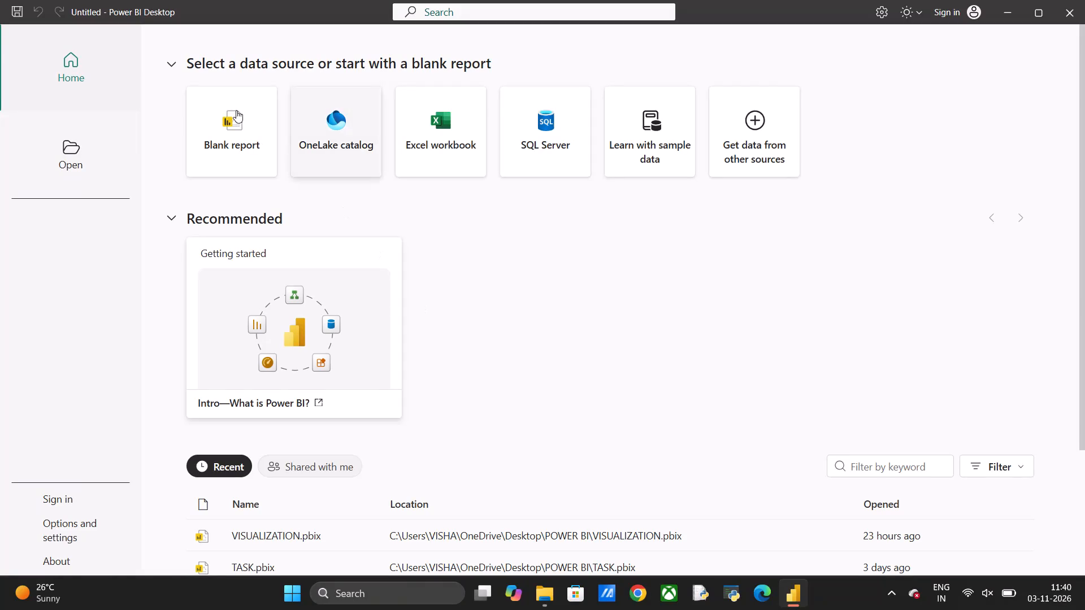
Create a blank report and connect it to the Global Superstore Excel workbook in Downloads.
{"action": "double_click", "coordinate": [236, 119]}
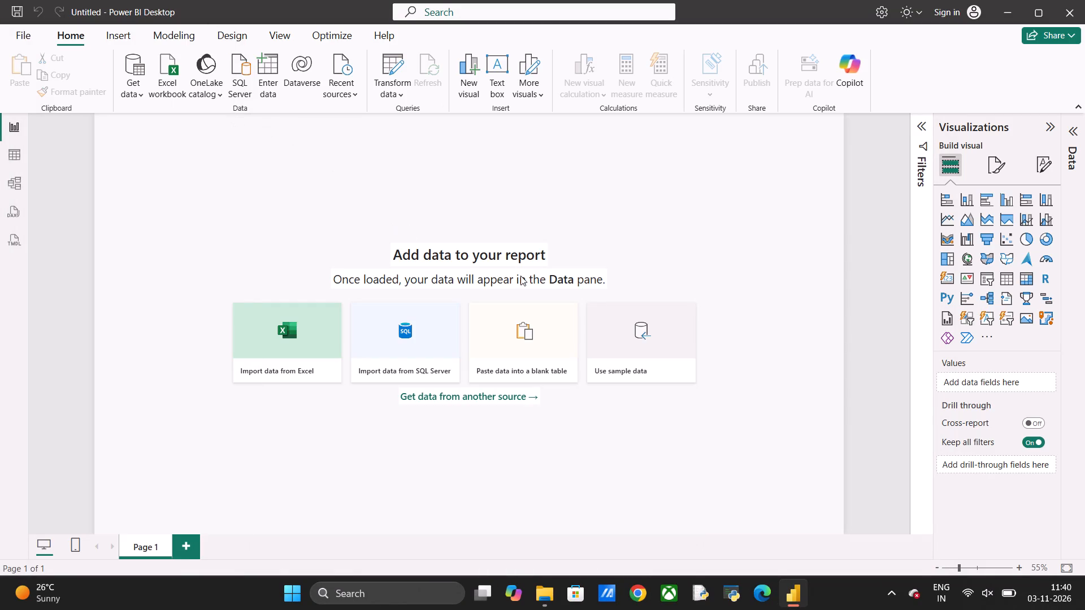
{"action": "double_click", "coordinate": [284, 338]}
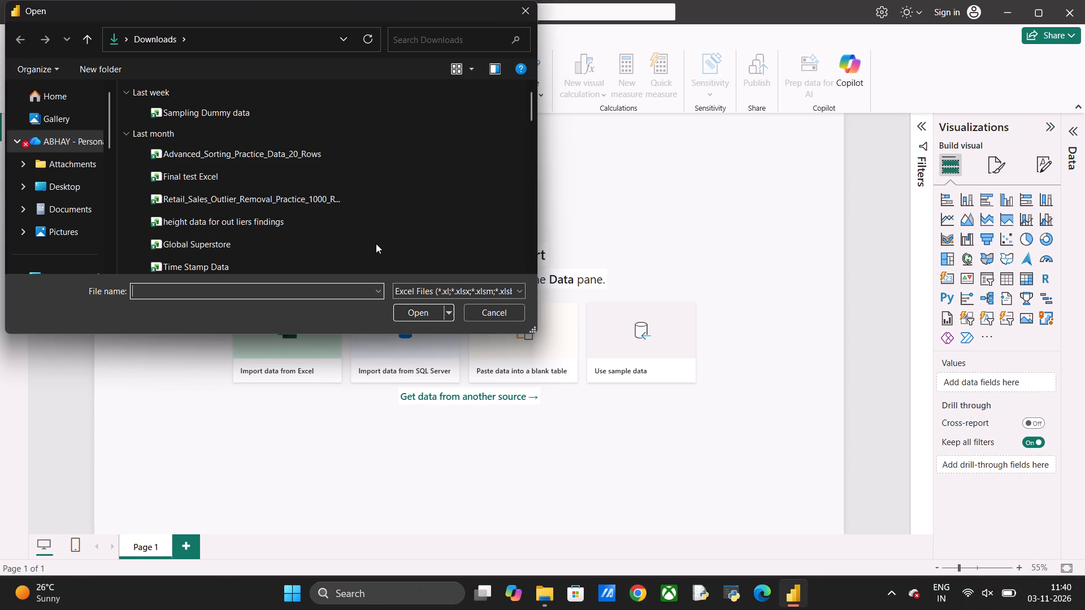
{"action": "left_click", "coordinate": [213, 242]}
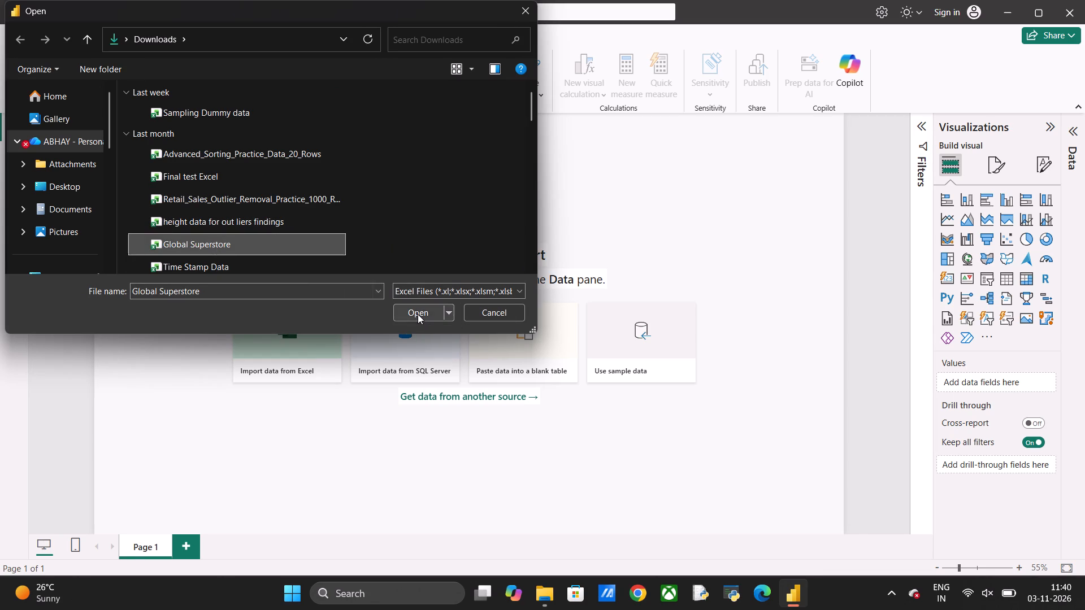
{"action": "left_click", "coordinate": [418, 314]}
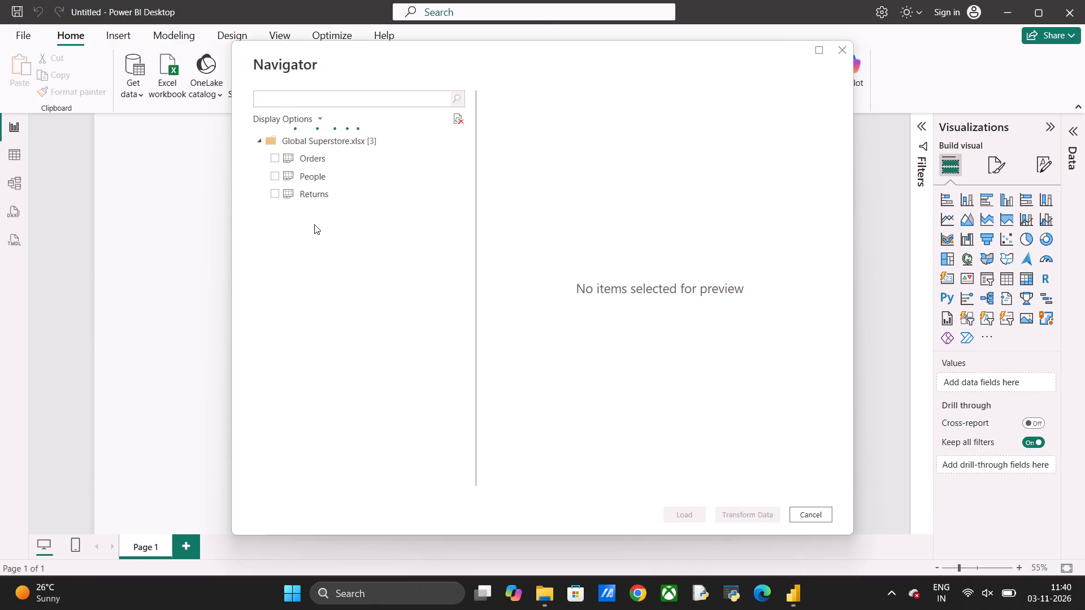
Select the Orders, People and Returns tables of the Global Superstore workbook and load them into the report.
{"action": "left_click", "coordinate": [270, 155]}
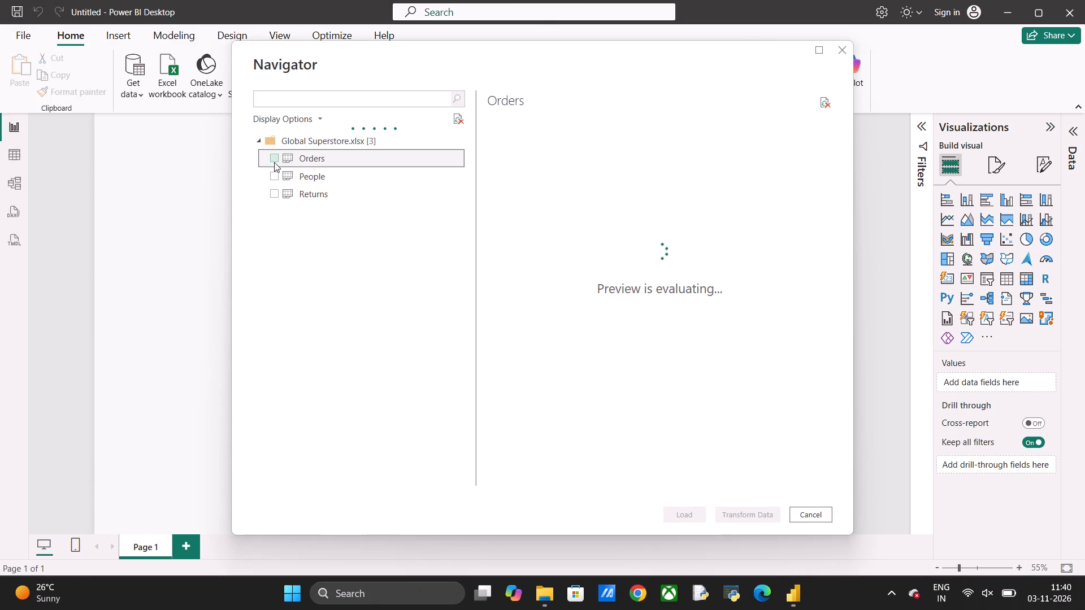
{"action": "left_click", "coordinate": [272, 177]}
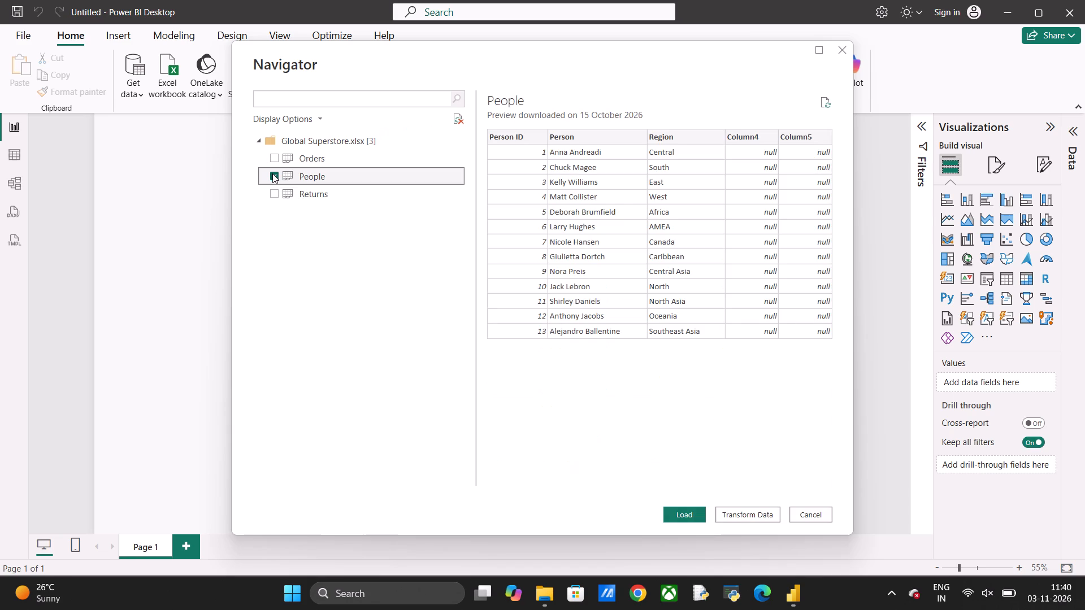
{"action": "left_click", "coordinate": [272, 173]}
{"action": "left_click", "coordinate": [275, 156]}
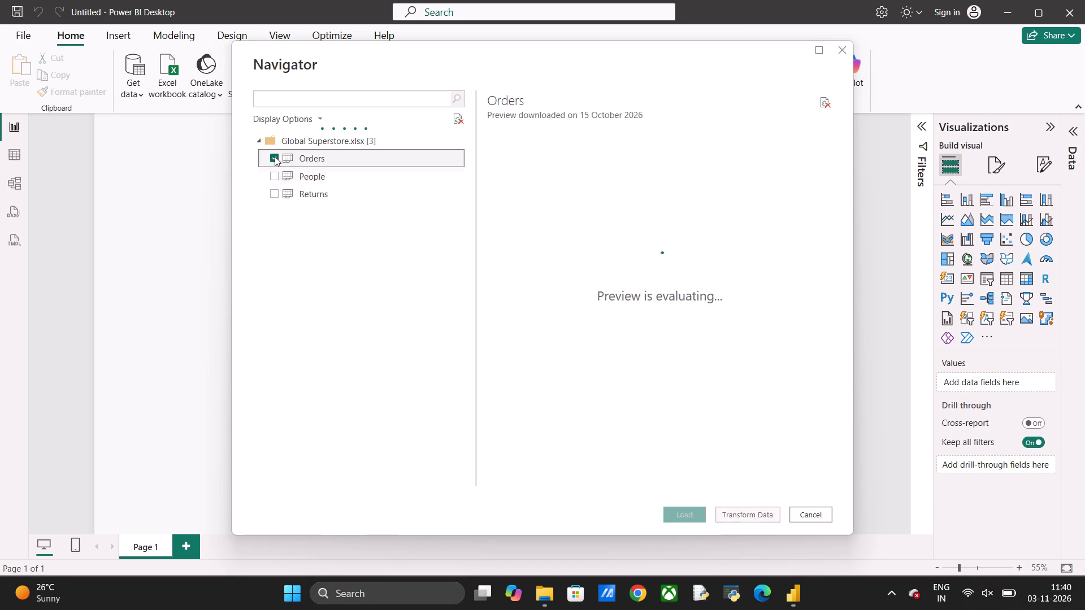
{"action": "left_click", "coordinate": [274, 173]}
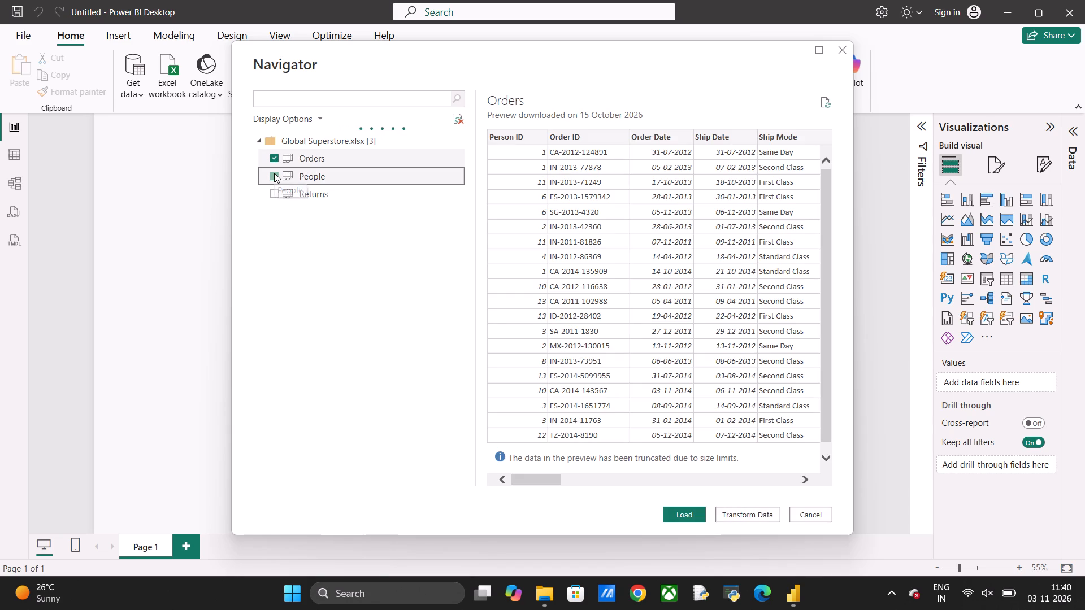
{"action": "left_click", "coordinate": [273, 190]}
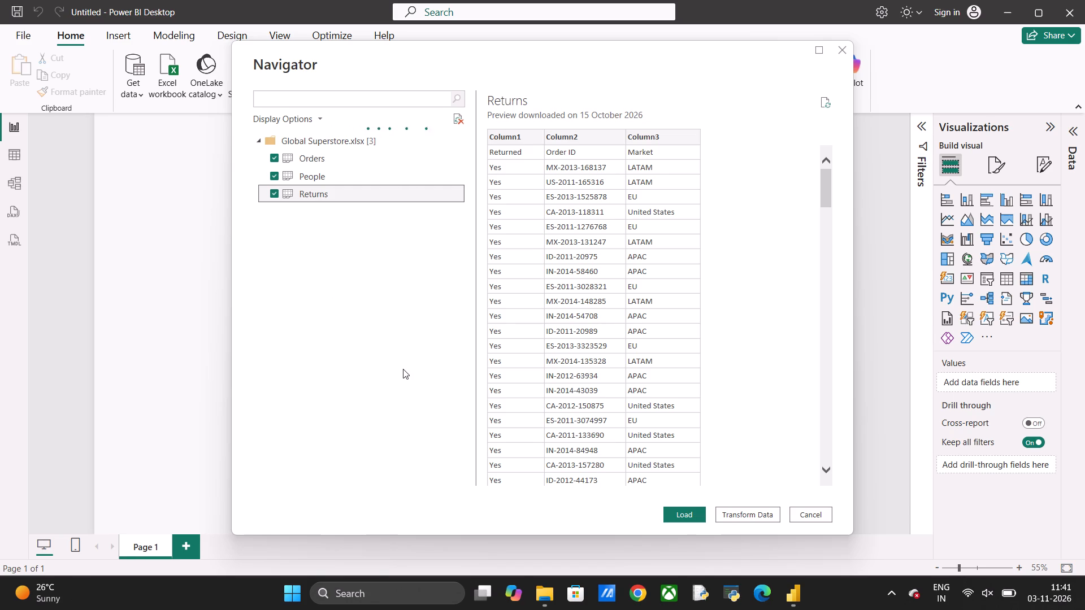
{"action": "left_click", "coordinate": [674, 512]}
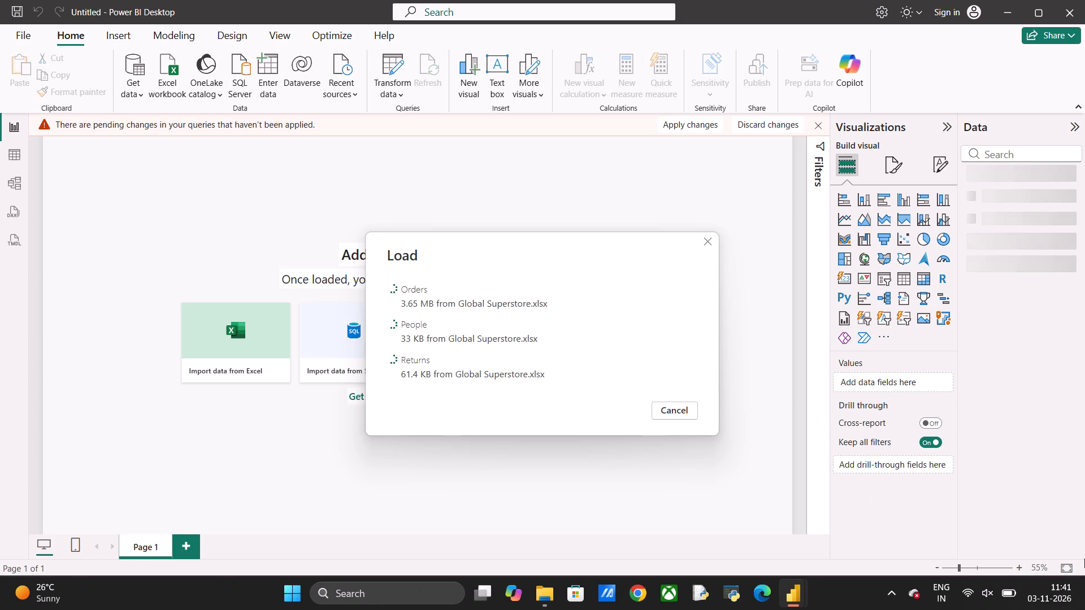
Turn on the Windows energy saver.
{"action": "left_click", "coordinate": [1007, 592]}
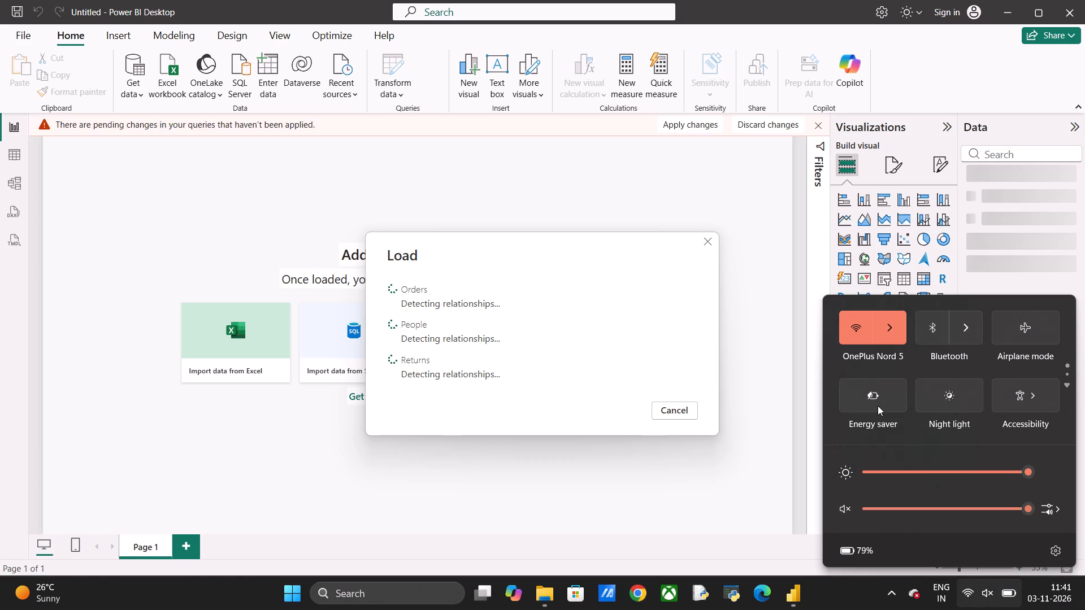
{"action": "left_click", "coordinate": [878, 404]}
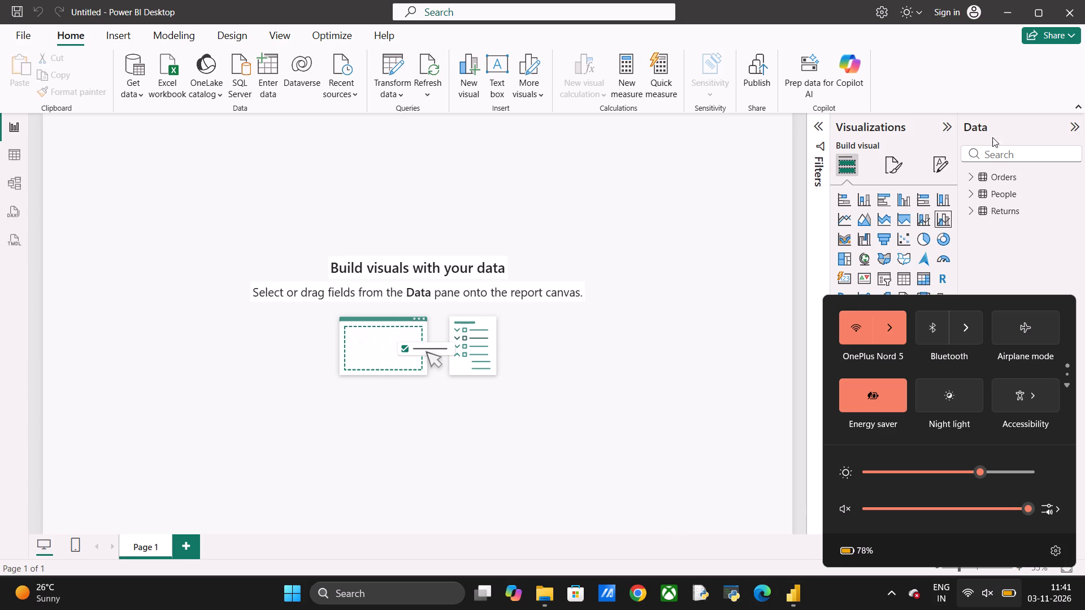
Close the report, saving it as Data Modelling in the POWER BI folder.
{"action": "left_click", "coordinate": [1069, 10]}
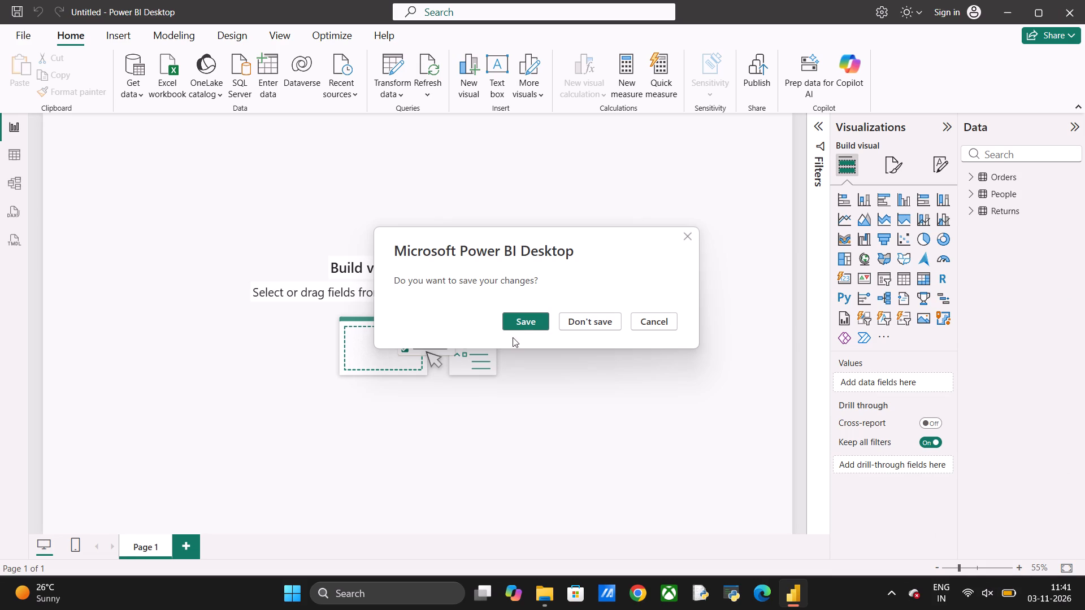
{"action": "left_click", "coordinate": [520, 325]}
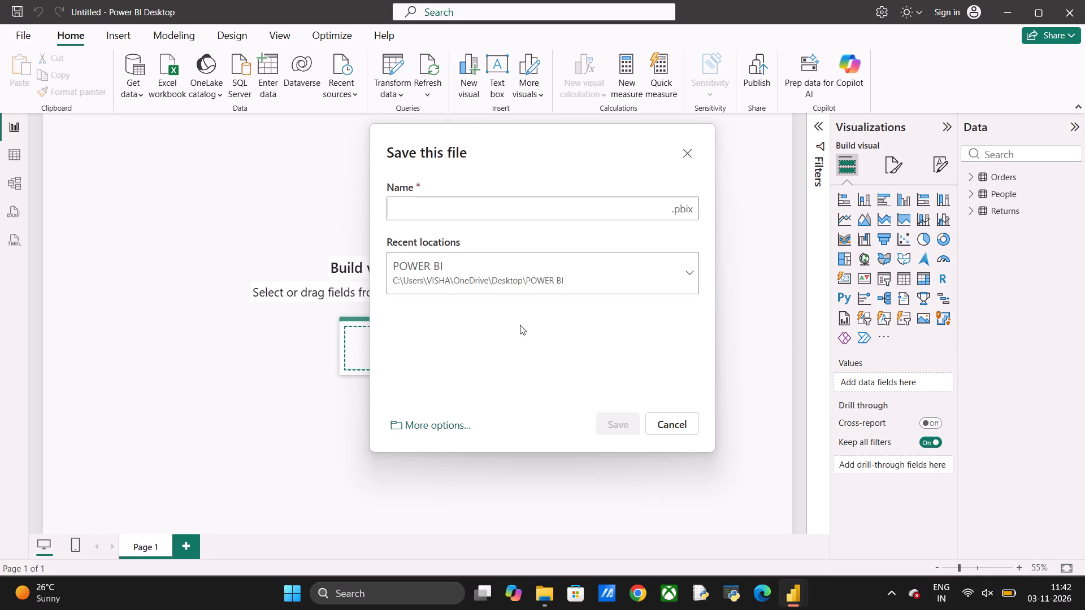
{"action": "left_click", "coordinate": [691, 273]}
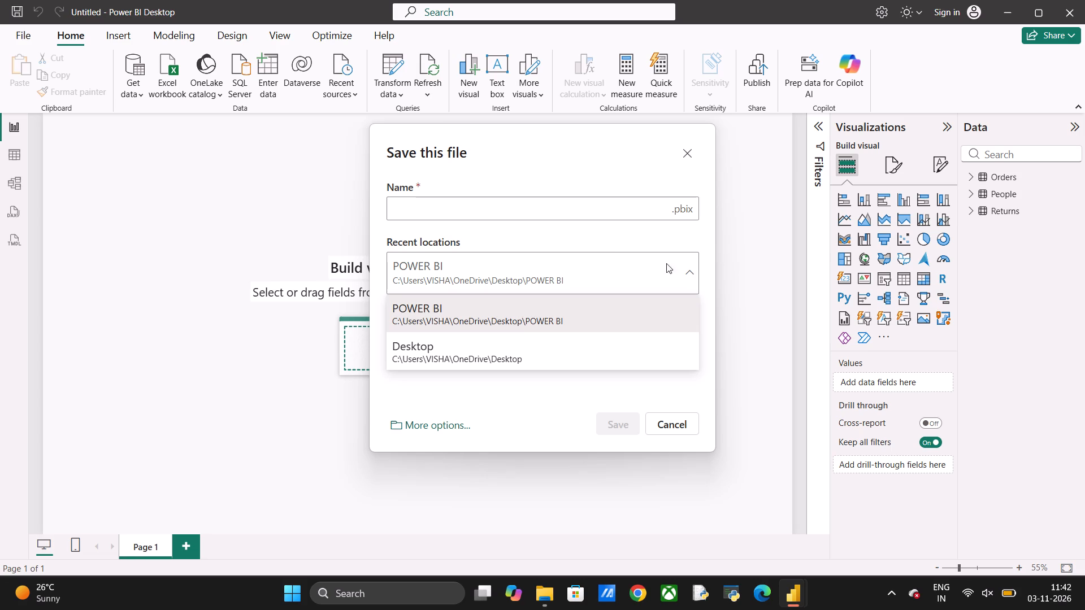
{"action": "left_click", "coordinate": [550, 202]}
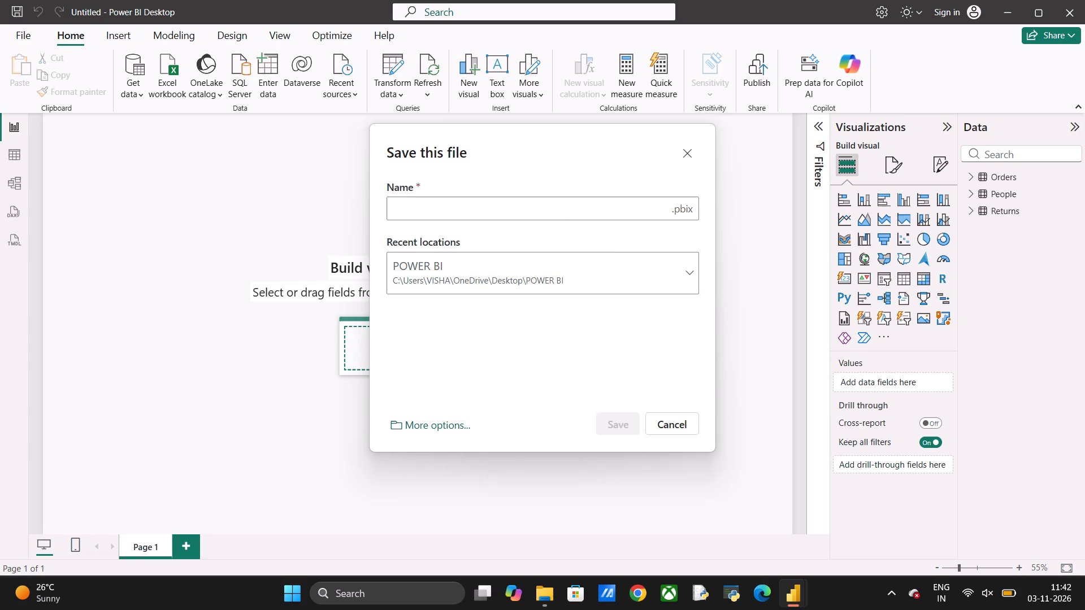
{"action": "left_click", "coordinate": [547, 210]}
{"action": "type", "text": "Data"}
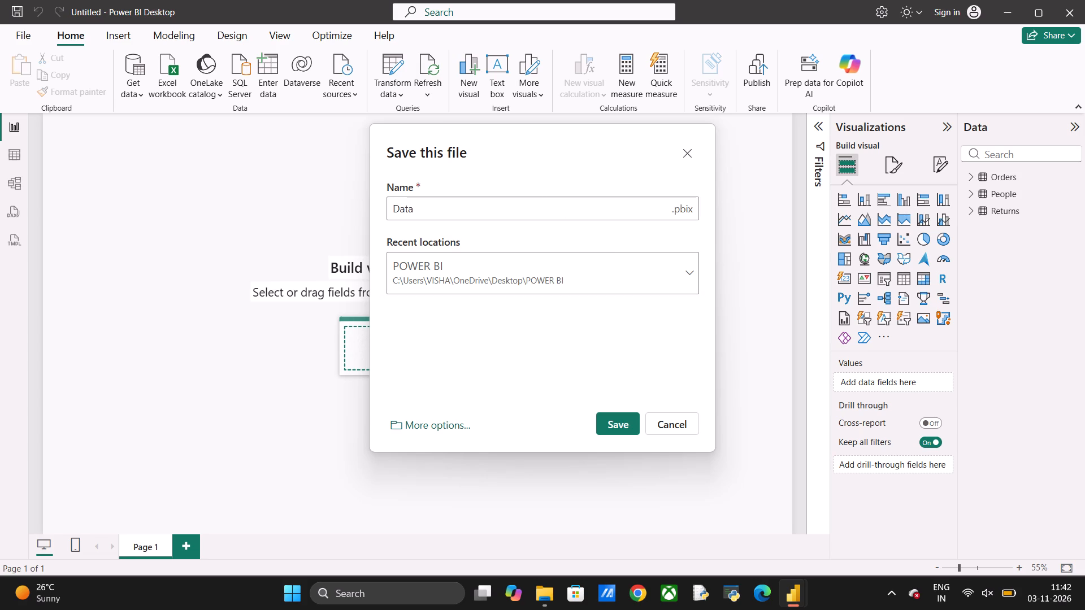
{"action": "key", "text": "space"}
{"action": "type", "text": "Modelling"}
{"action": "key", "text": "Return"}
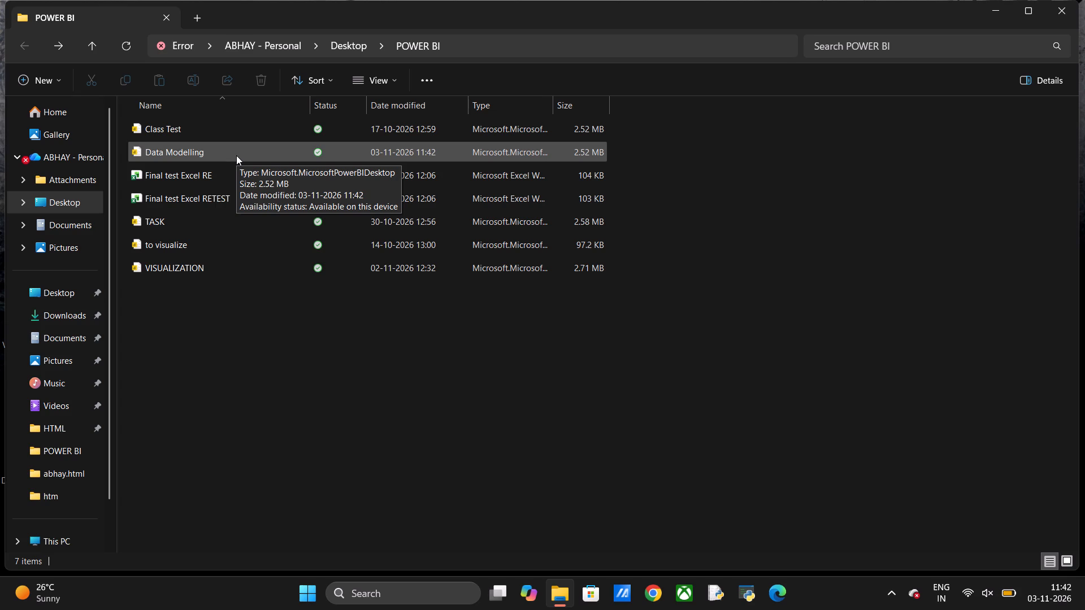
Reopen the Data Modelling report from the POWER BI folder.
{"action": "double_click", "coordinate": [171, 152]}
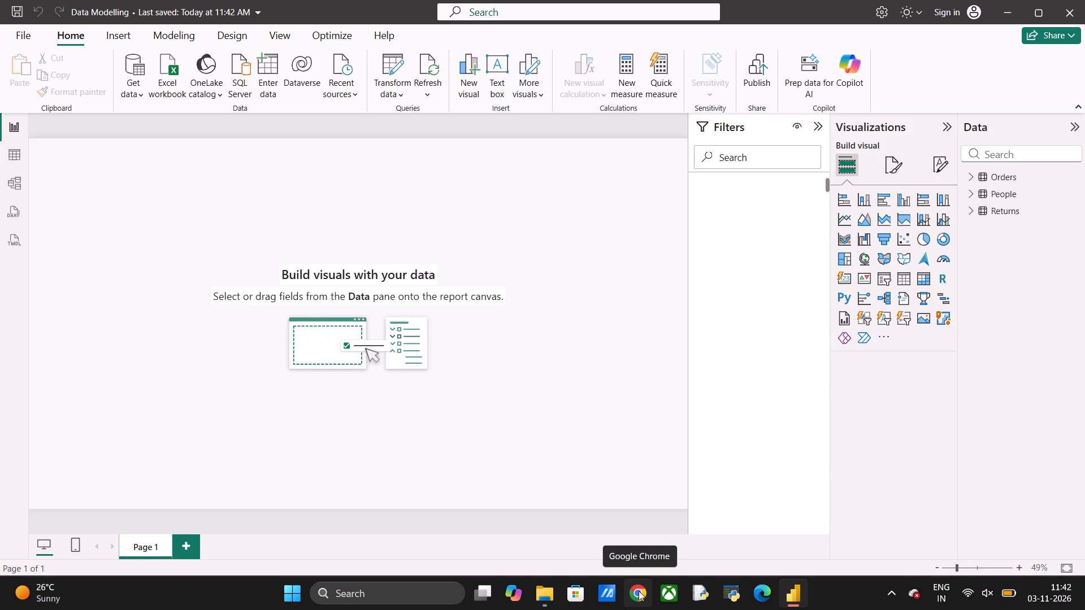
Switch to Chrome, maximise it, search for google classroom and open the PBI Classes 3 Jan 25 class in Google Classroom.
{"action": "left_click", "coordinate": [639, 591]}
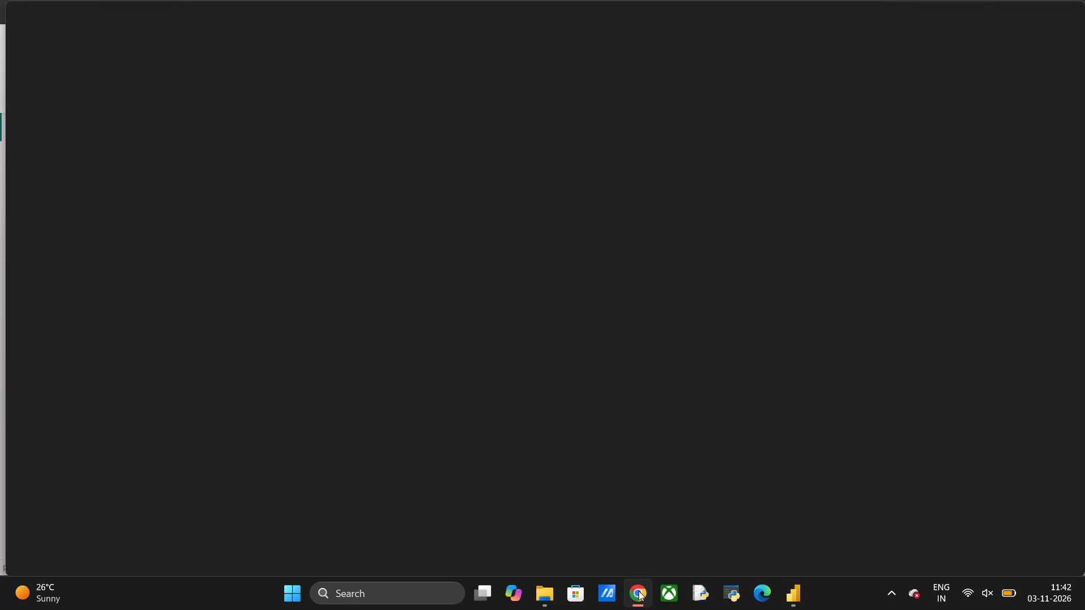
{"action": "key", "text": "alt+space"}
{"action": "key", "text": "alt+x"}
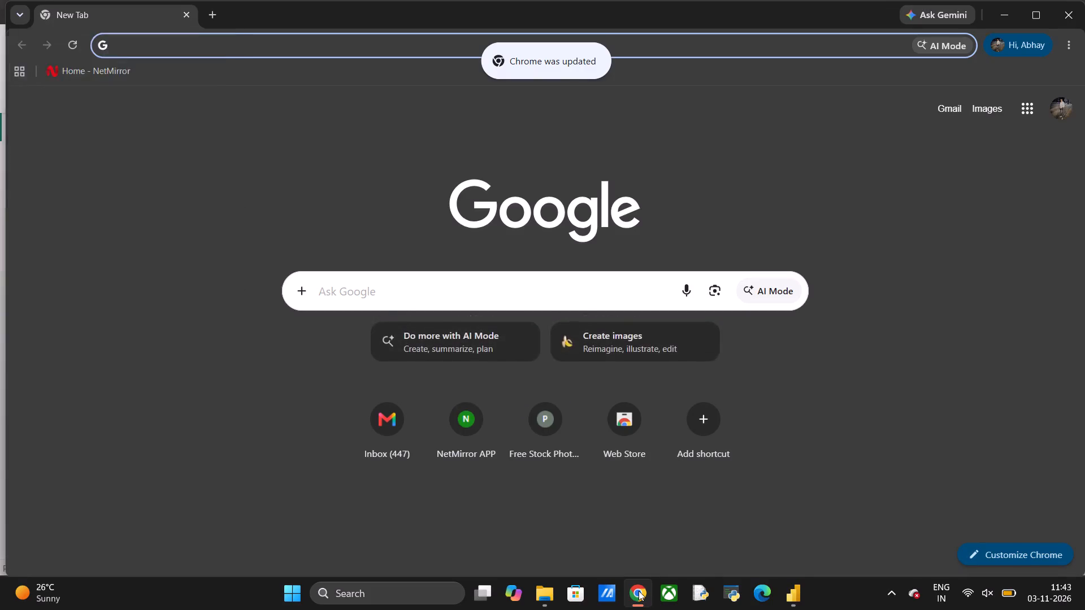
{"action": "key", "text": "g"}
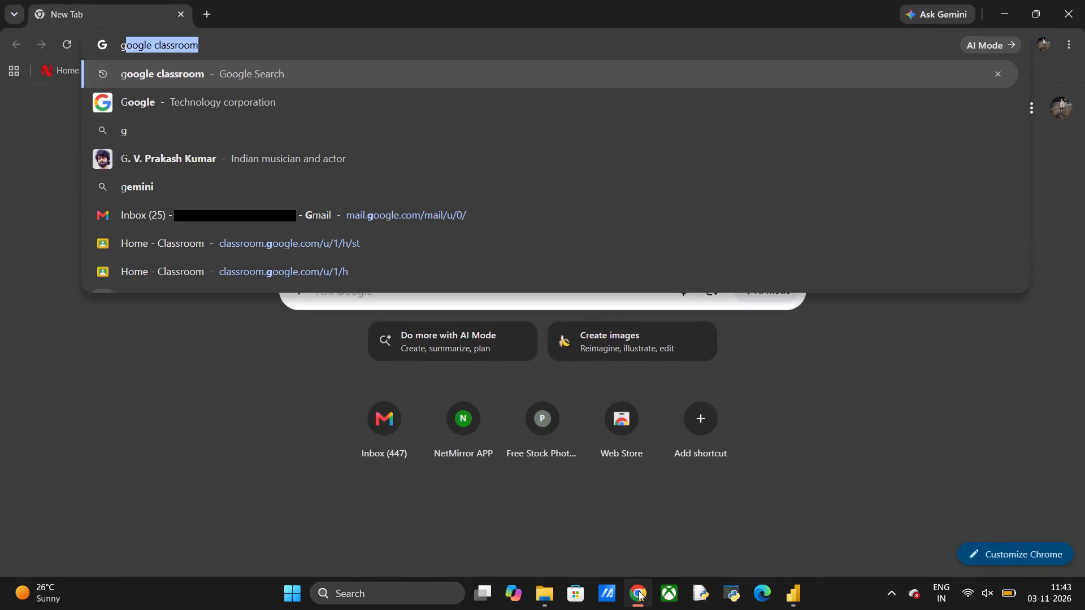
{"action": "key", "text": "Return"}
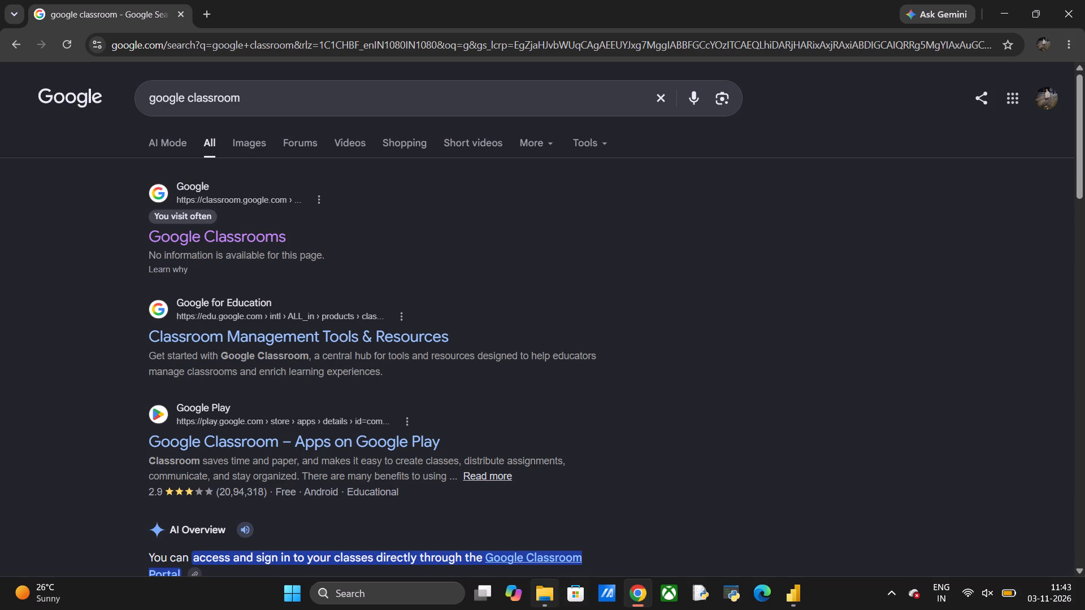
{"action": "left_click", "coordinate": [241, 237]}
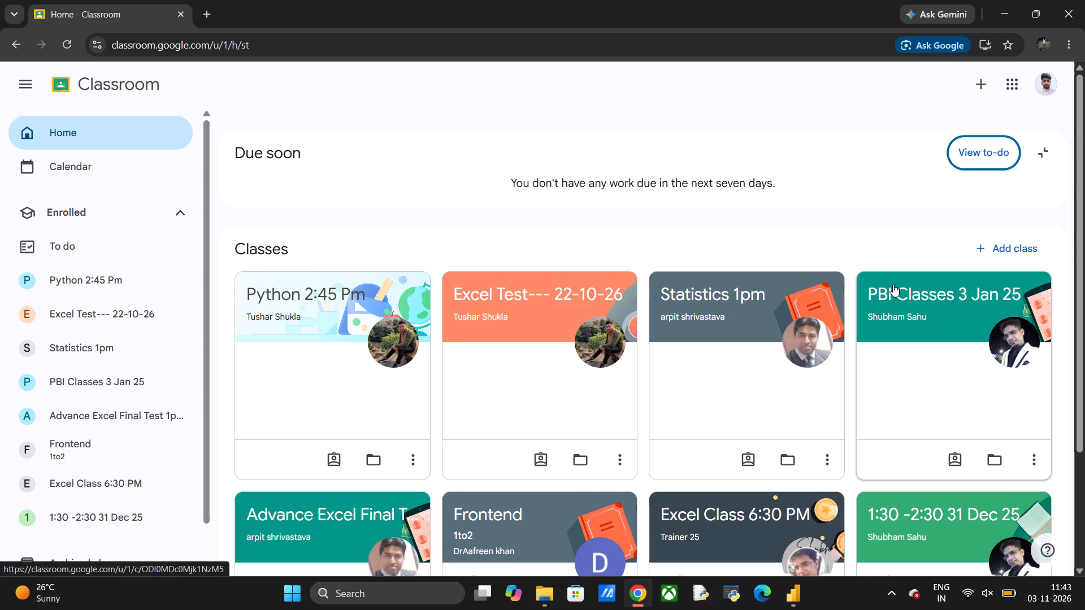
{"action": "left_click", "coordinate": [905, 287]}
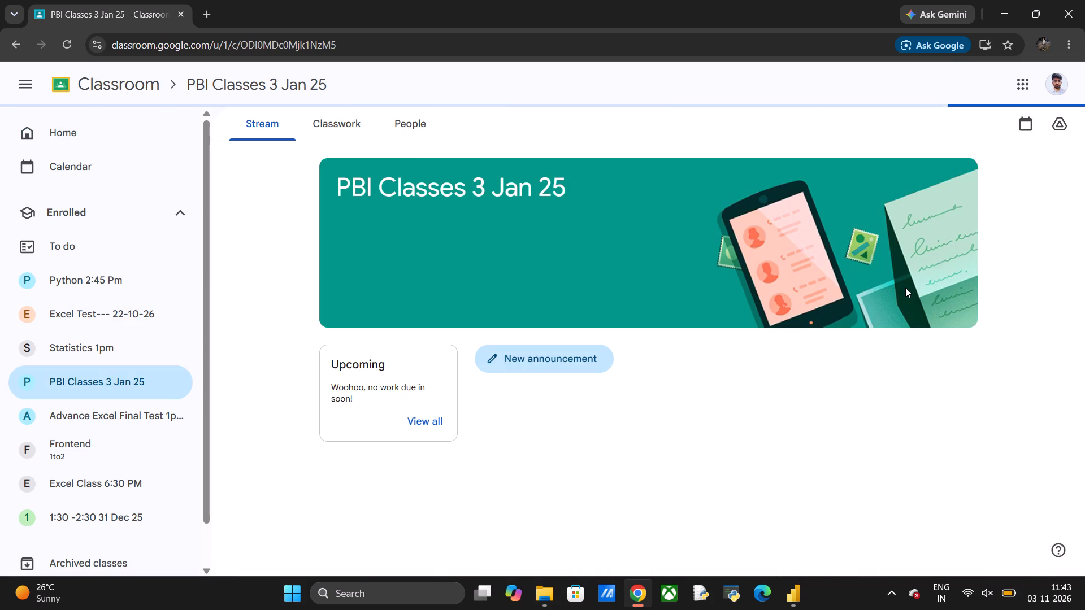
Find the Data modelling post of 3 Apr in the class stream and open its attachment Data modelling .pdf.
{"action": "scroll", "coordinate": [700, 441], "scroll_direction": "down", "scroll_amount": 4}
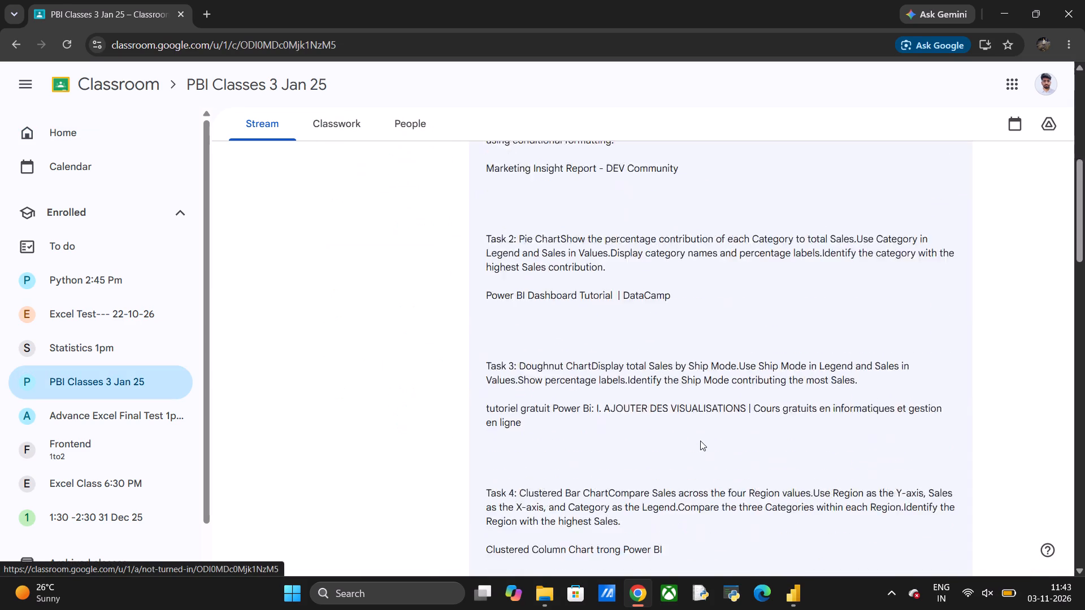
{"action": "scroll", "coordinate": [700, 441], "scroll_direction": "down", "scroll_amount": 3}
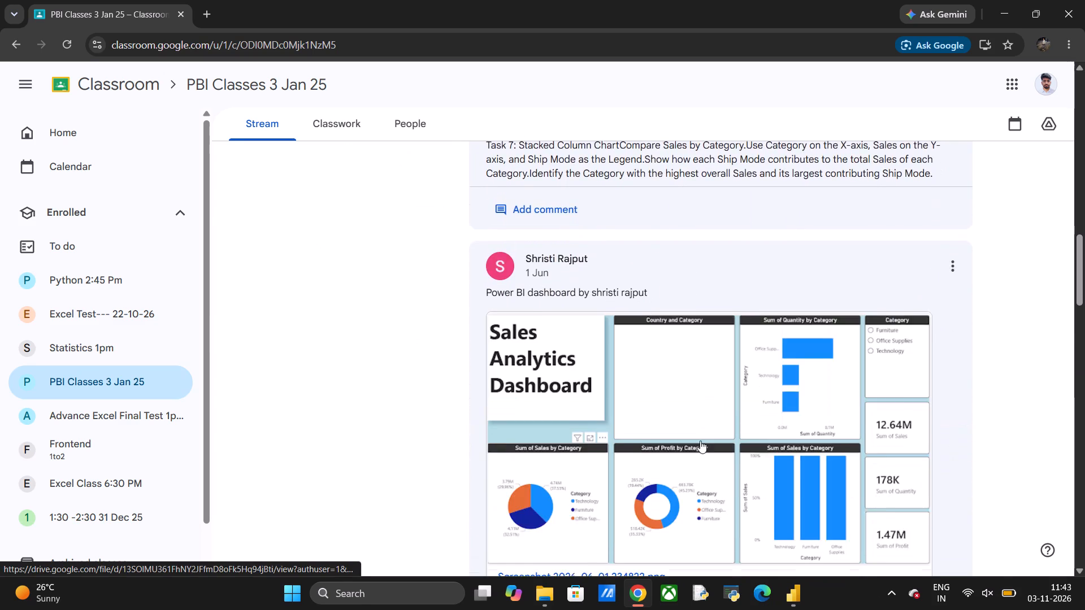
{"action": "scroll", "coordinate": [700, 441], "scroll_direction": "down", "scroll_amount": 6}
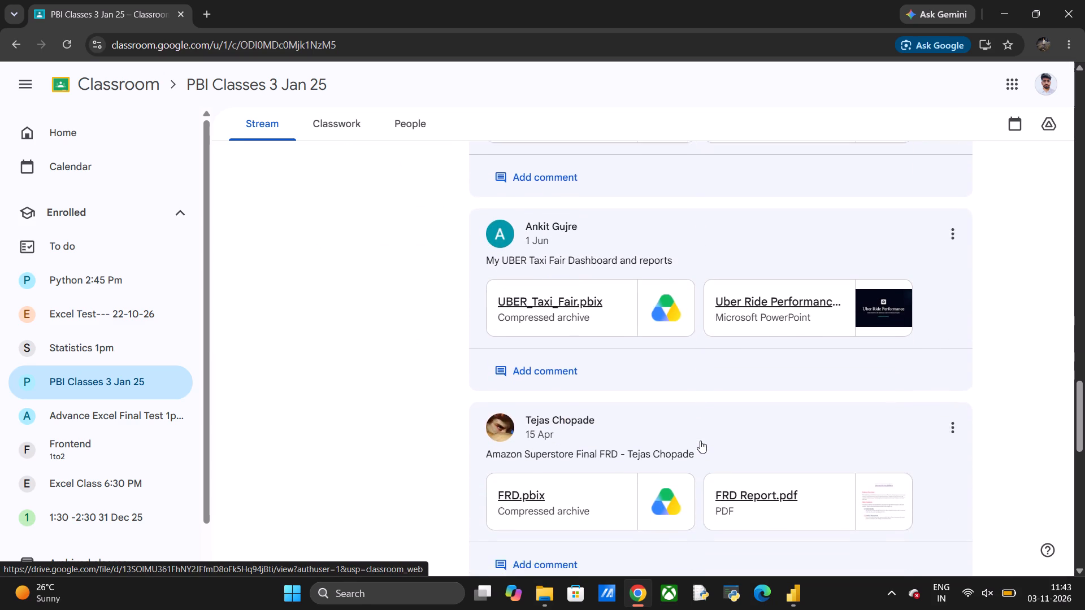
{"action": "scroll", "coordinate": [700, 441], "scroll_direction": "down", "scroll_amount": 7}
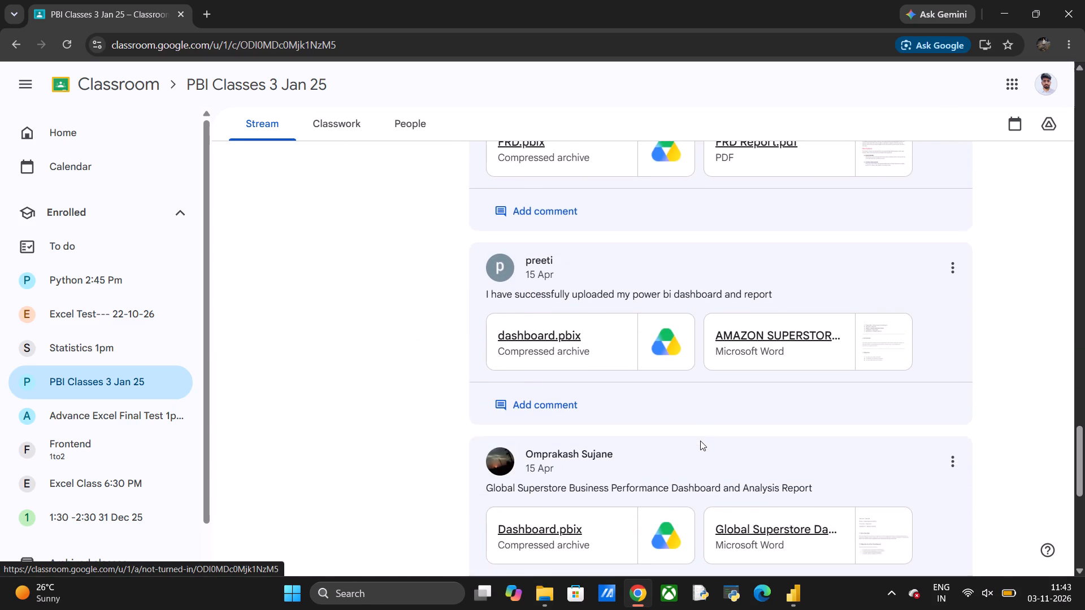
{"action": "scroll", "coordinate": [700, 441], "scroll_direction": "down", "scroll_amount": 6}
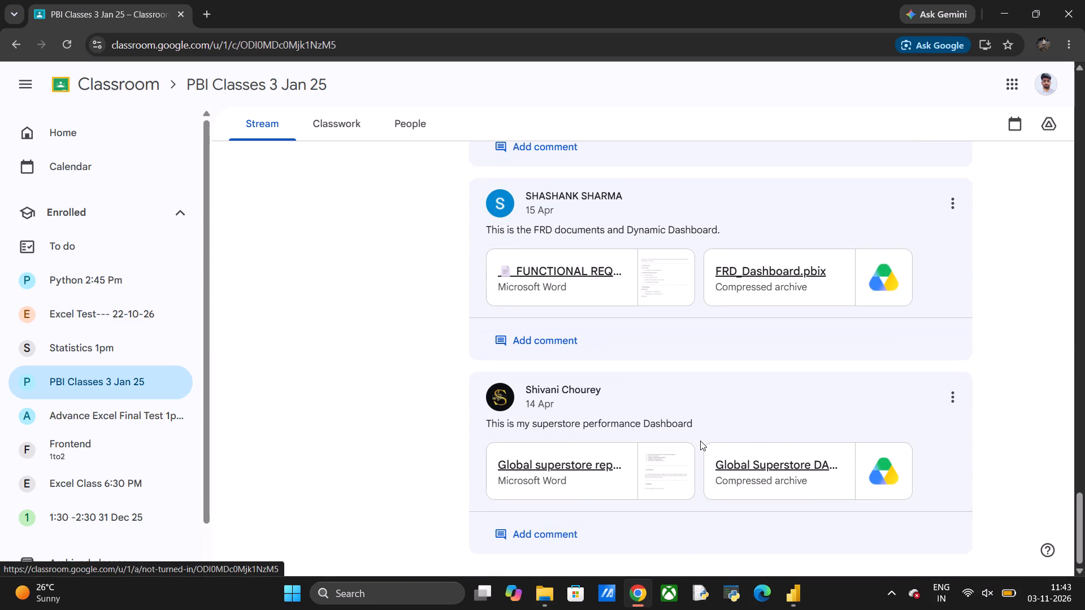
{"action": "scroll", "coordinate": [677, 538], "scroll_direction": "down", "scroll_amount": 6}
{"action": "scroll", "coordinate": [778, 461], "scroll_direction": "down", "scroll_amount": 1}
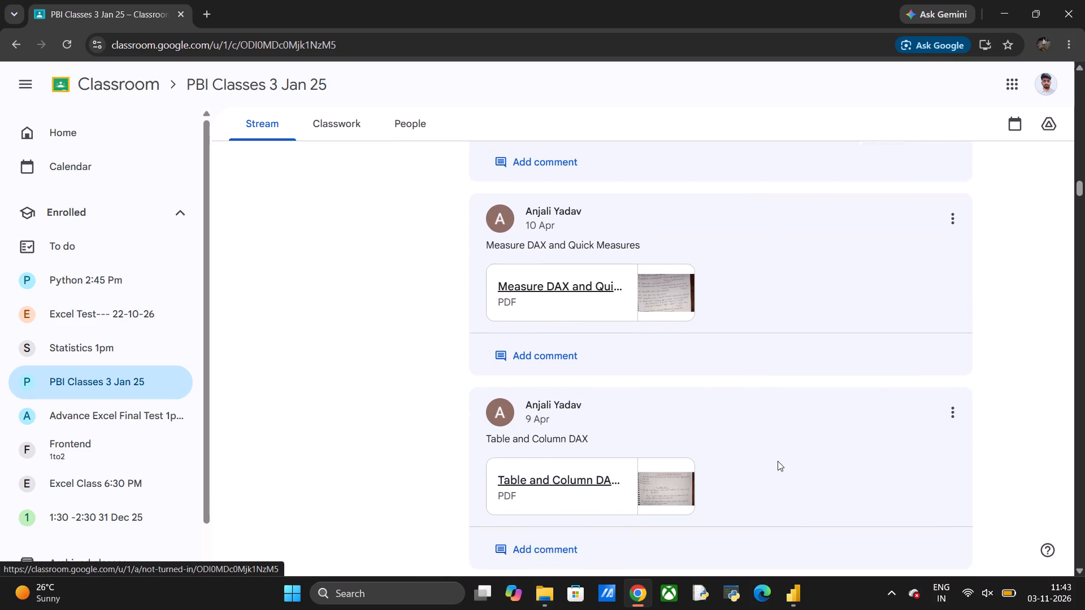
{"action": "scroll", "coordinate": [778, 461], "scroll_direction": "down", "scroll_amount": 6}
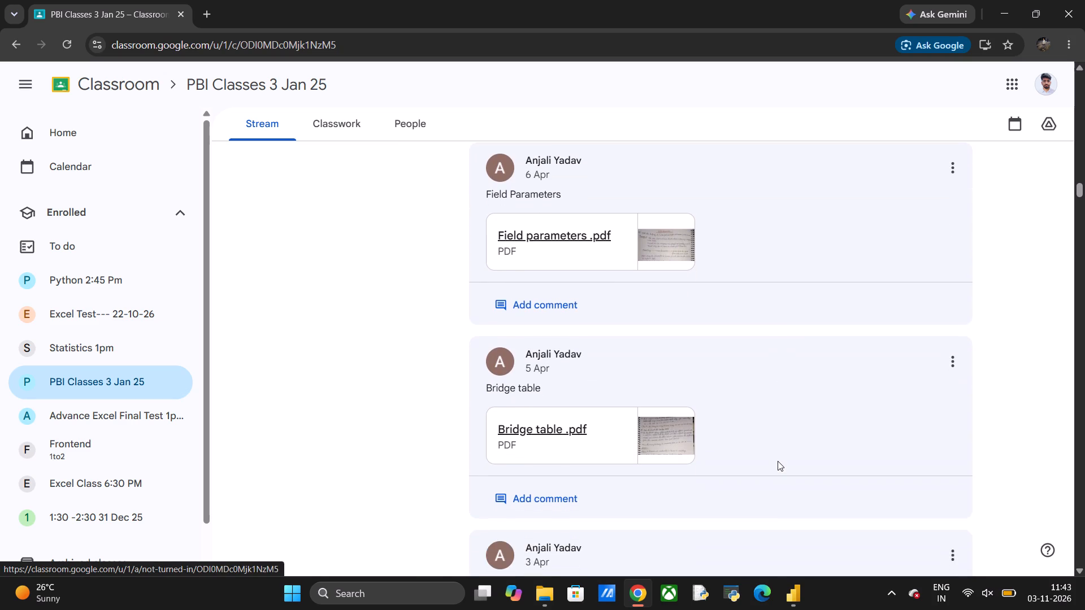
{"action": "scroll", "coordinate": [778, 461], "scroll_direction": "down", "scroll_amount": 4}
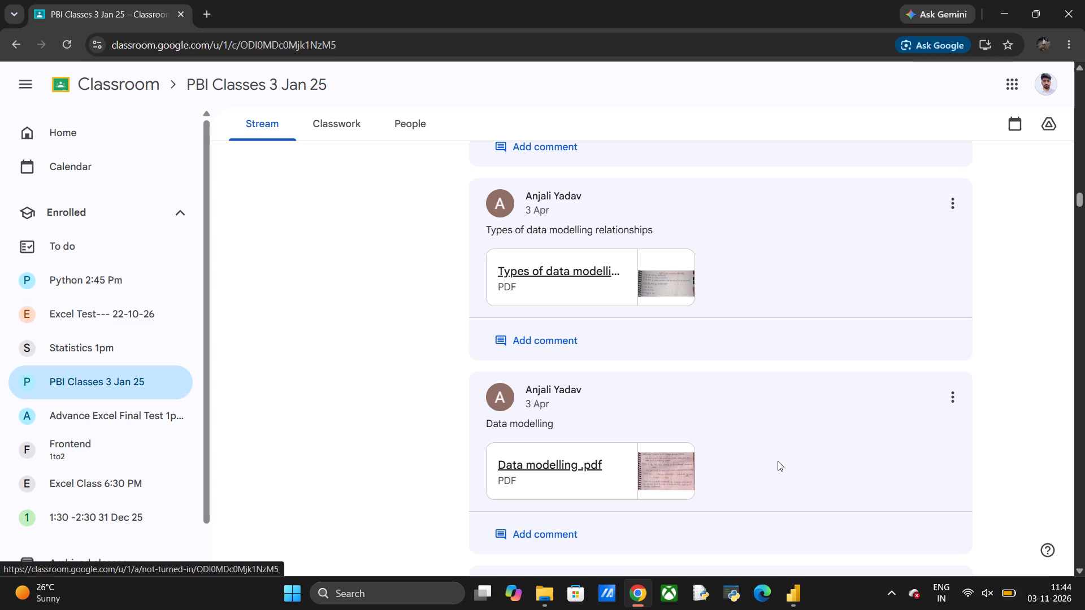
{"action": "scroll", "coordinate": [788, 404], "scroll_direction": "down", "scroll_amount": 1}
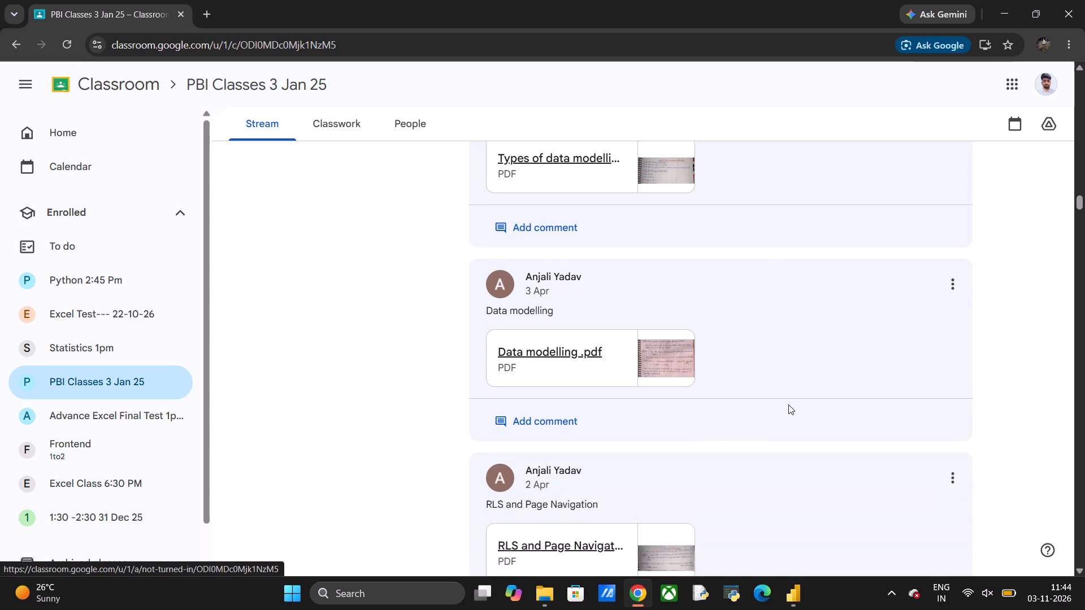
{"action": "scroll", "coordinate": [788, 404], "scroll_direction": "down", "scroll_amount": 2}
{"action": "scroll", "coordinate": [788, 404], "scroll_direction": "up", "scroll_amount": 2}
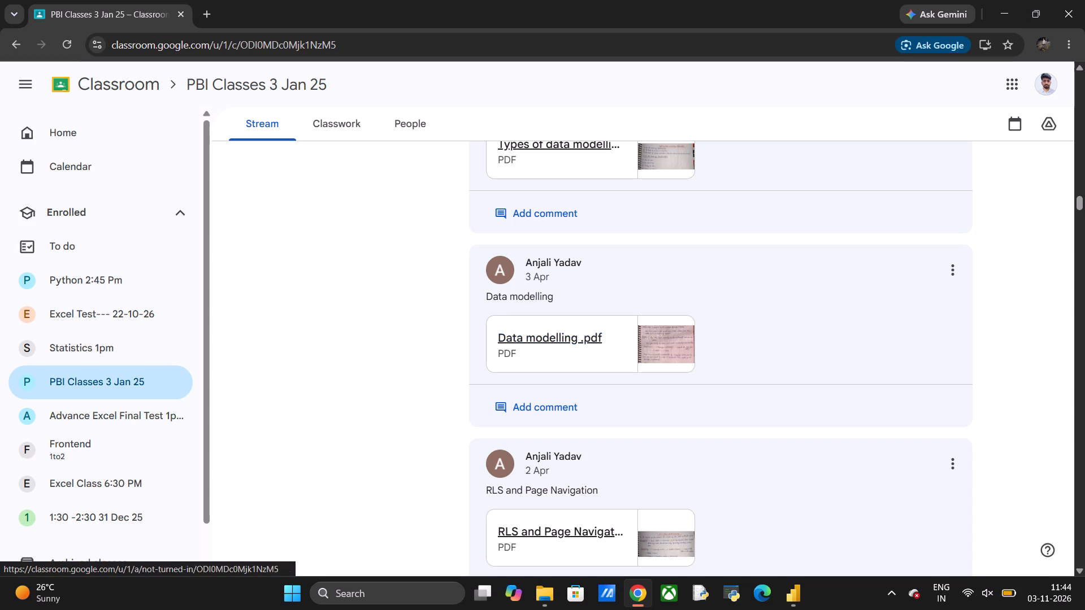
{"action": "left_click", "coordinate": [540, 337]}
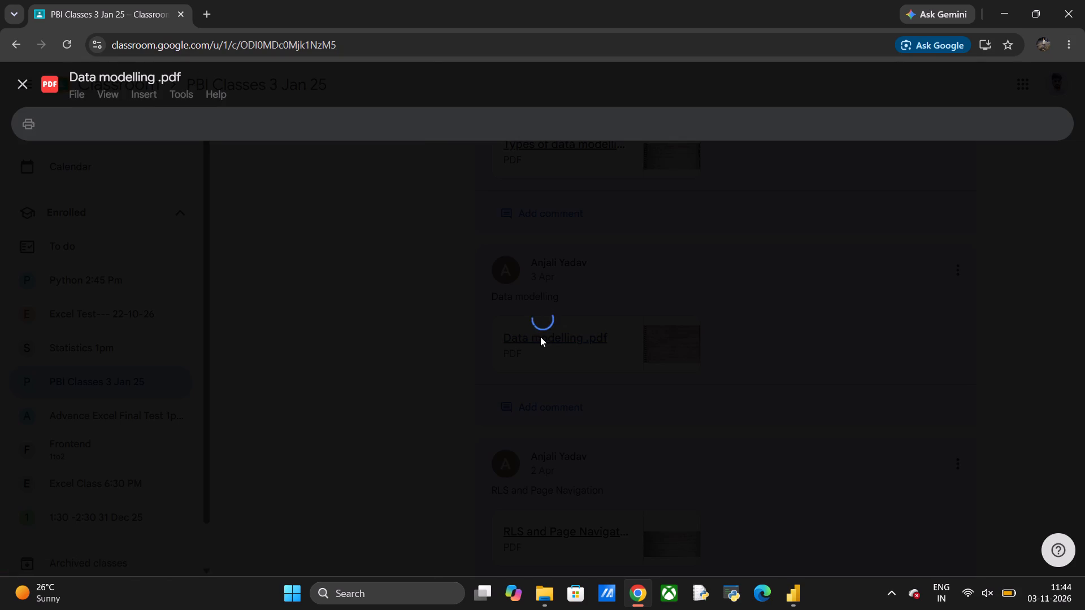
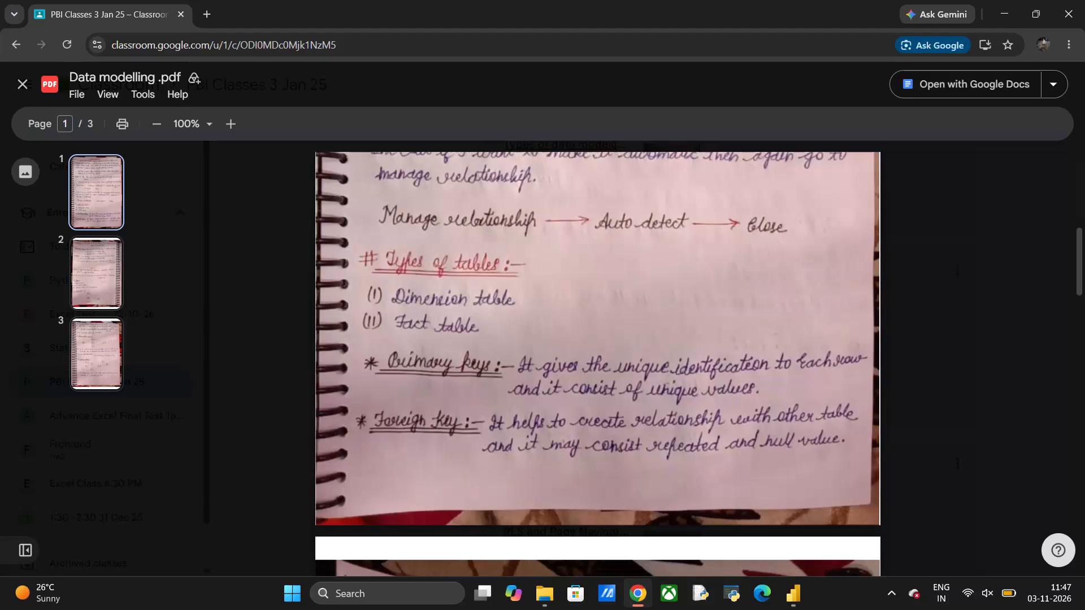
Review page 1 of the Data modelling notes, covering table types, keys, and deleting and auto-detecting relationships.
{"action": "scroll", "coordinate": [540, 337], "scroll_direction": "up", "scroll_amount": 1}
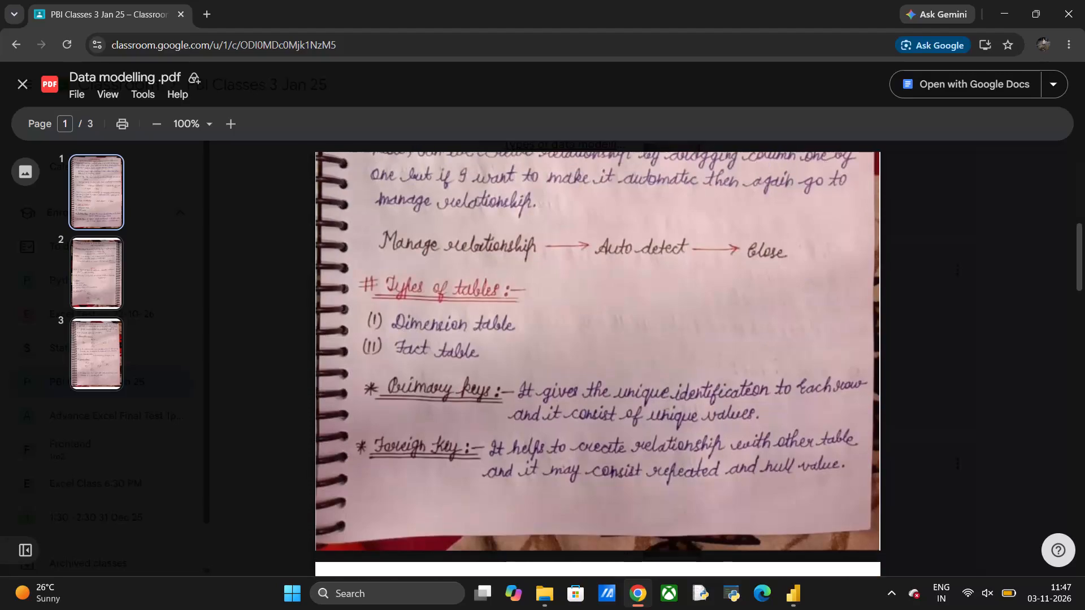
{"action": "scroll", "coordinate": [540, 337], "scroll_direction": "up", "scroll_amount": 2}
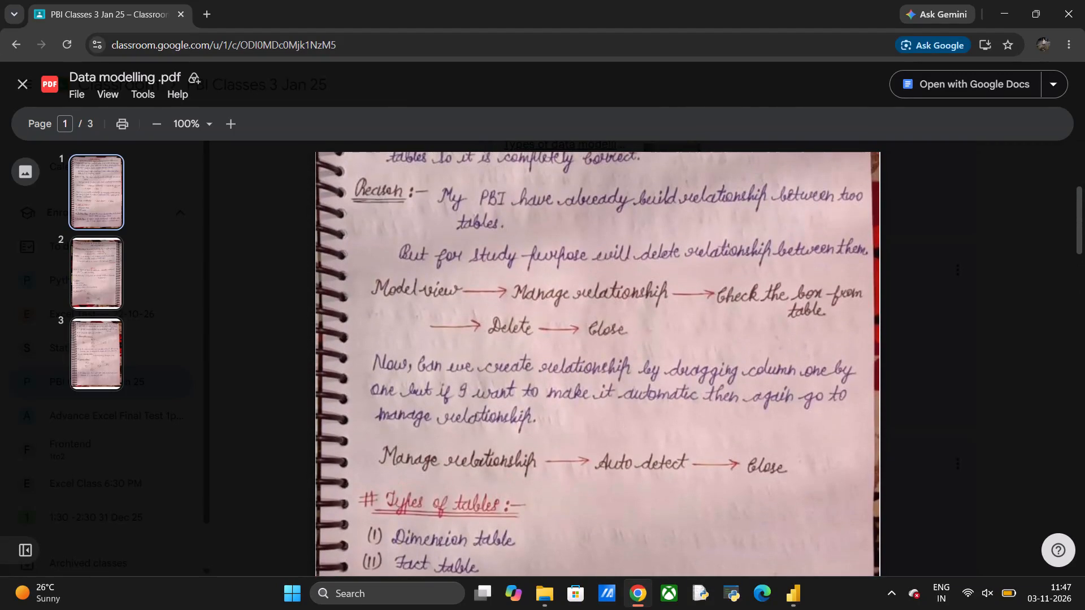
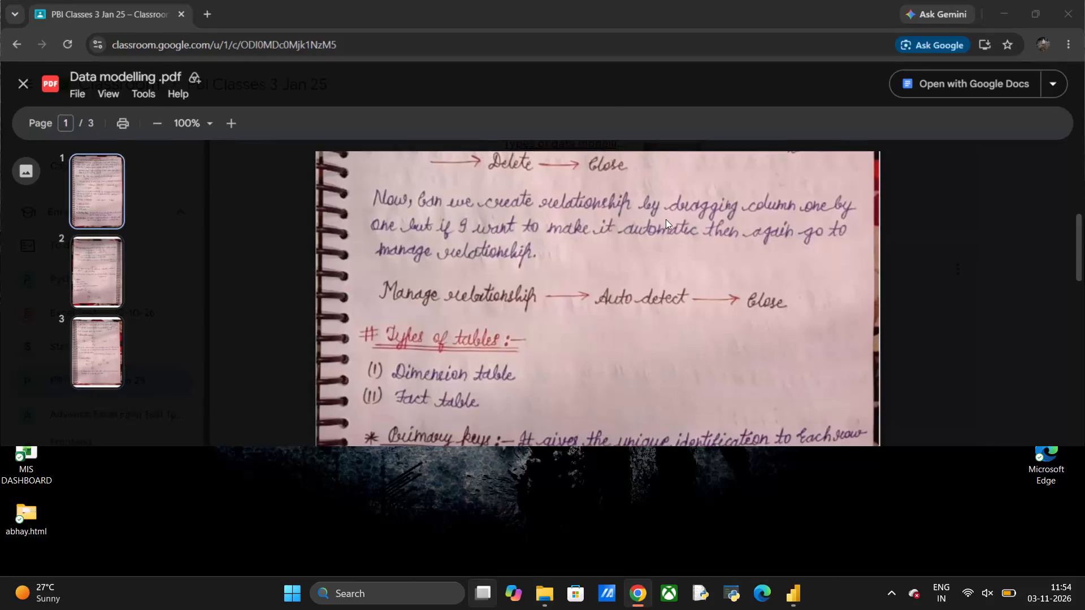
Switch to the POWER BI folder in File Explorer and open the VISUALIZATION report.
{"action": "left_click", "coordinate": [574, 264]}
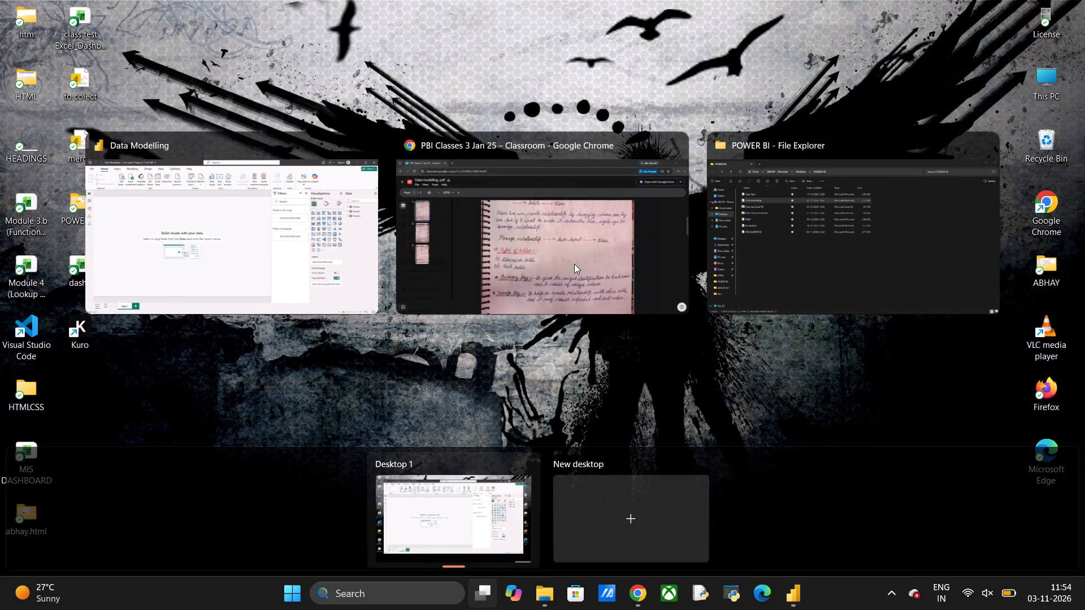
{"action": "left_click", "coordinate": [809, 271]}
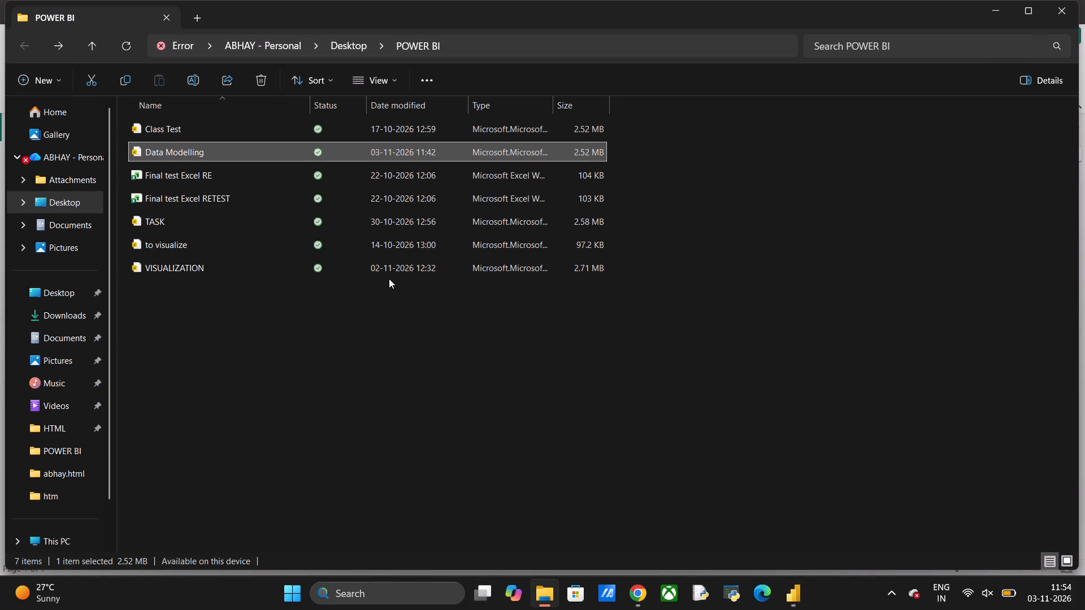
{"action": "double_click", "coordinate": [219, 268]}
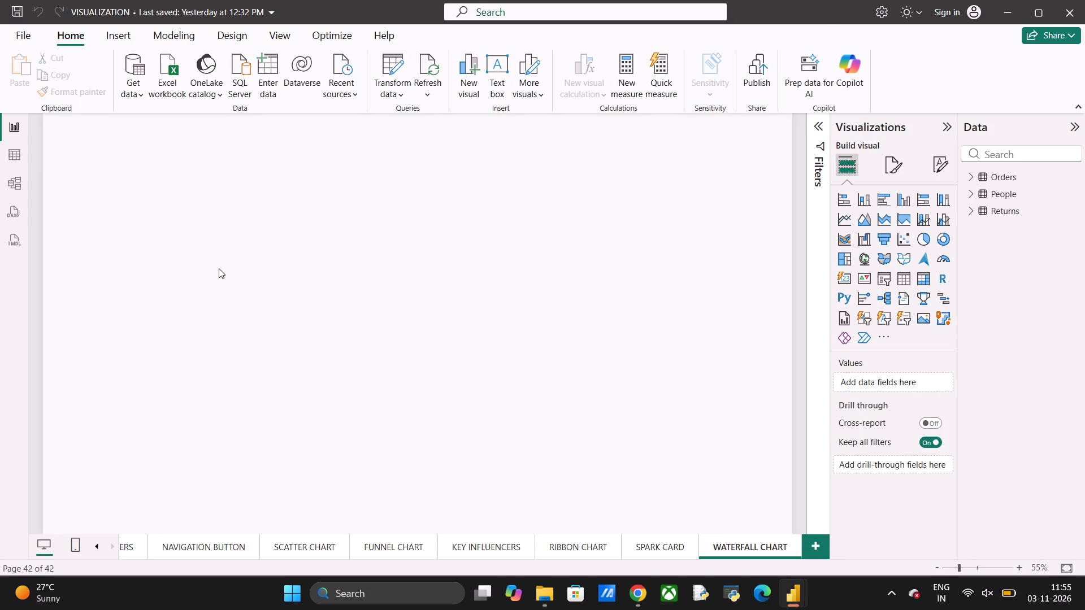
Add a new report page and build a stacked bar chart of Sum of Sales by Category from the Orders table.
{"action": "left_click", "coordinate": [811, 545]}
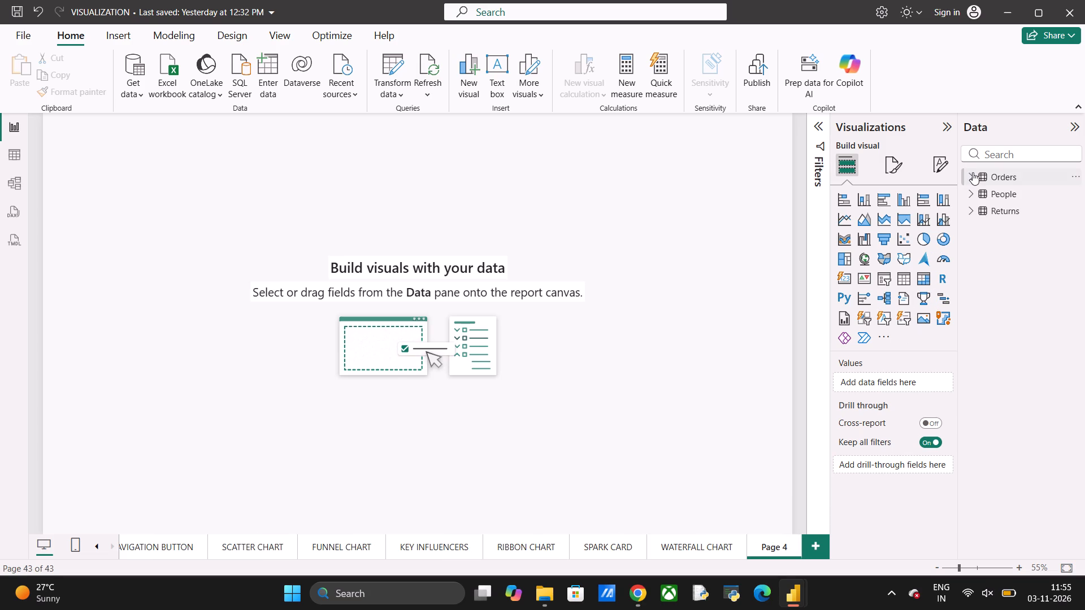
{"action": "left_click", "coordinate": [973, 176]}
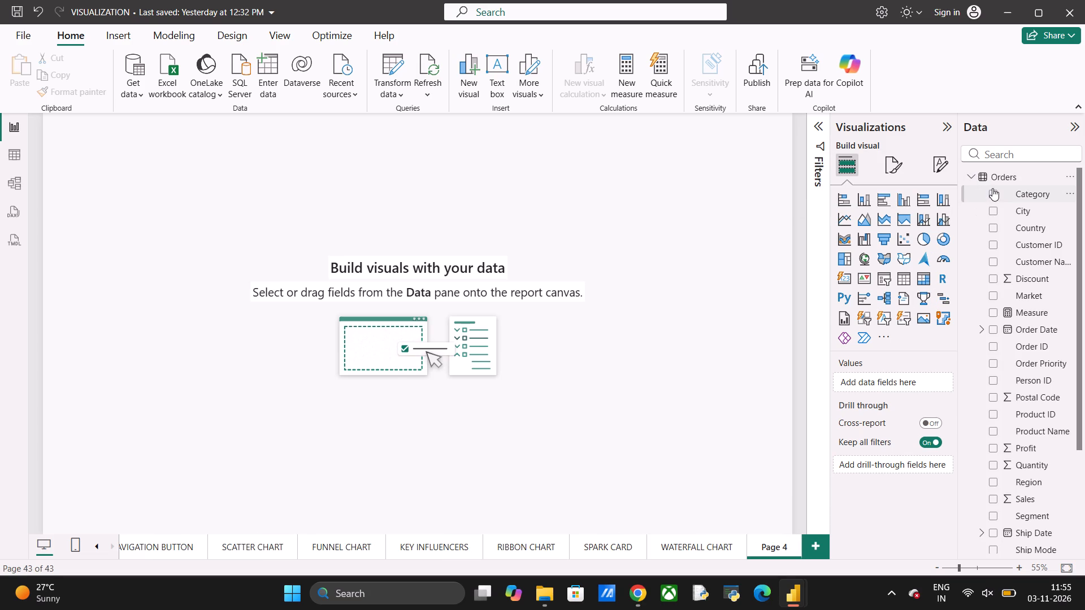
{"action": "left_click", "coordinate": [992, 191]}
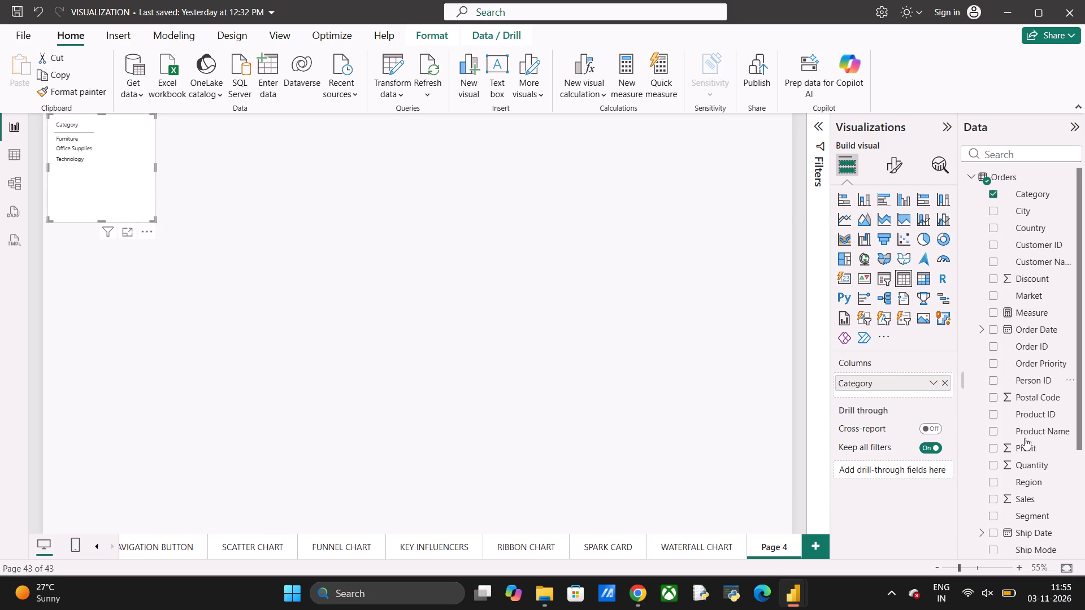
{"action": "left_click", "coordinate": [993, 495]}
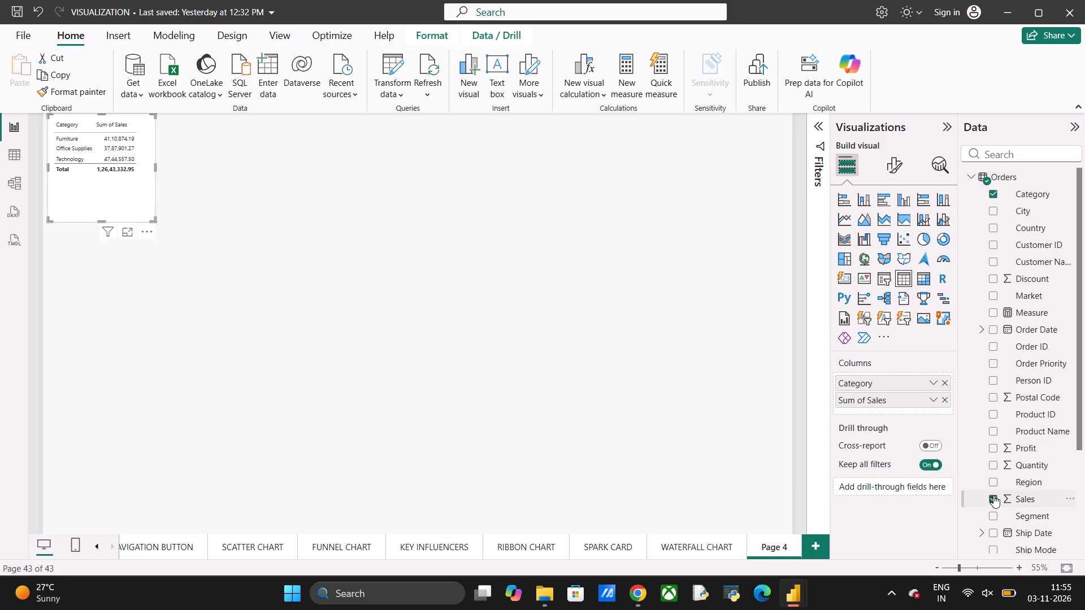
{"action": "left_click", "coordinate": [848, 199]}
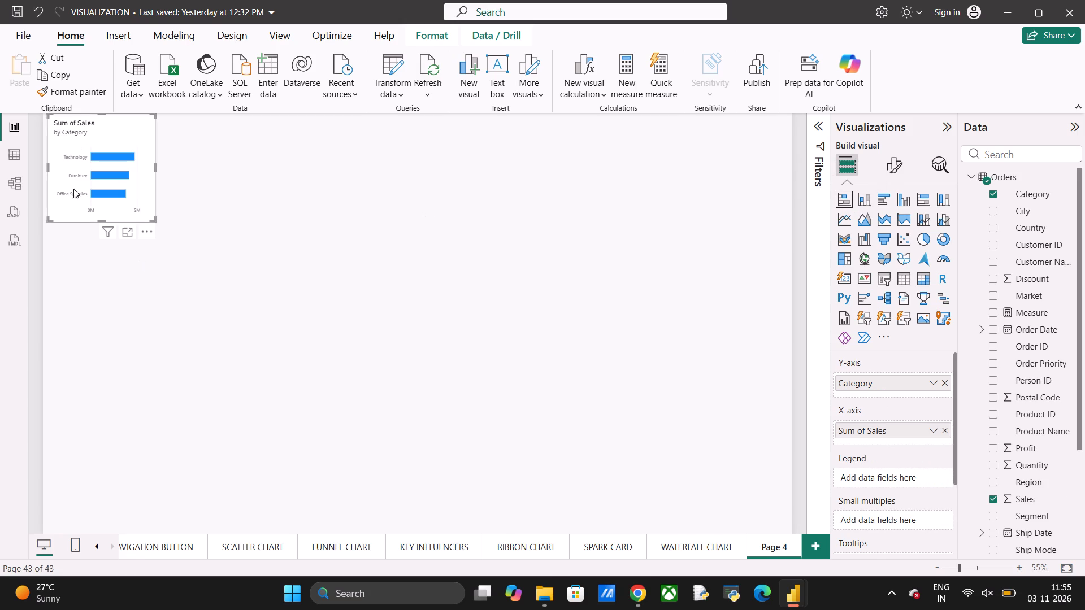
Move the Sum of Sales by Category chart slightly away from the page corner and enlarge it to roughly a third of the page width.
{"action": "left_click_drag", "start_coordinate": [80, 185], "coordinate": [90, 207]}
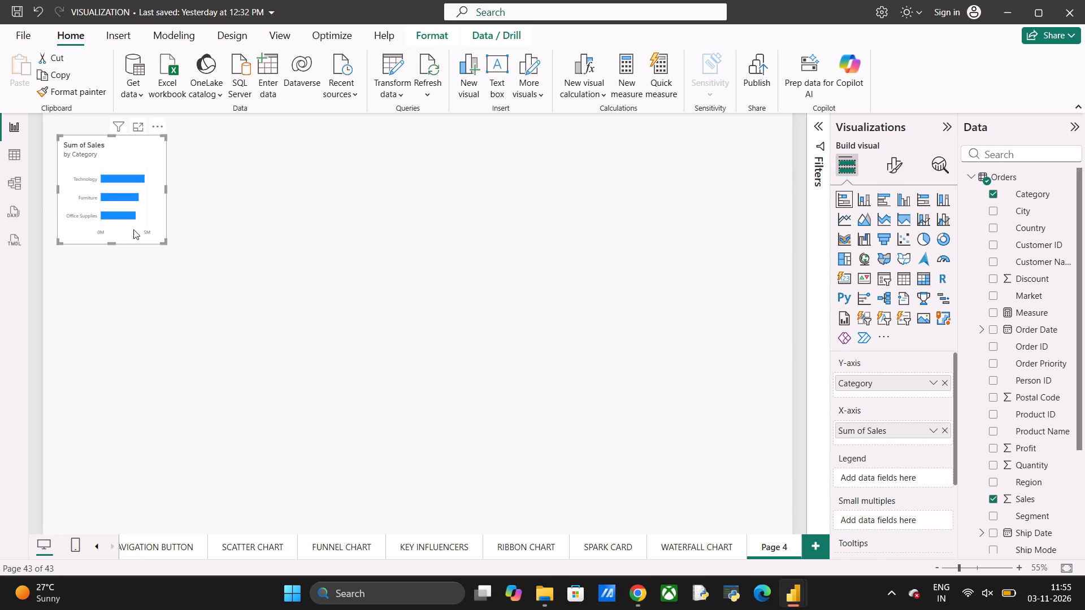
{"action": "left_click_drag", "start_coordinate": [164, 244], "coordinate": [300, 345]}
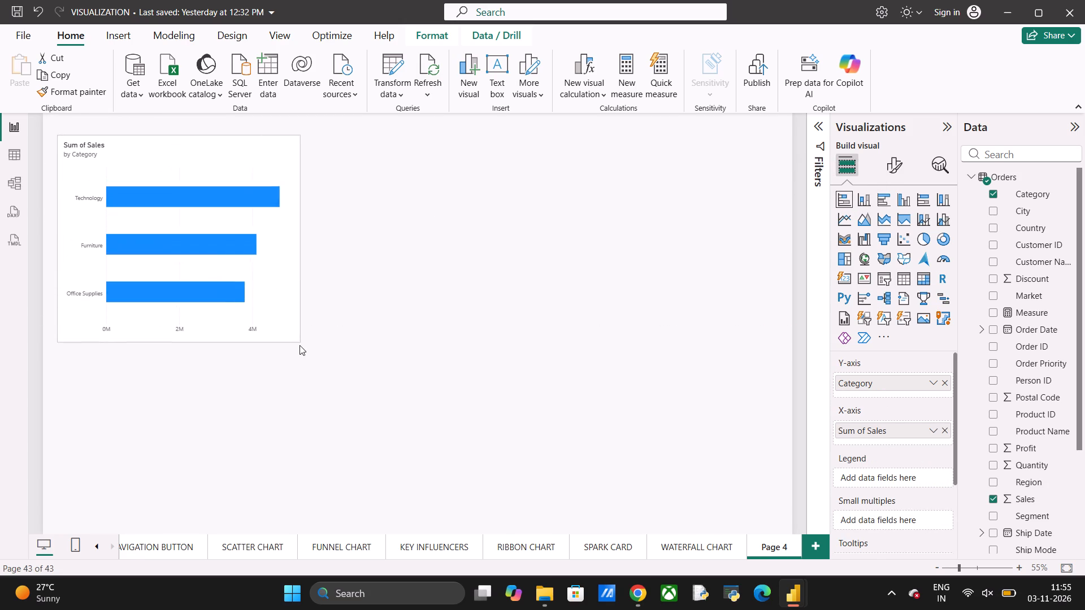
{"action": "left_click_drag", "start_coordinate": [300, 345], "coordinate": [316, 368]}
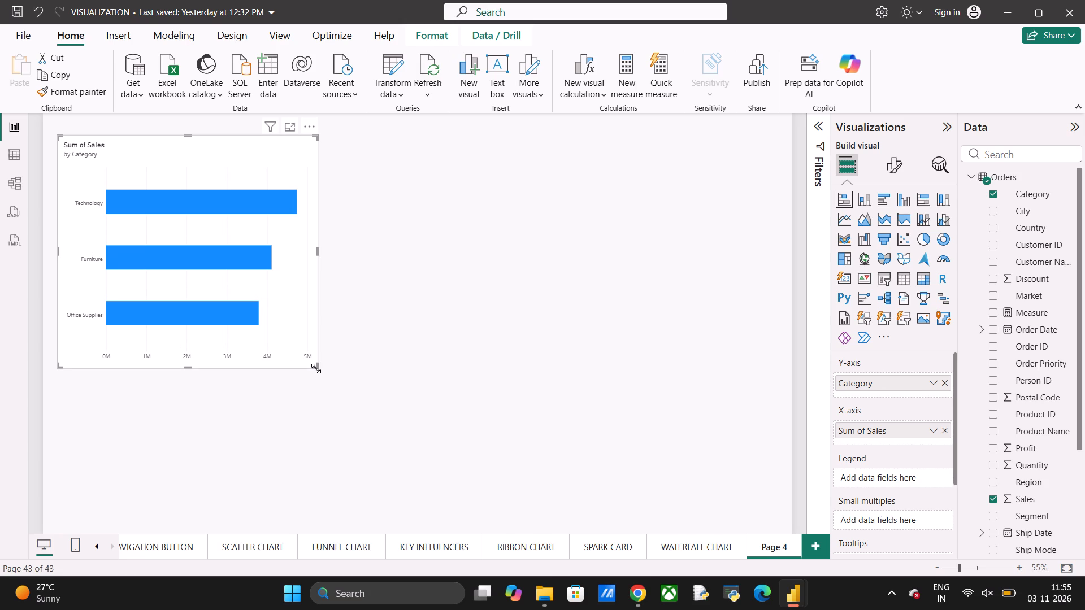
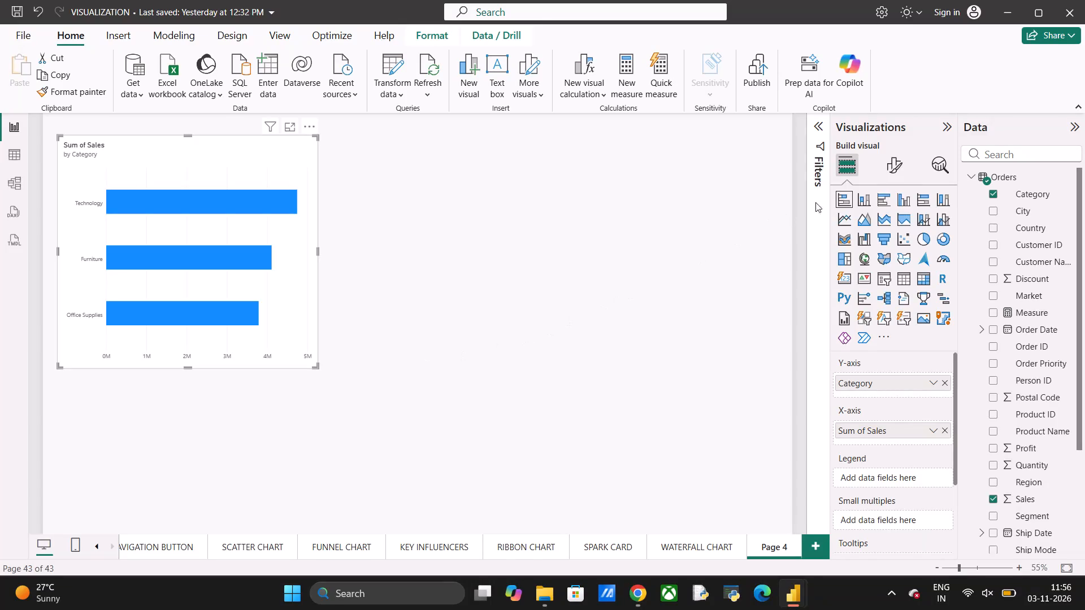
Format the Sum of Sales chart title as size 40 bold, with dark brown text on a light orange background.
{"action": "left_click", "coordinate": [900, 163]}
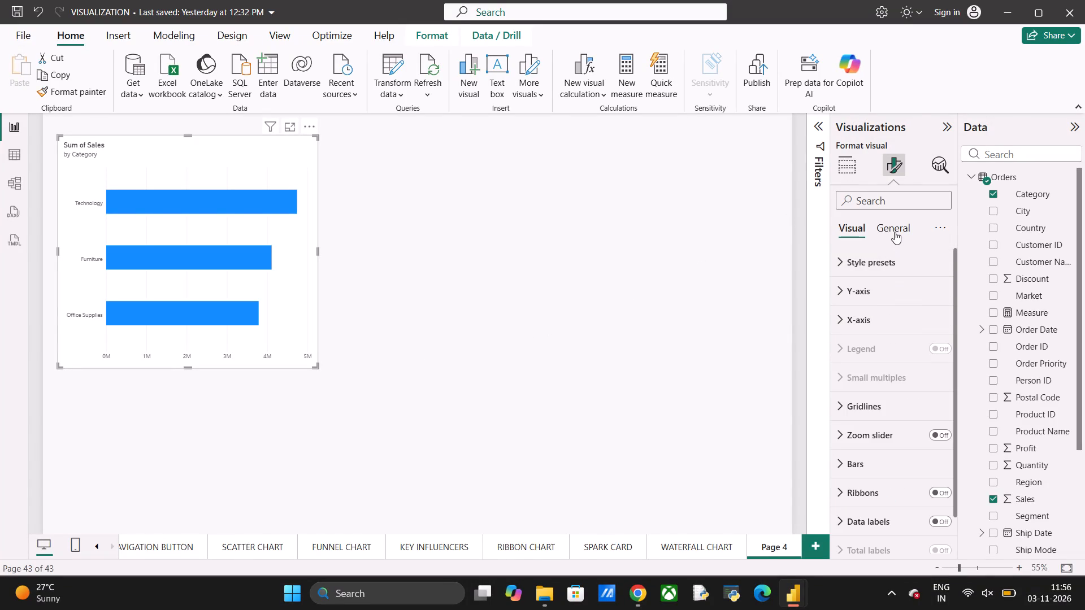
{"action": "left_click", "coordinate": [893, 230]}
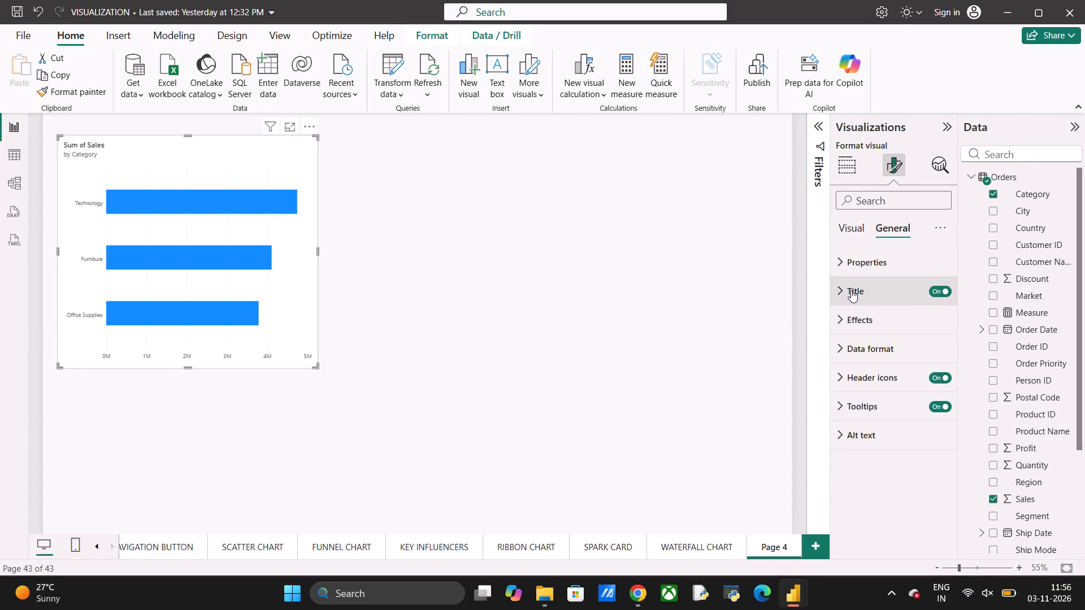
{"action": "left_click", "coordinate": [851, 290]}
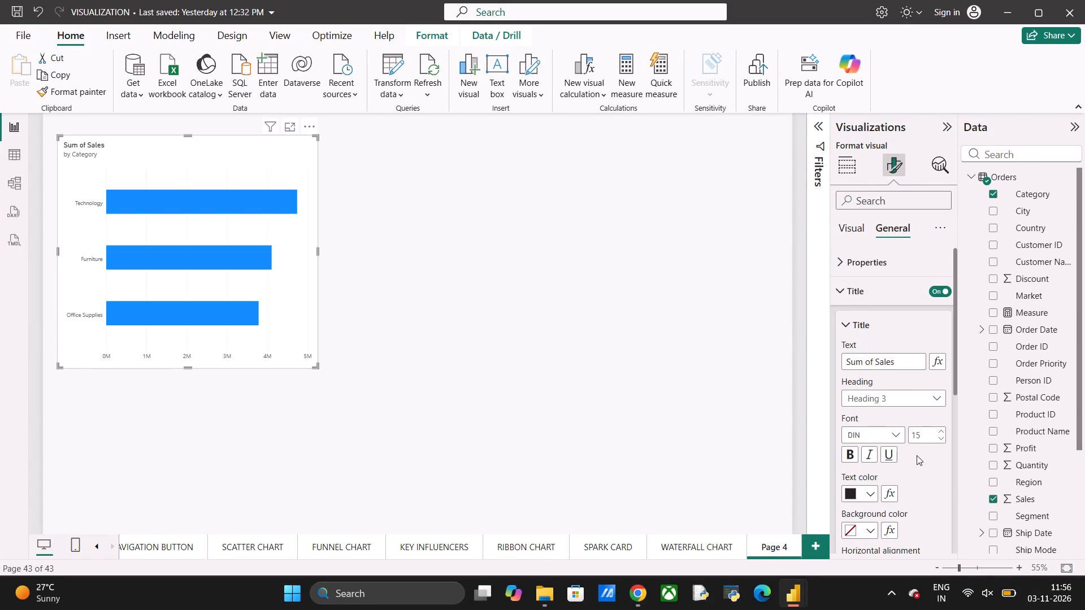
{"action": "left_click", "coordinate": [923, 433]}
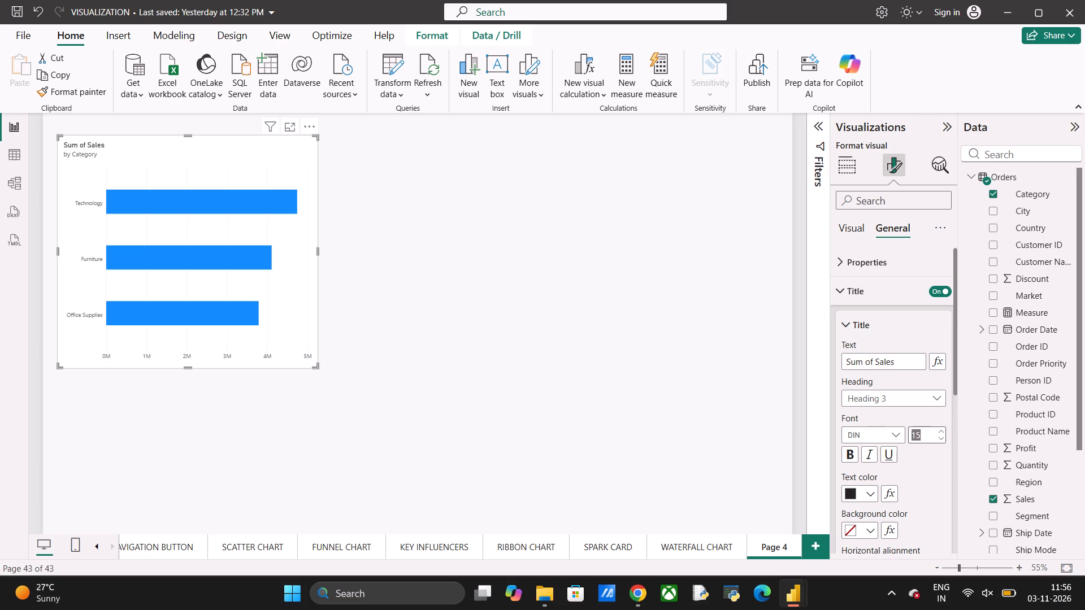
{"action": "type", "text": "40"}
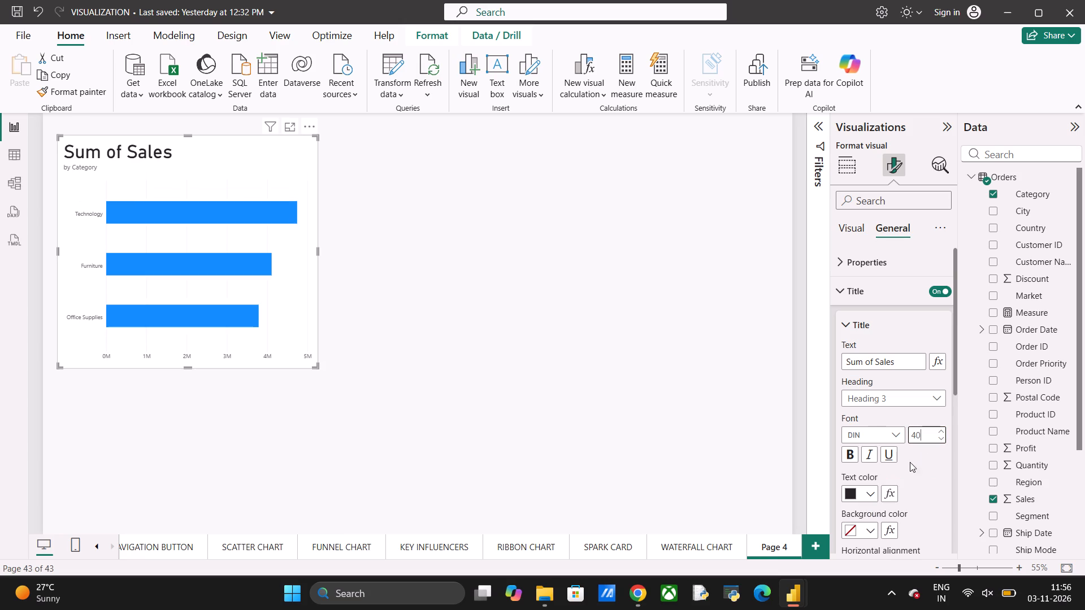
{"action": "left_click", "coordinate": [848, 455]}
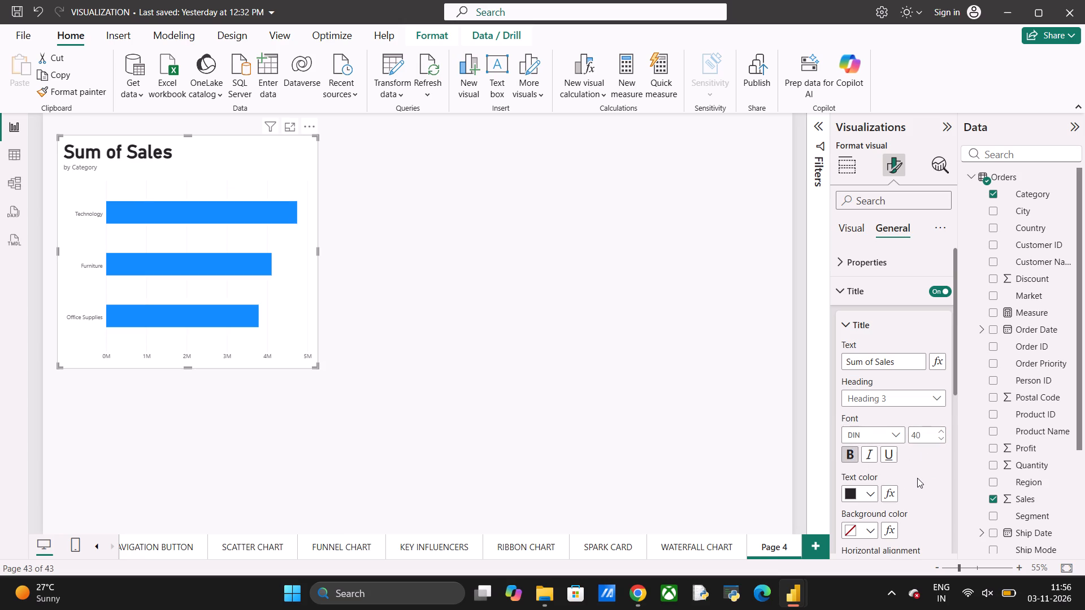
{"action": "scroll", "coordinate": [917, 478], "scroll_direction": "down", "scroll_amount": 1}
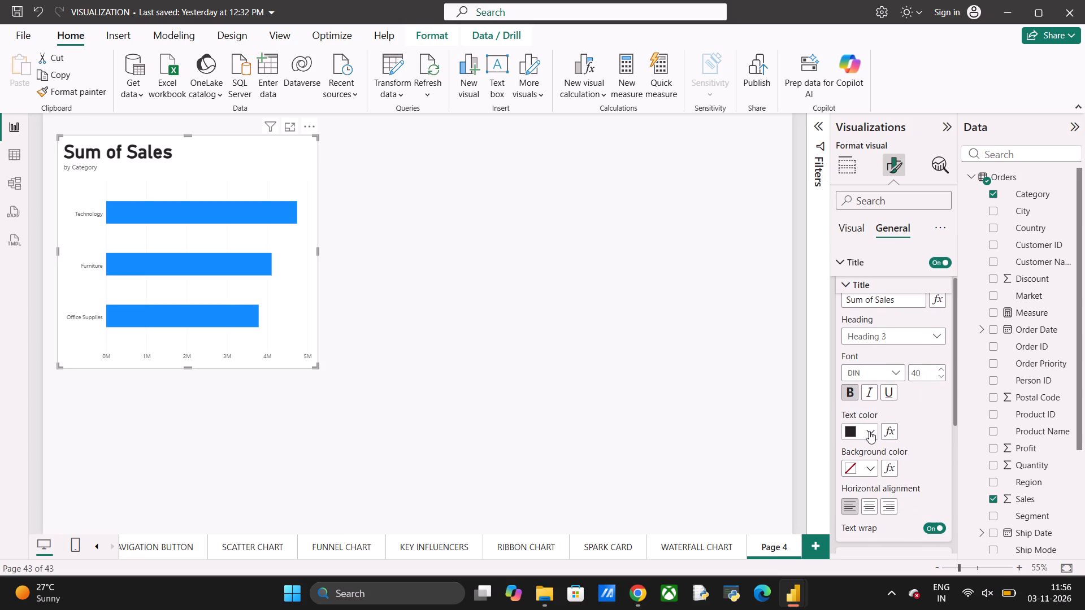
{"action": "left_click", "coordinate": [869, 431]}
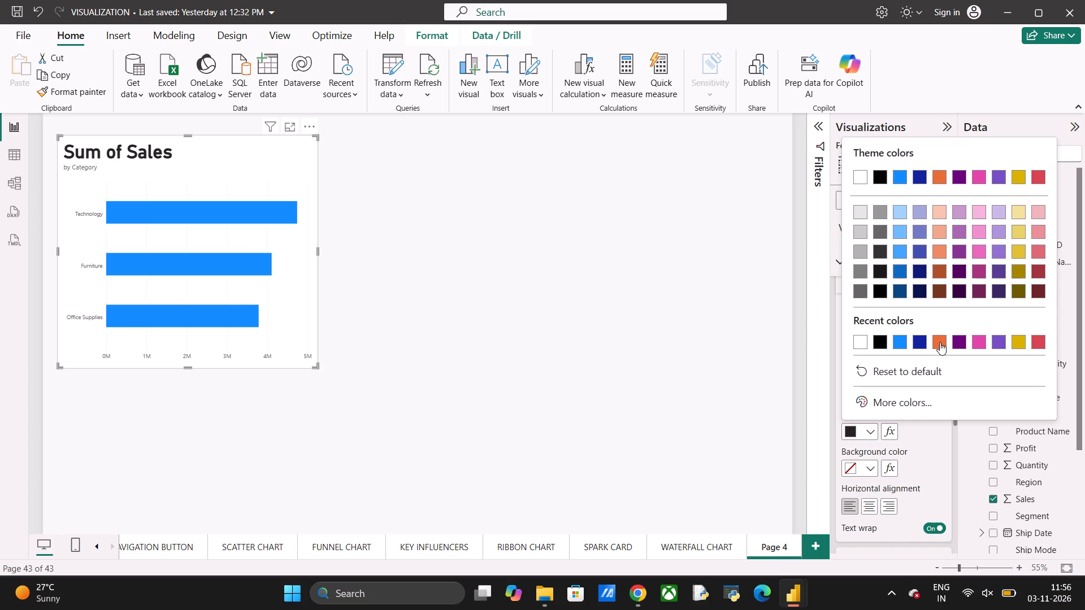
{"action": "left_click", "coordinate": [938, 290]}
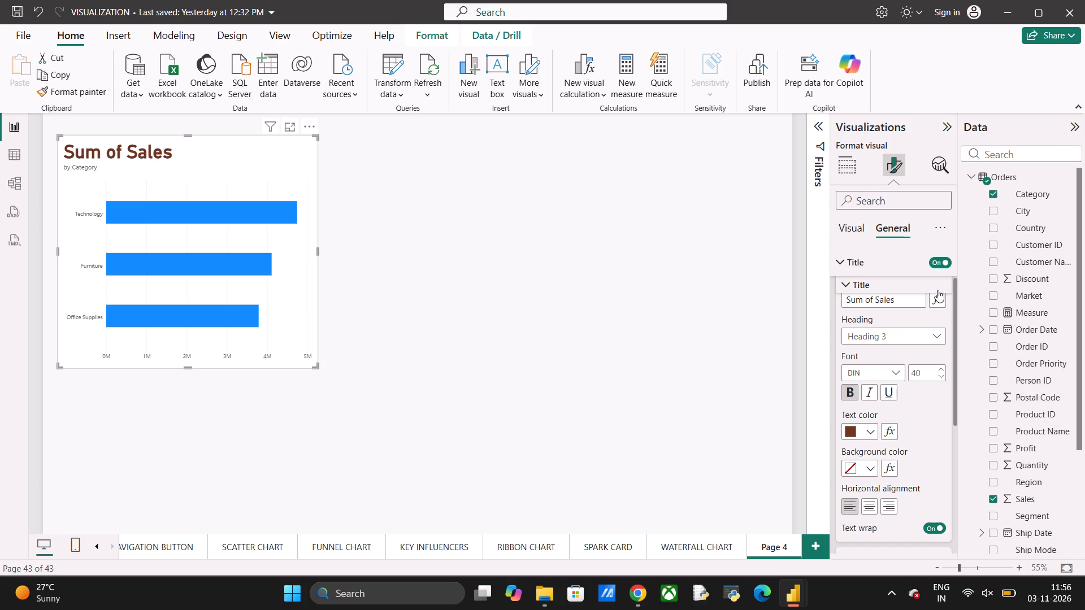
{"action": "left_click", "coordinate": [869, 472]}
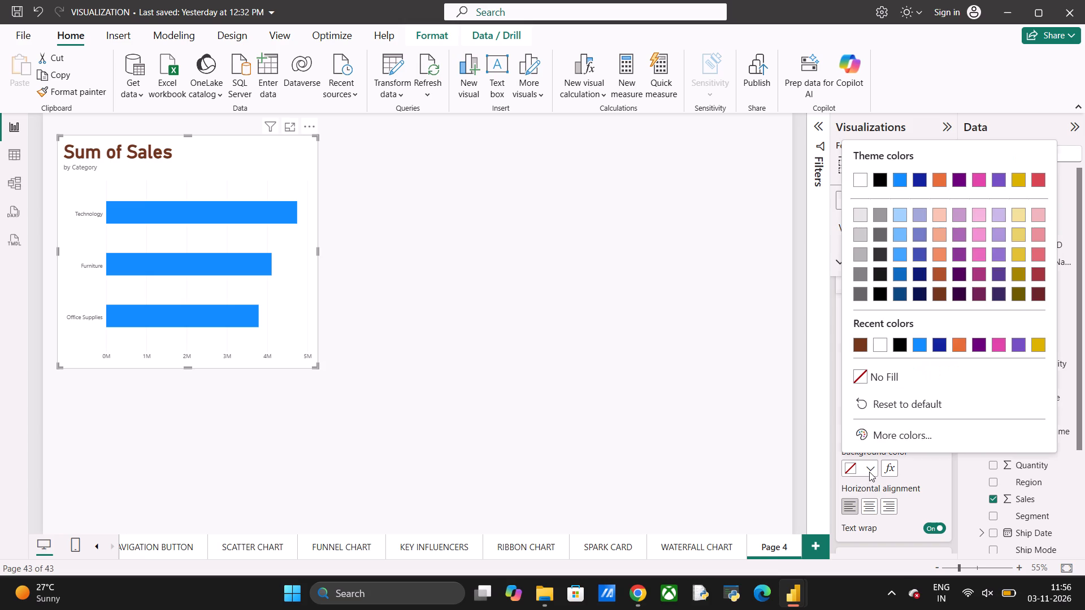
{"action": "left_click", "coordinate": [937, 215]}
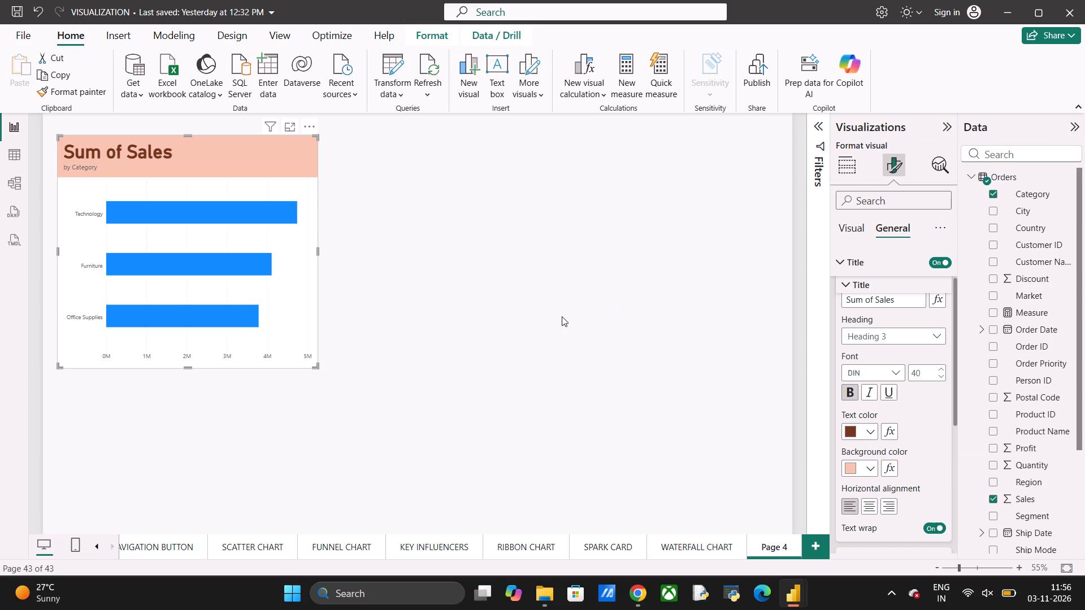
{"action": "left_click", "coordinate": [866, 503]}
{"action": "left_click", "coordinate": [641, 393]}
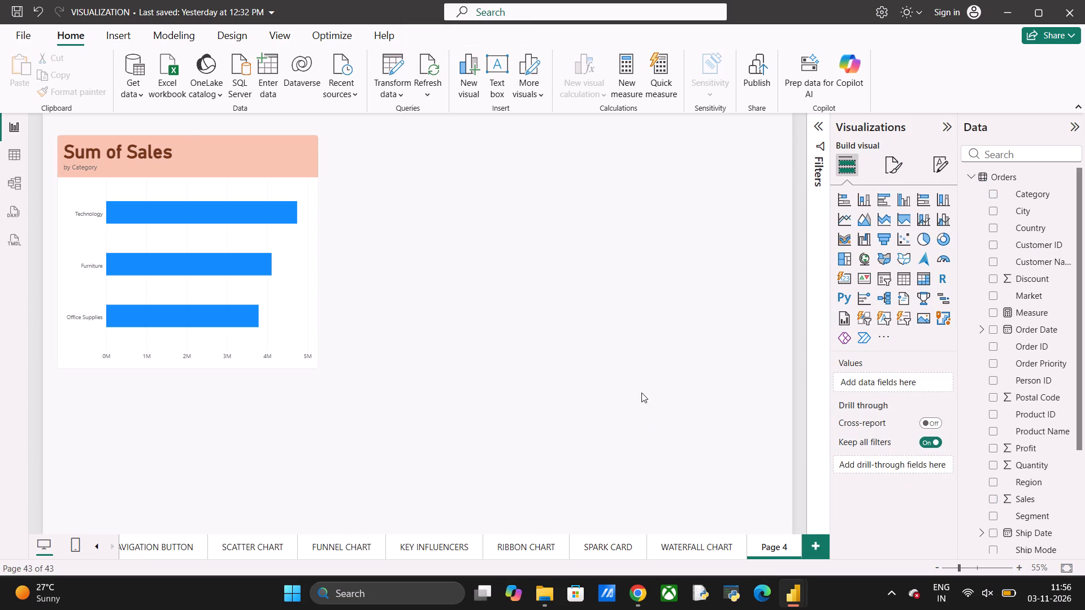
Move the Sum of Sales chart into the page's upper-left corner and shrink it to about a quarter of the page width.
{"action": "left_click", "coordinate": [300, 293]}
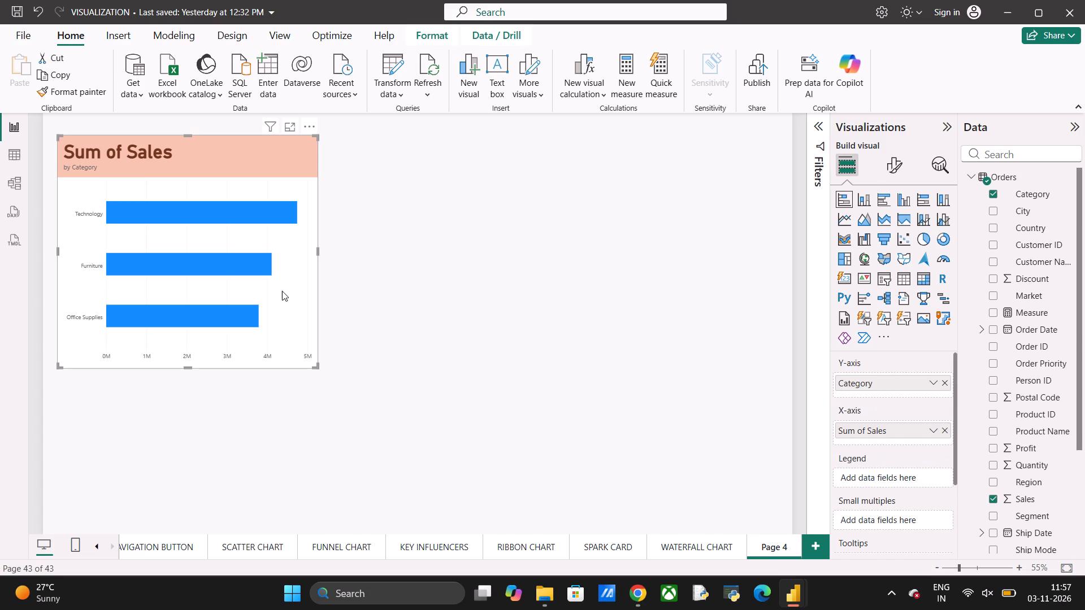
{"action": "left_click_drag", "start_coordinate": [282, 291], "coordinate": [268, 274]}
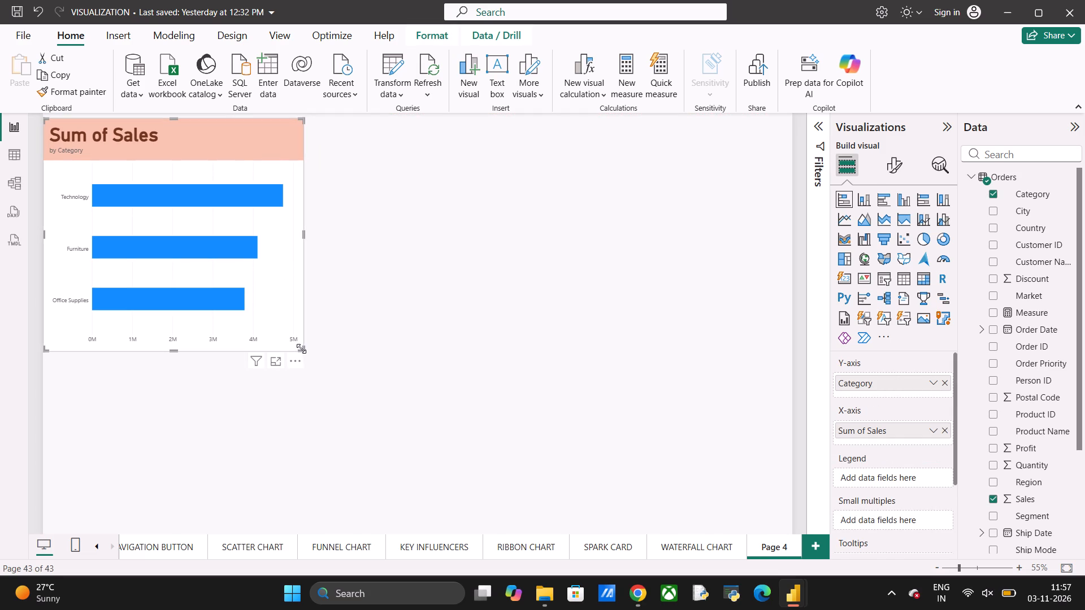
{"action": "left_click_drag", "start_coordinate": [302, 348], "coordinate": [230, 264]}
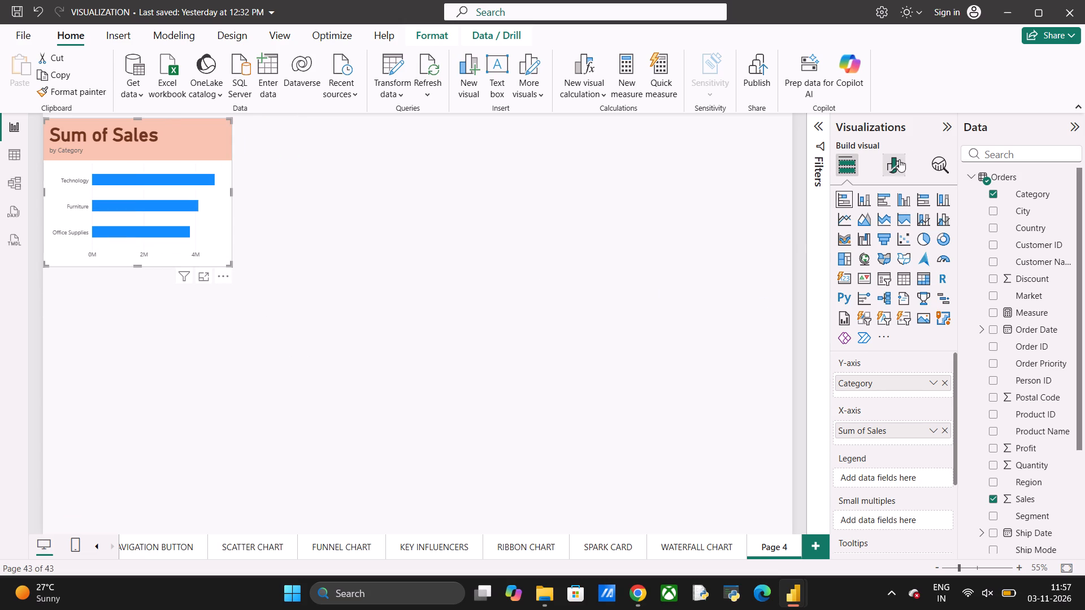
Centre the Sum of Sales chart title horizontally.
{"action": "left_click", "coordinate": [897, 160]}
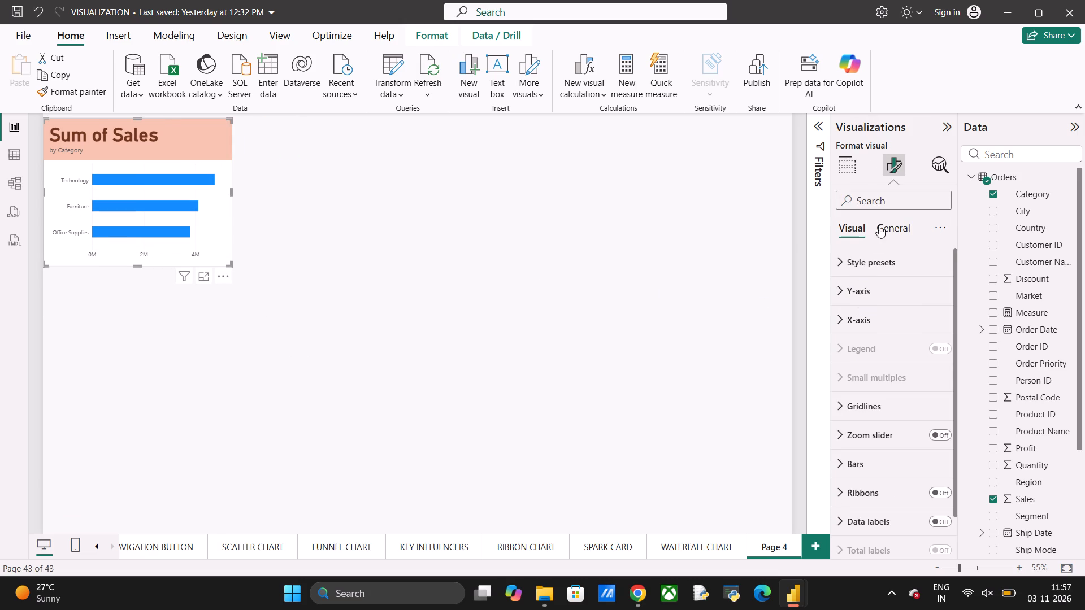
{"action": "left_click", "coordinate": [883, 223]}
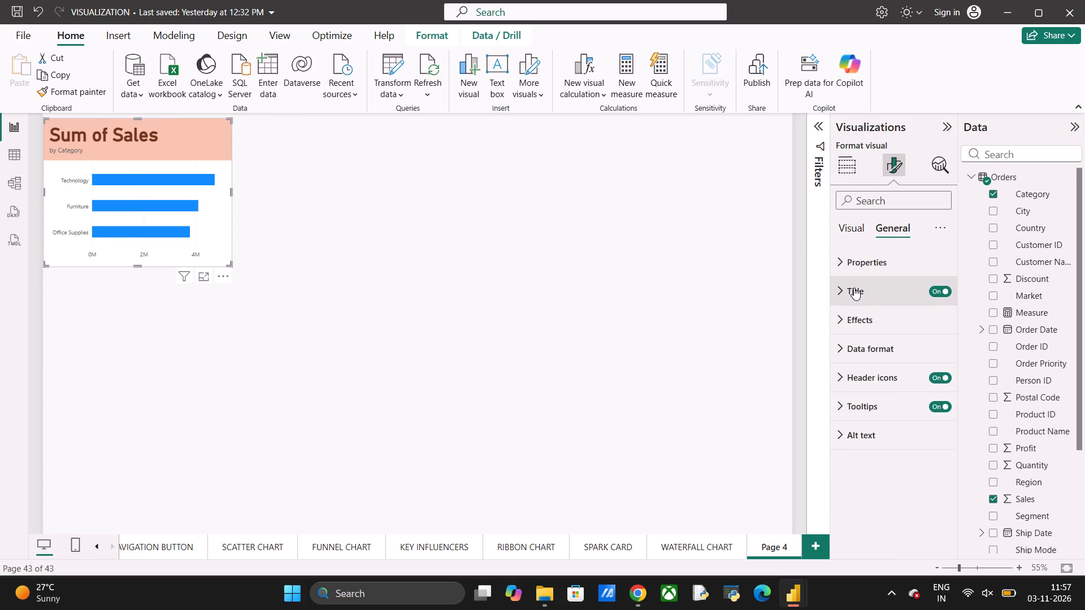
{"action": "left_click", "coordinate": [853, 285]}
{"action": "scroll", "coordinate": [874, 411], "scroll_direction": "down", "scroll_amount": 1}
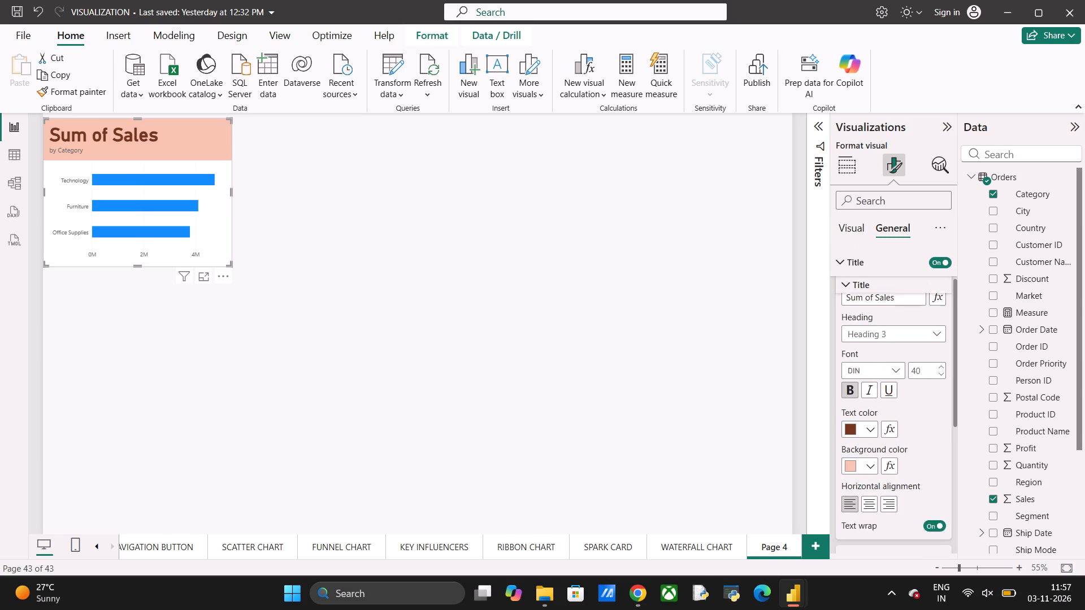
{"action": "scroll", "coordinate": [874, 411], "scroll_direction": "down", "scroll_amount": 1}
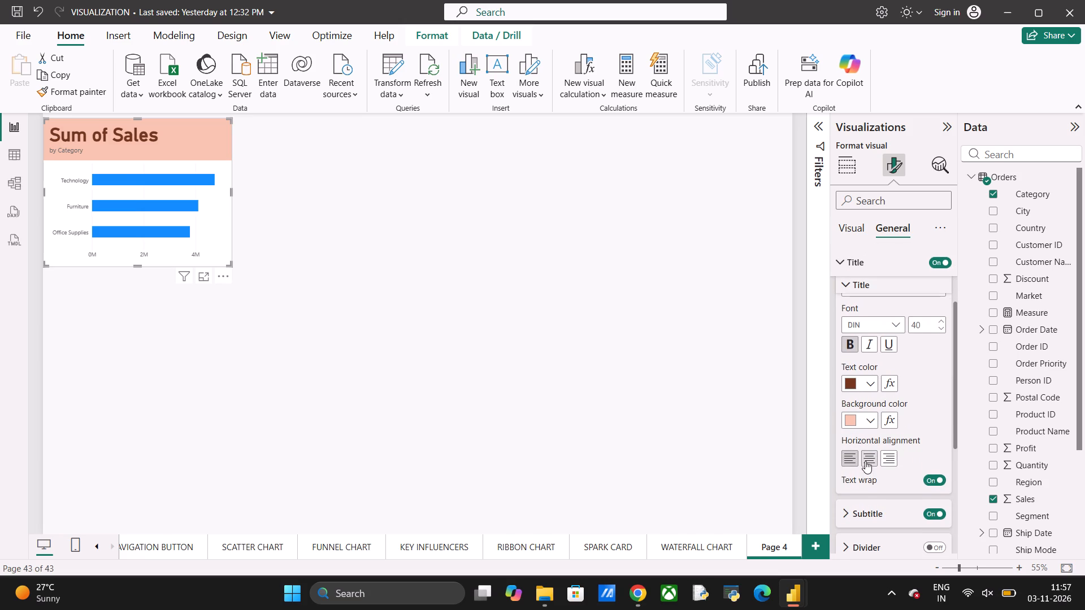
{"action": "left_click", "coordinate": [866, 459]}
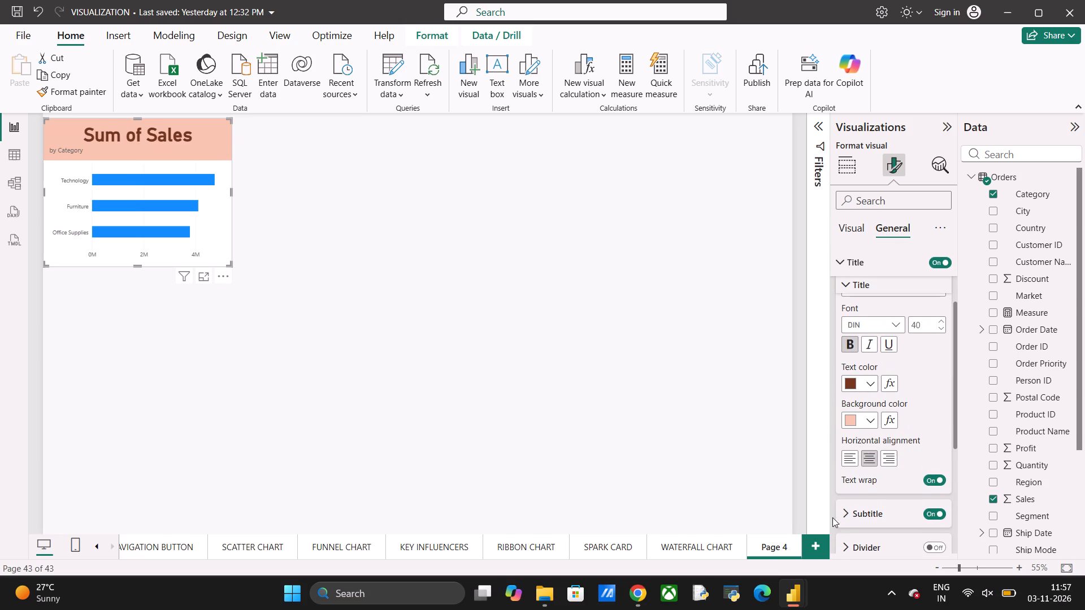
{"action": "left_click", "coordinate": [726, 467]}
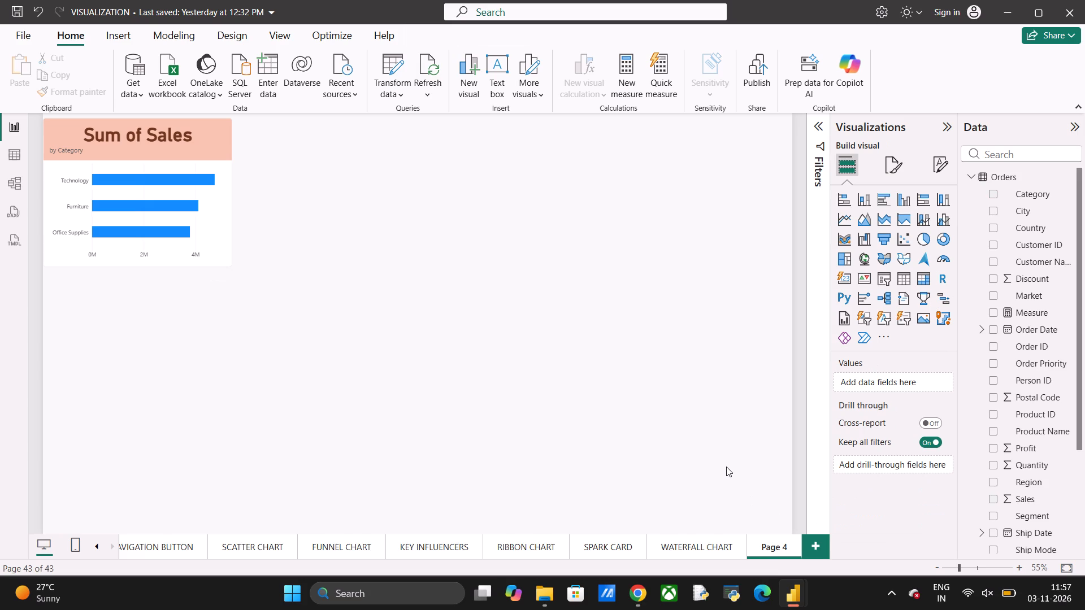
Add a compact list slicer for Category along the page's top edge, with its left edge at the page's horizontal centre.
{"action": "left_click", "coordinate": [529, 376]}
{"action": "left_click", "coordinate": [908, 319]}
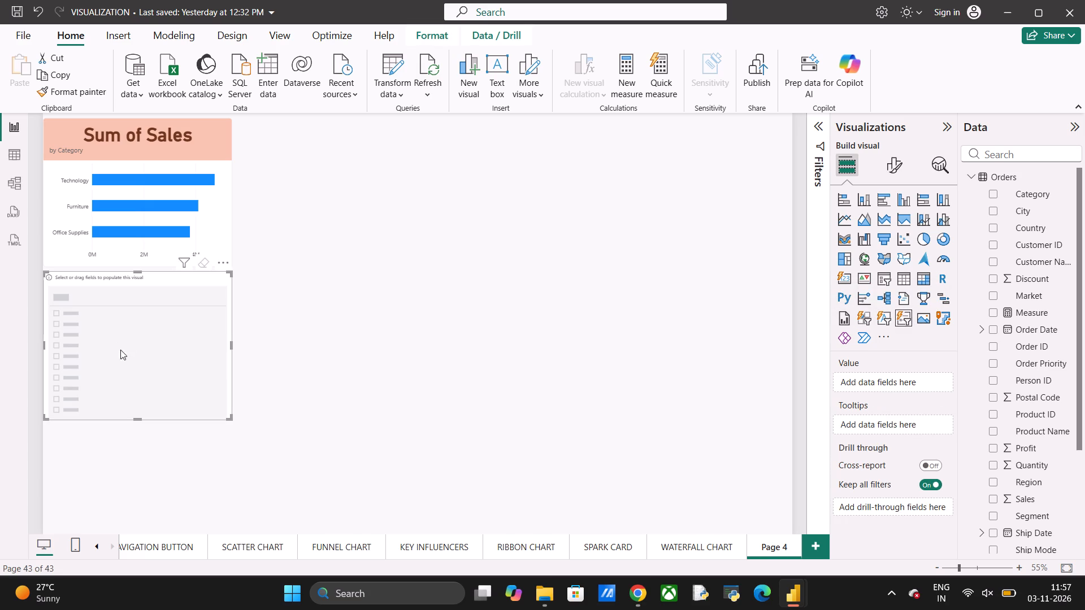
{"action": "left_click_drag", "start_coordinate": [127, 356], "coordinate": [501, 203]}
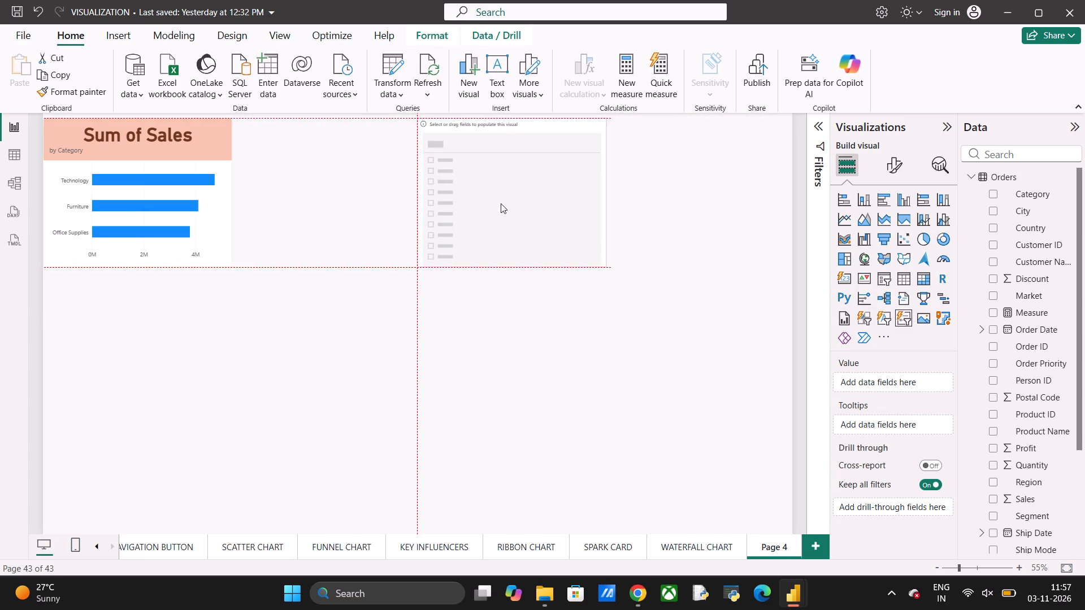
{"action": "left_click_drag", "start_coordinate": [501, 203], "coordinate": [502, 204]}
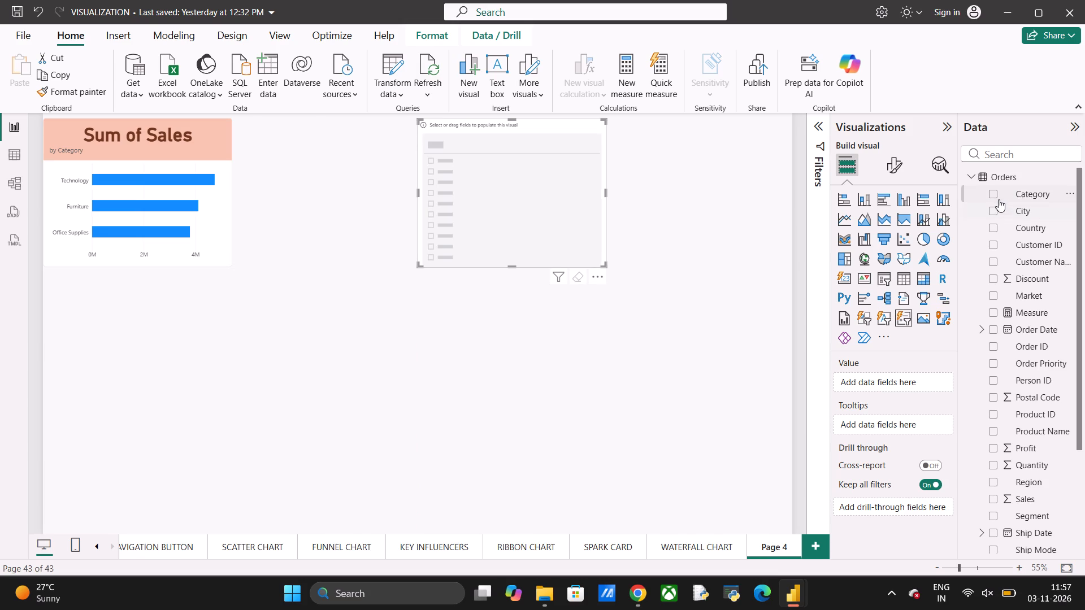
{"action": "left_click", "coordinate": [997, 194]}
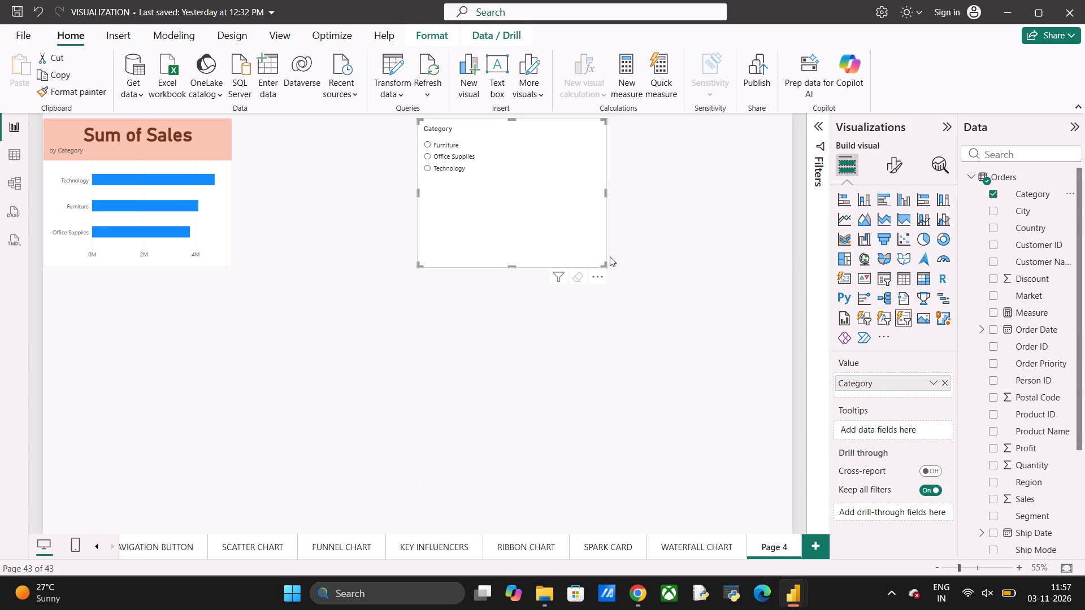
{"action": "left_click_drag", "start_coordinate": [604, 264], "coordinate": [484, 195]}
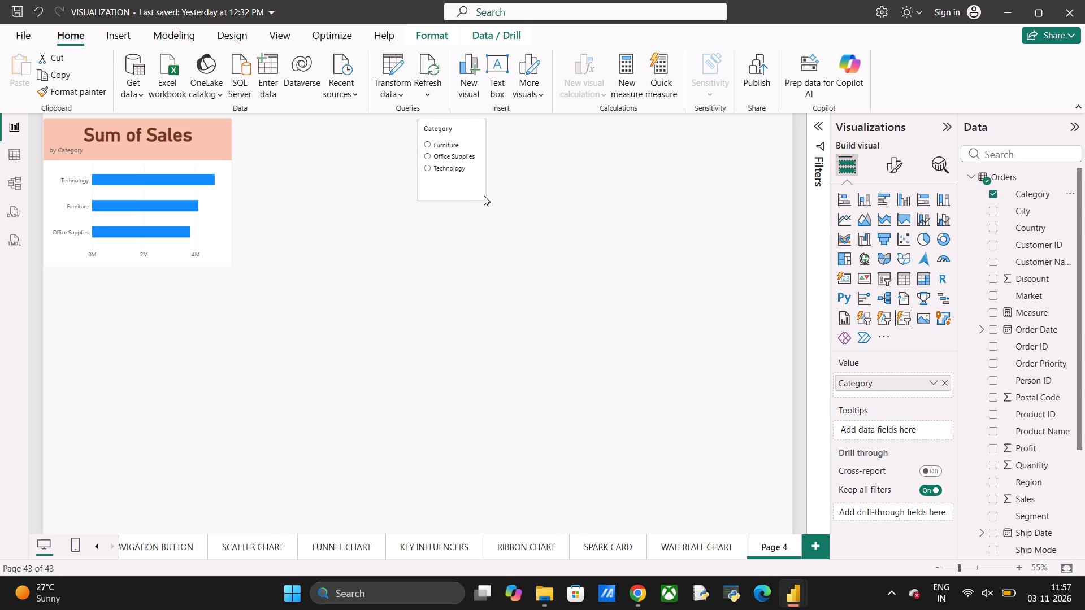
{"action": "left_click_drag", "start_coordinate": [484, 195], "coordinate": [499, 196]}
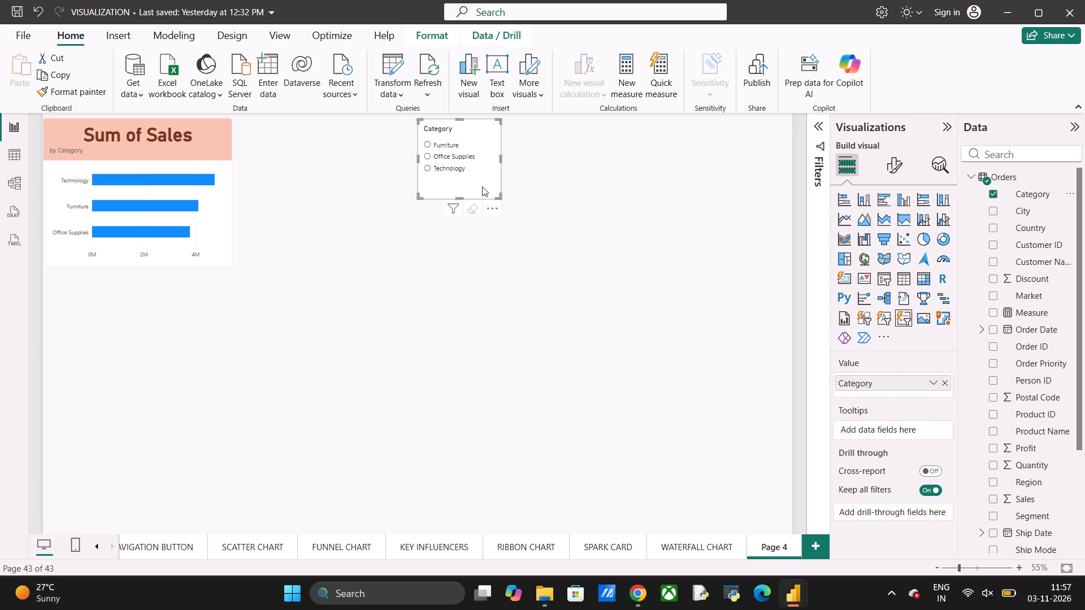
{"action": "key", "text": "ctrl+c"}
Add a text-input slicer below the Sum of Sales chart and assign it the Category field from Orders.
{"action": "left_click", "coordinate": [646, 416]}
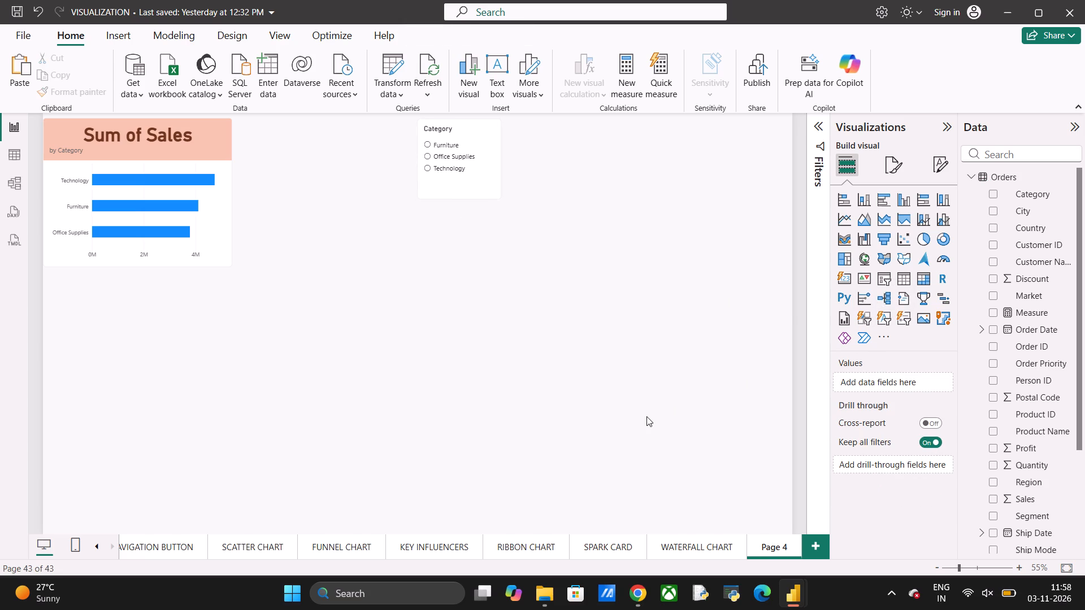
{"action": "left_click", "coordinate": [883, 315]}
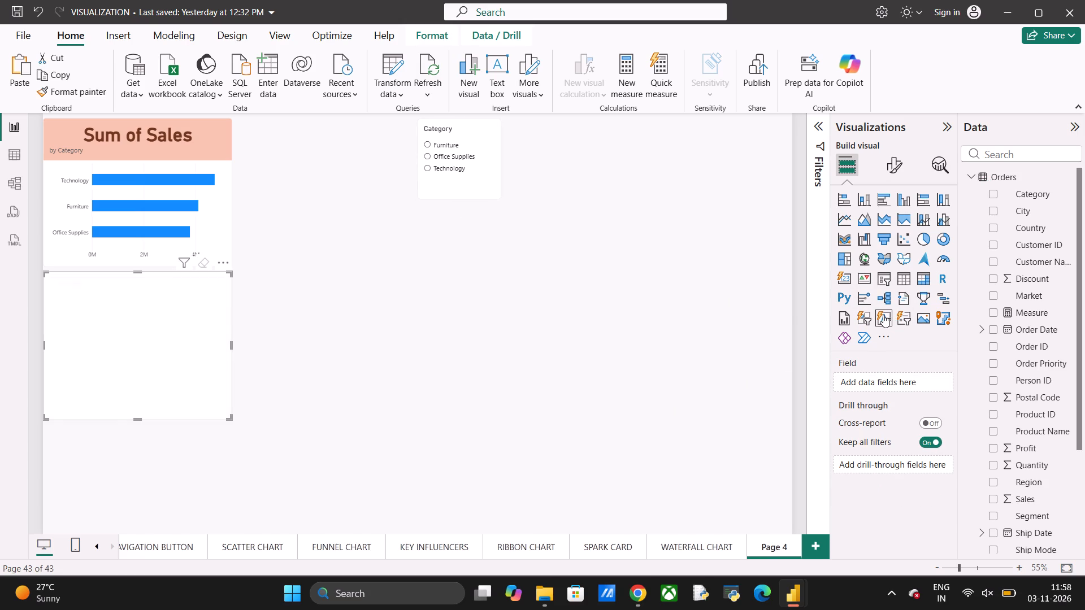
{"action": "left_click", "coordinate": [609, 427]}
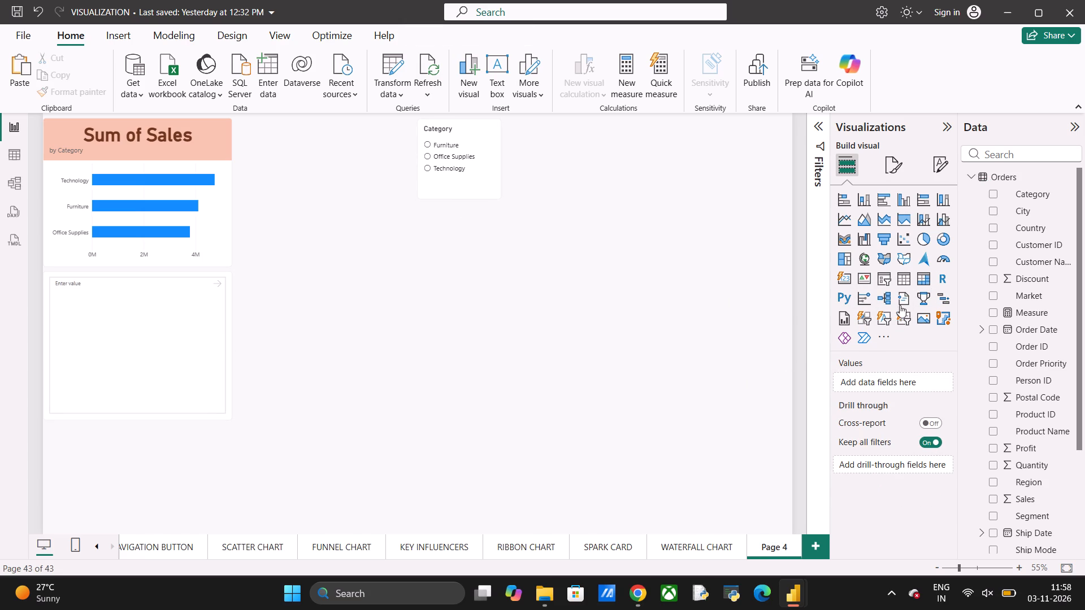
{"action": "left_click", "coordinate": [138, 376]}
{"action": "left_click", "coordinate": [993, 194]}
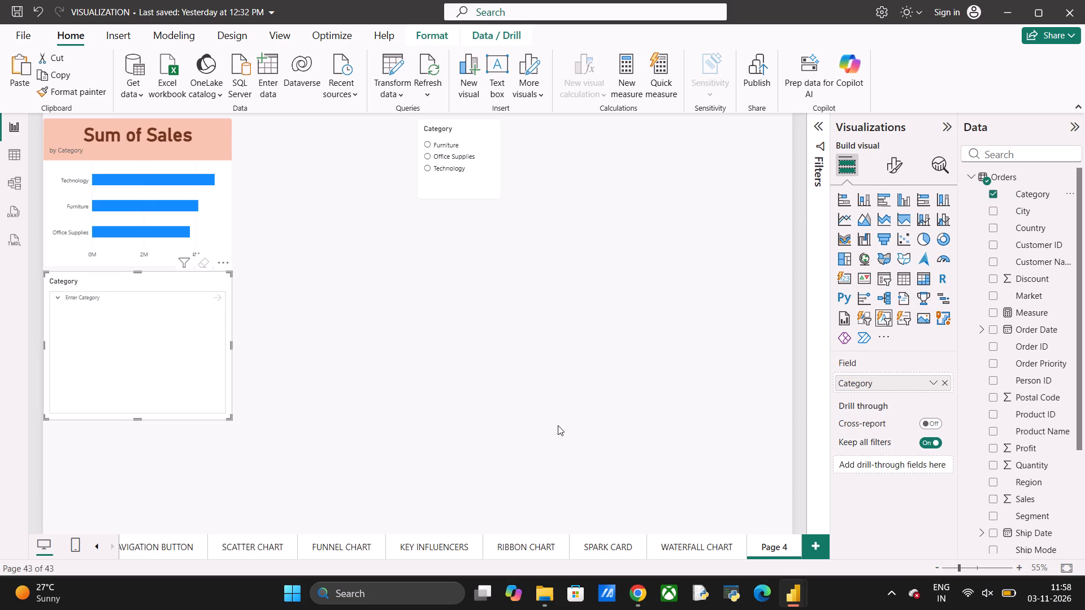
Add a button slicer below the text-input slicer and assign it the Category field from Orders.
{"action": "left_click", "coordinate": [558, 425]}
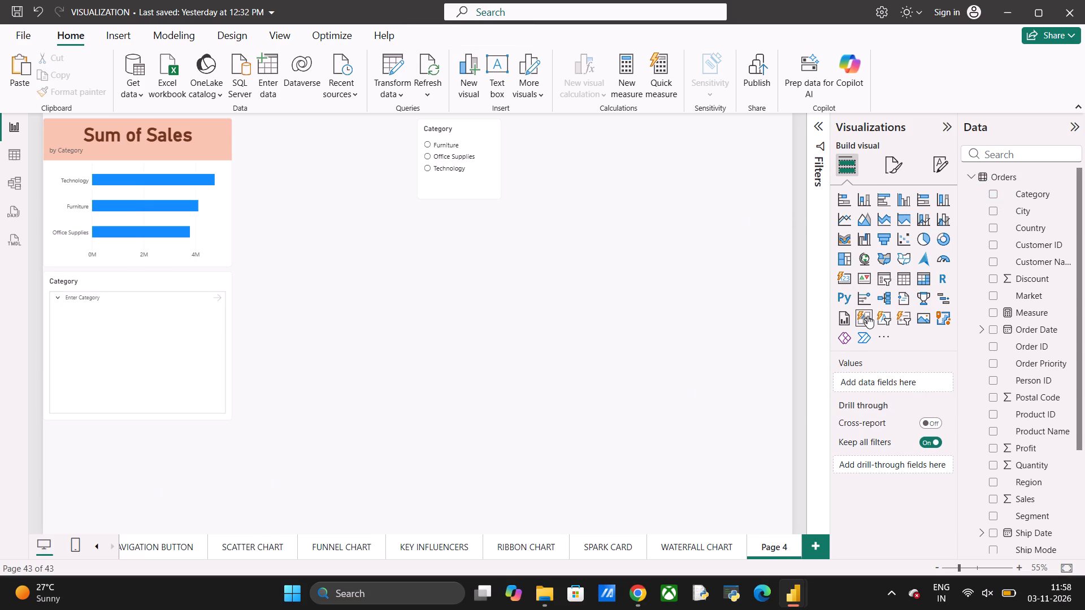
{"action": "left_click", "coordinate": [867, 315]}
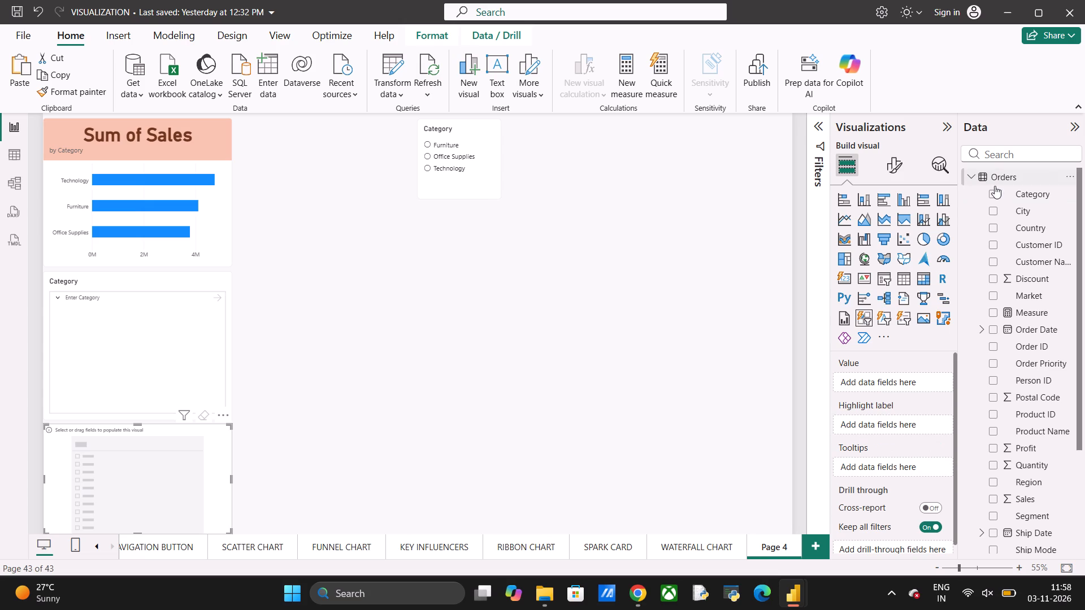
{"action": "left_click", "coordinate": [994, 193]}
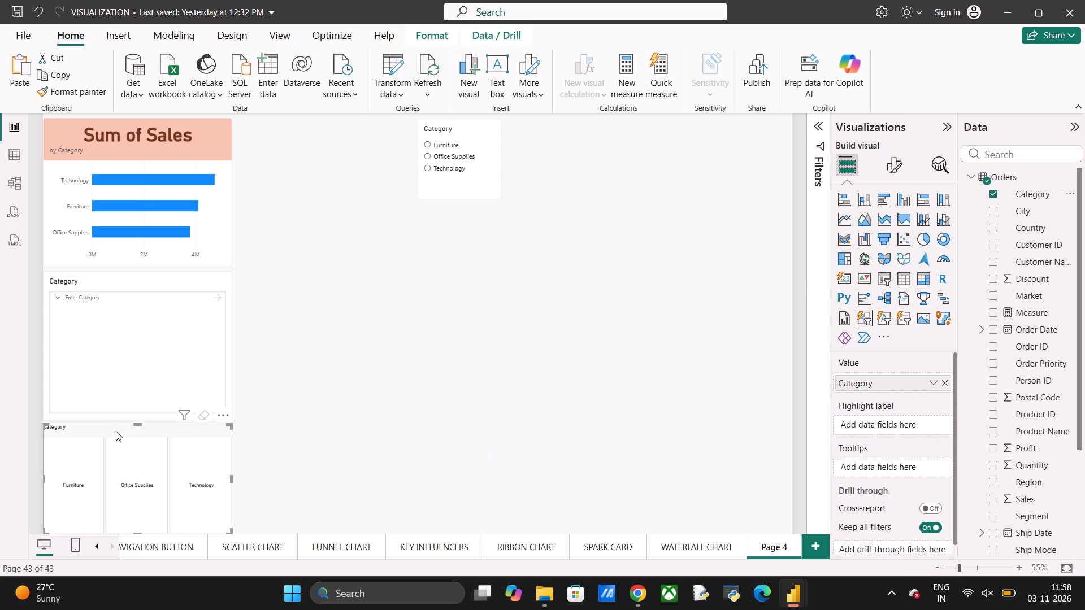
Move the Category button slicer into open space in the page's right half and make it slightly taller, keeping its width.
{"action": "left_click_drag", "start_coordinate": [116, 431], "coordinate": [602, 61]}
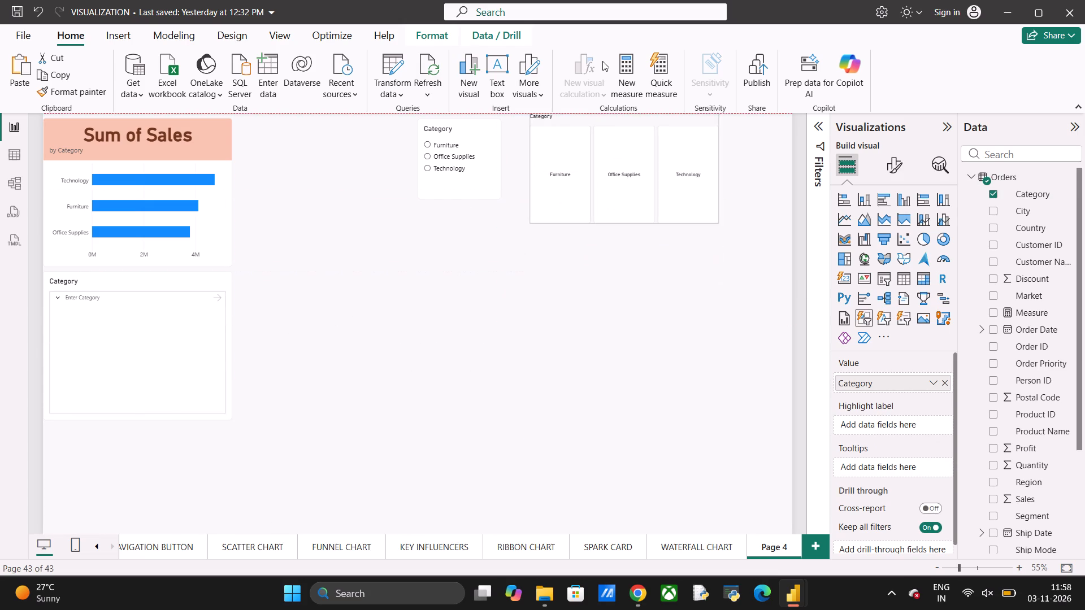
{"action": "left_click_drag", "start_coordinate": [602, 61], "coordinate": [589, 144]}
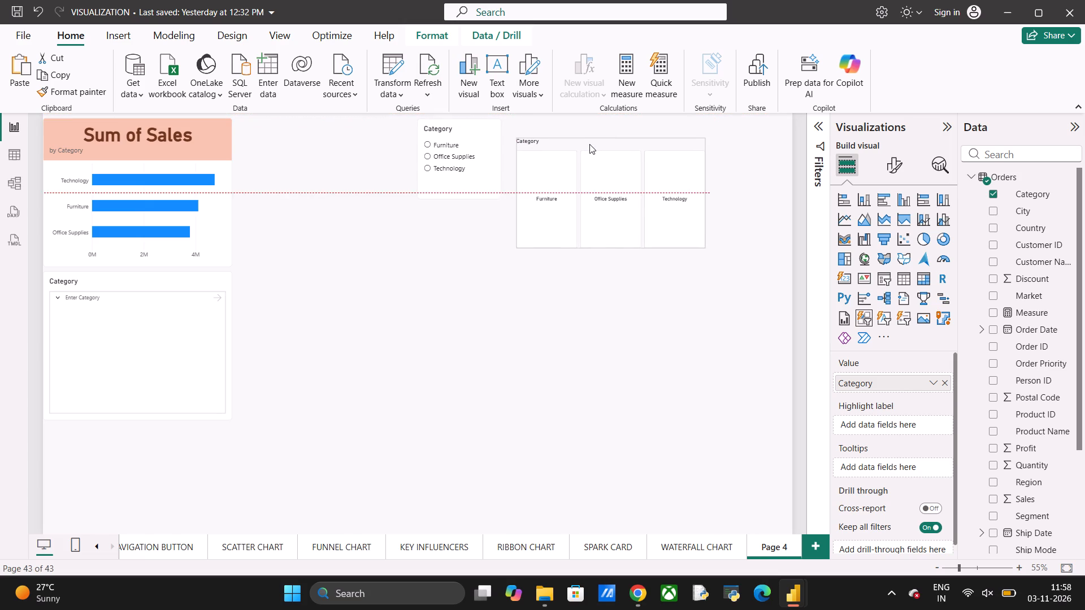
{"action": "left_click_drag", "start_coordinate": [589, 144], "coordinate": [589, 141]}
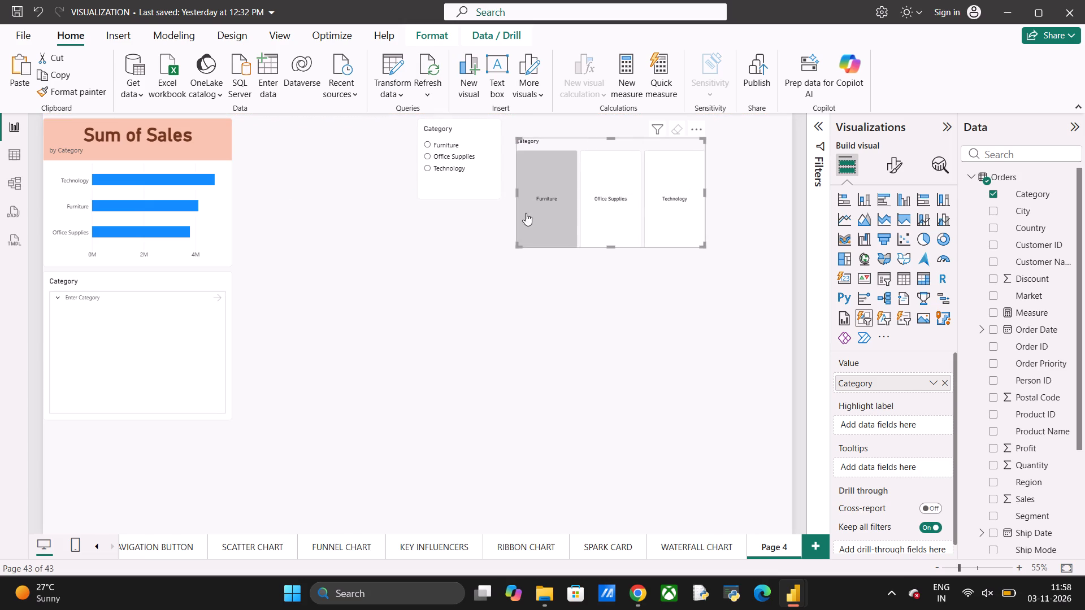
{"action": "left_click_drag", "start_coordinate": [517, 244], "coordinate": [643, 194]}
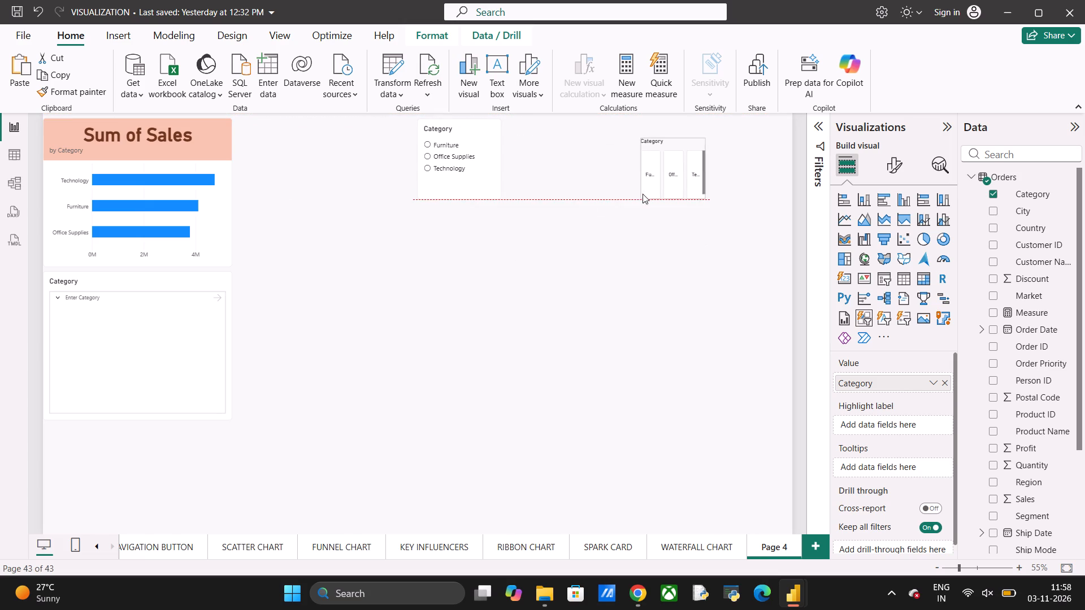
{"action": "left_click_drag", "start_coordinate": [643, 194], "coordinate": [516, 276]}
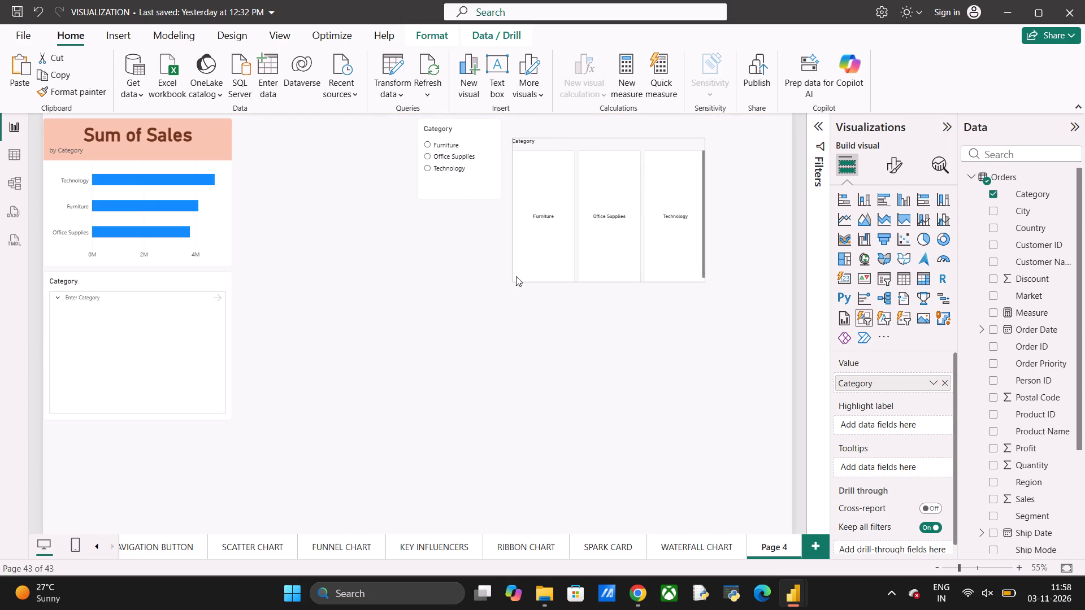
{"action": "left_click_drag", "start_coordinate": [516, 276], "coordinate": [518, 272]}
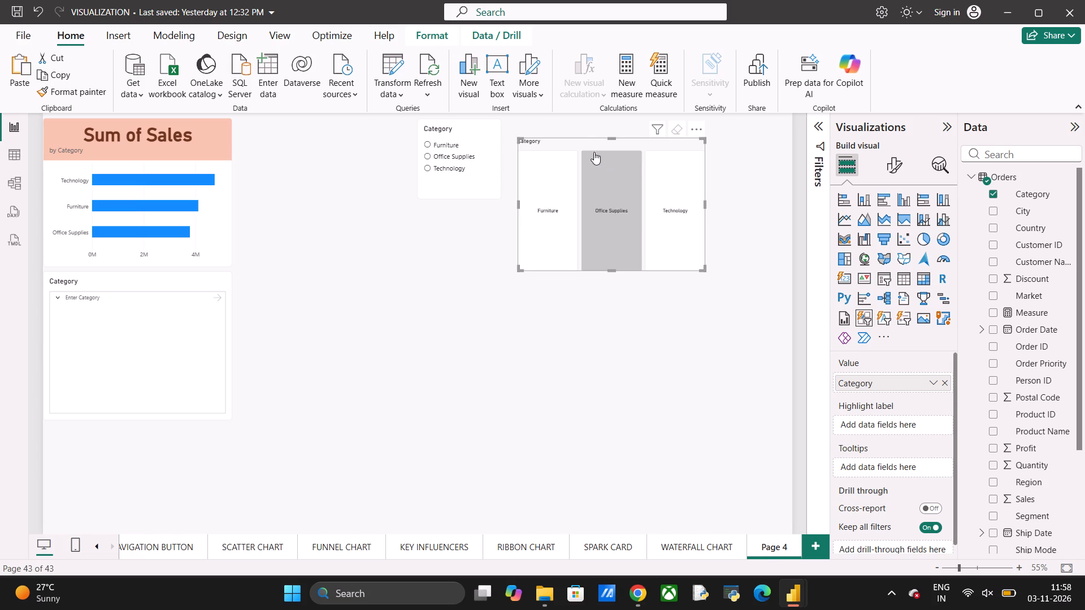
{"action": "left_click_drag", "start_coordinate": [594, 145], "coordinate": [641, 271]}
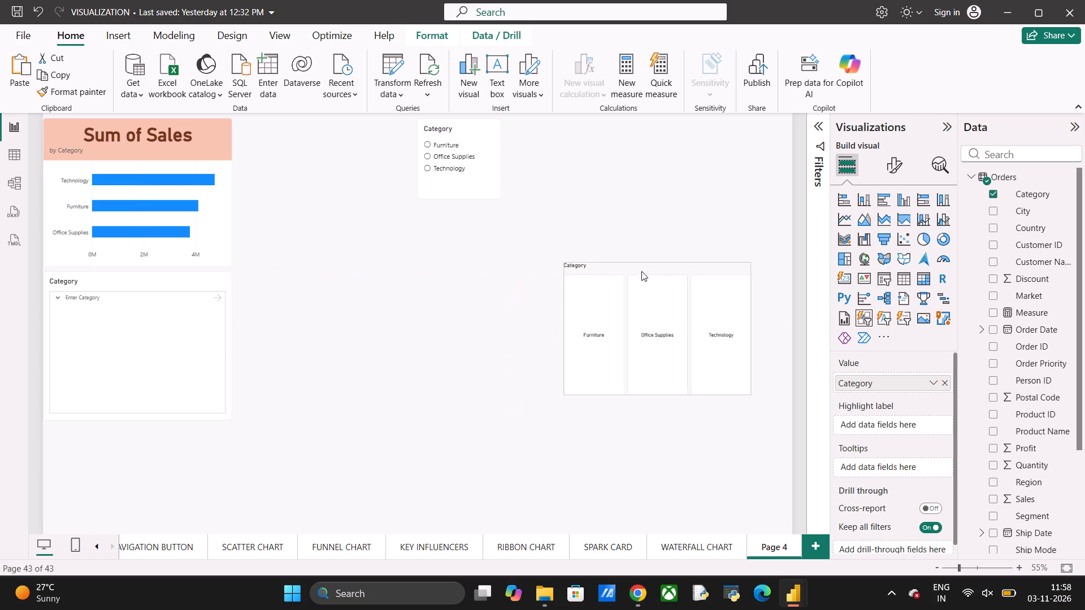
{"action": "left_click_drag", "start_coordinate": [641, 271], "coordinate": [635, 271]}
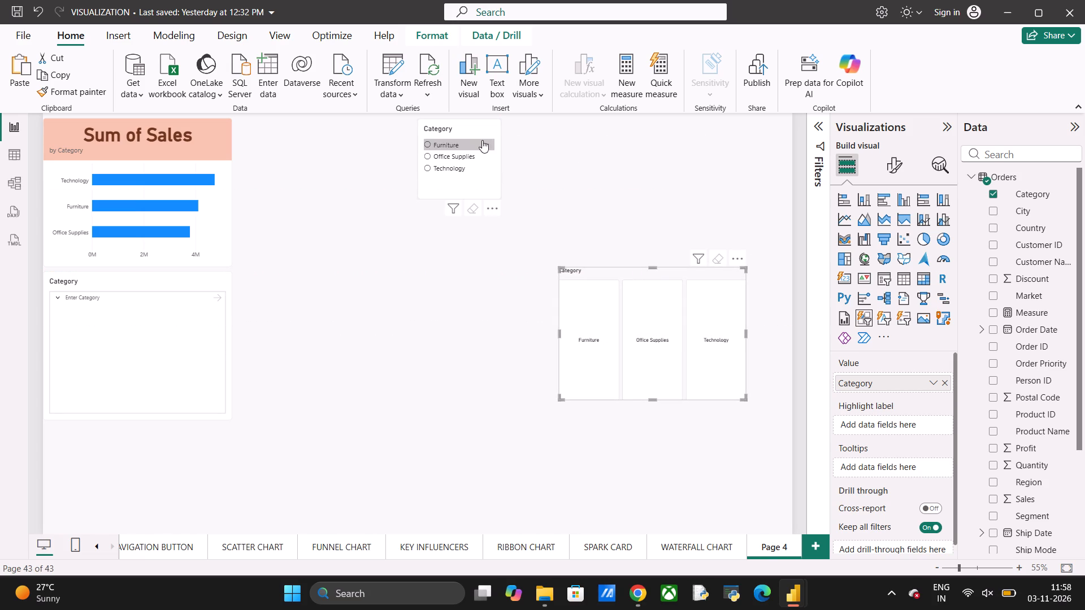
Line up the Category list slicer and then the button slicer beside the Sum of Sales chart, near the page's top edge.
{"action": "left_click_drag", "start_coordinate": [472, 130], "coordinate": [338, 144]}
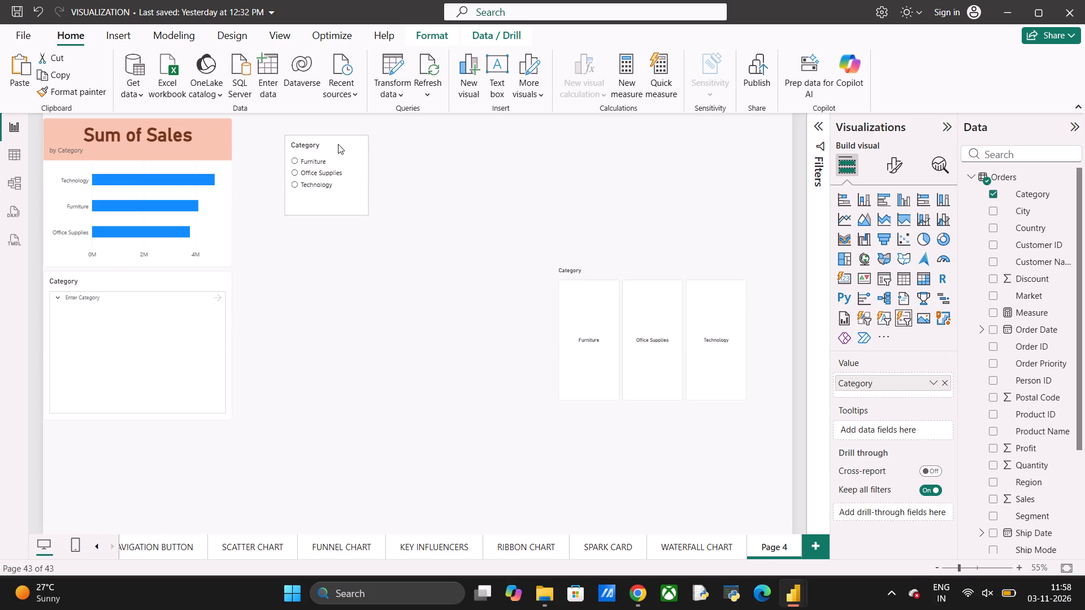
{"action": "left_click_drag", "start_coordinate": [338, 144], "coordinate": [310, 138]}
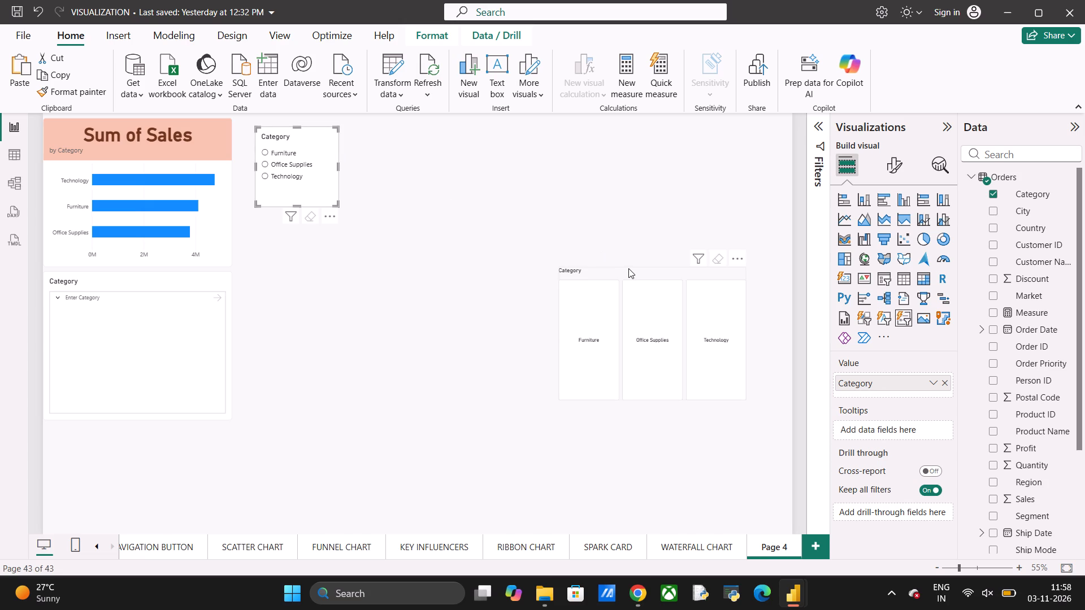
{"action": "left_click_drag", "start_coordinate": [628, 268], "coordinate": [432, 141]}
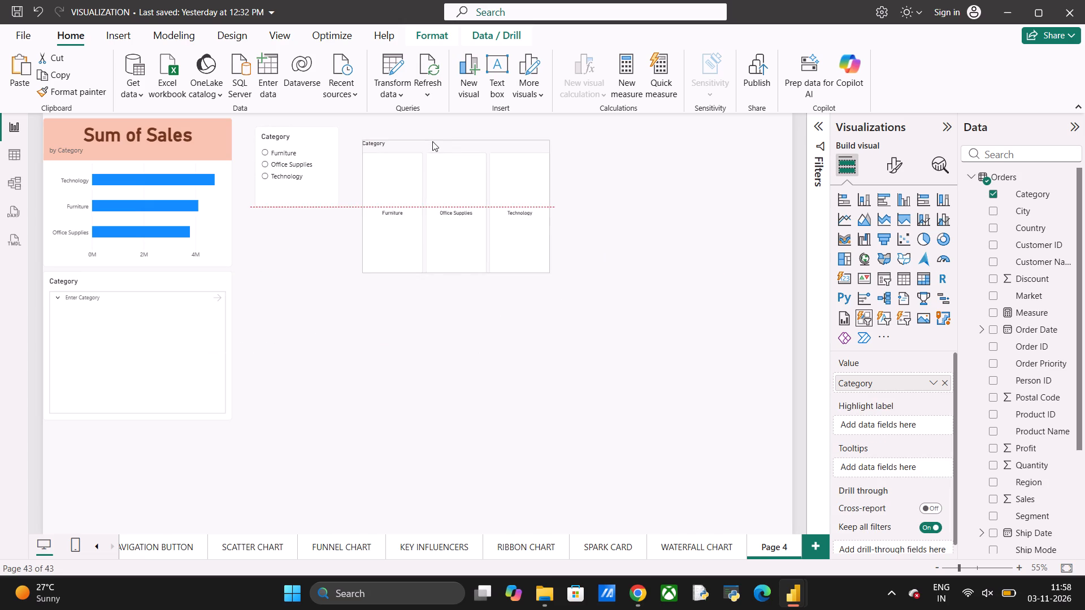
{"action": "left_click_drag", "start_coordinate": [432, 141], "coordinate": [433, 127]}
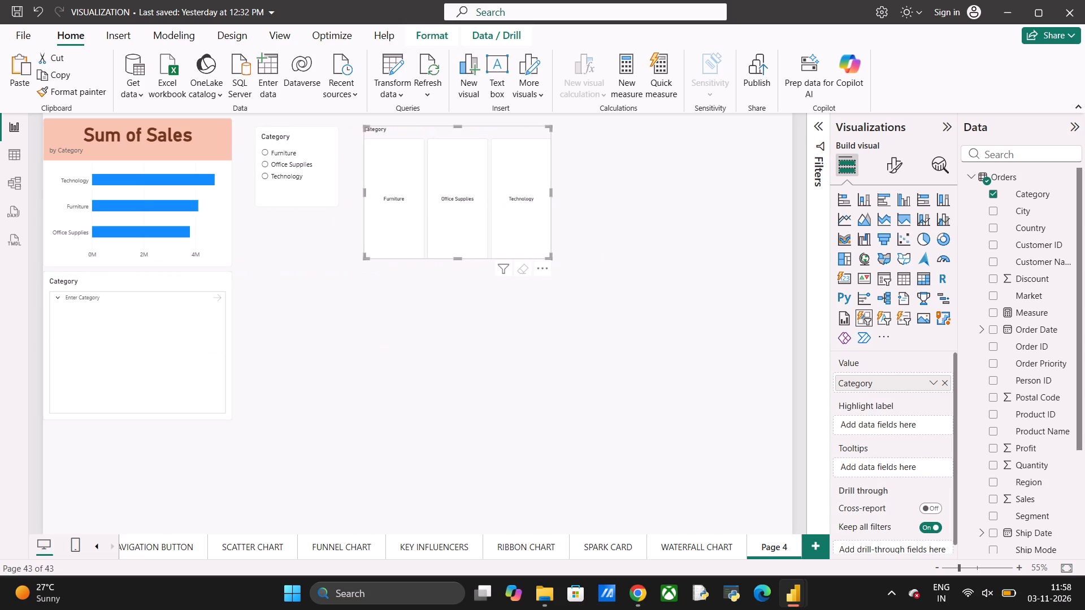
Move the text-input slicer to the far end of the slicer row and shrink it slightly to fit beside the button slicer.
{"action": "left_click_drag", "start_coordinate": [165, 350], "coordinate": [687, 191]}
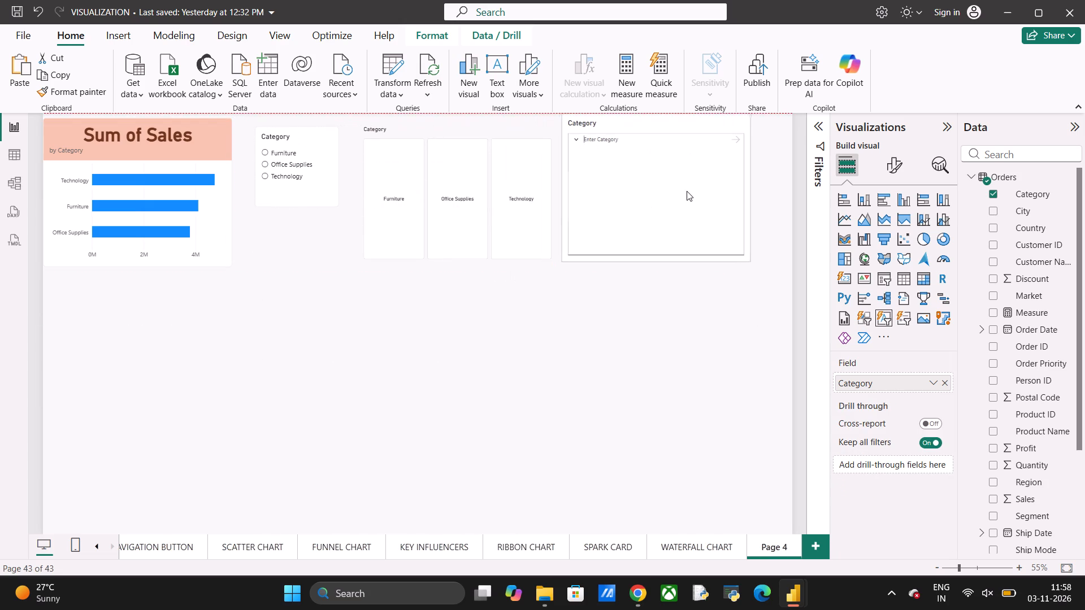
{"action": "left_click_drag", "start_coordinate": [687, 191], "coordinate": [689, 202]}
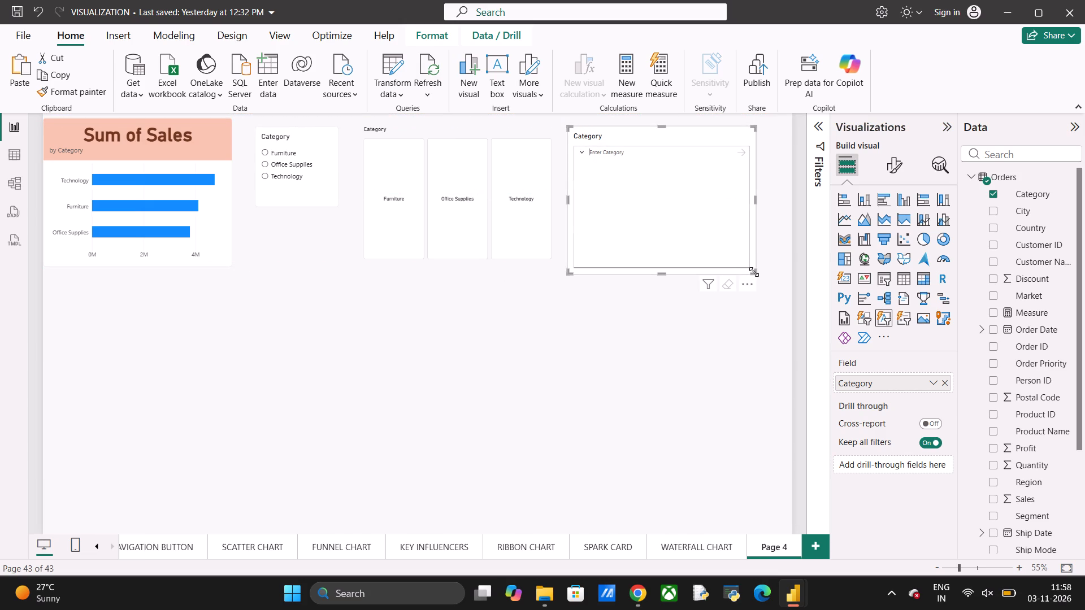
{"action": "left_click_drag", "start_coordinate": [754, 271], "coordinate": [749, 241]}
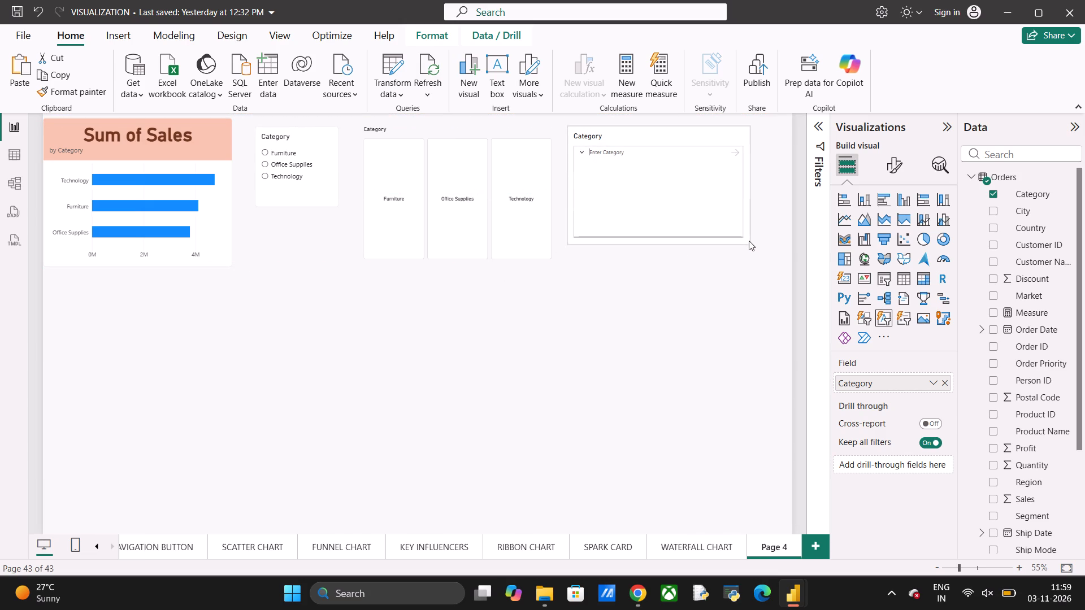
{"action": "left_click_drag", "start_coordinate": [749, 241], "coordinate": [750, 261]}
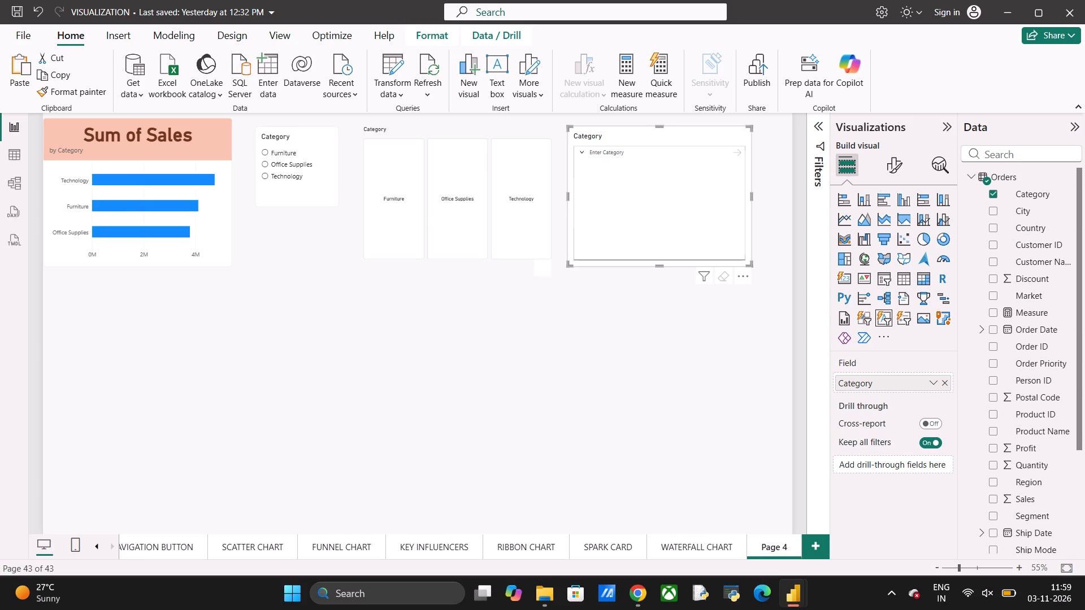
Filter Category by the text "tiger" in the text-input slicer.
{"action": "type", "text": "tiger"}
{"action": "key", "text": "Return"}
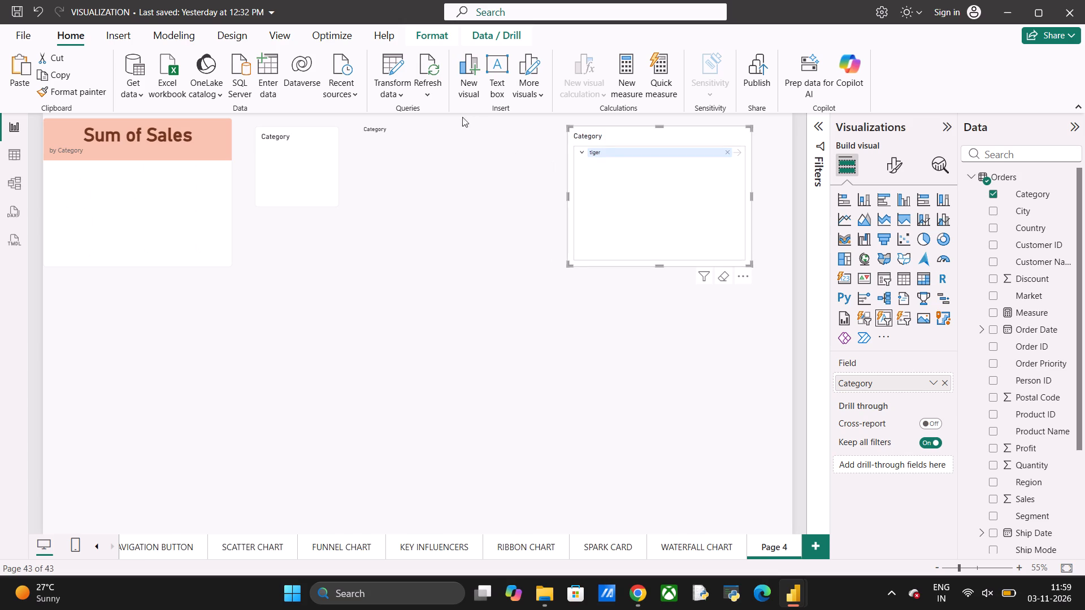
Swap the text-input and button slicers, placing the text-input slicer mid-row and the button slicer against the page's right edge.
{"action": "left_click_drag", "start_coordinate": [411, 181], "coordinate": [592, 387]}
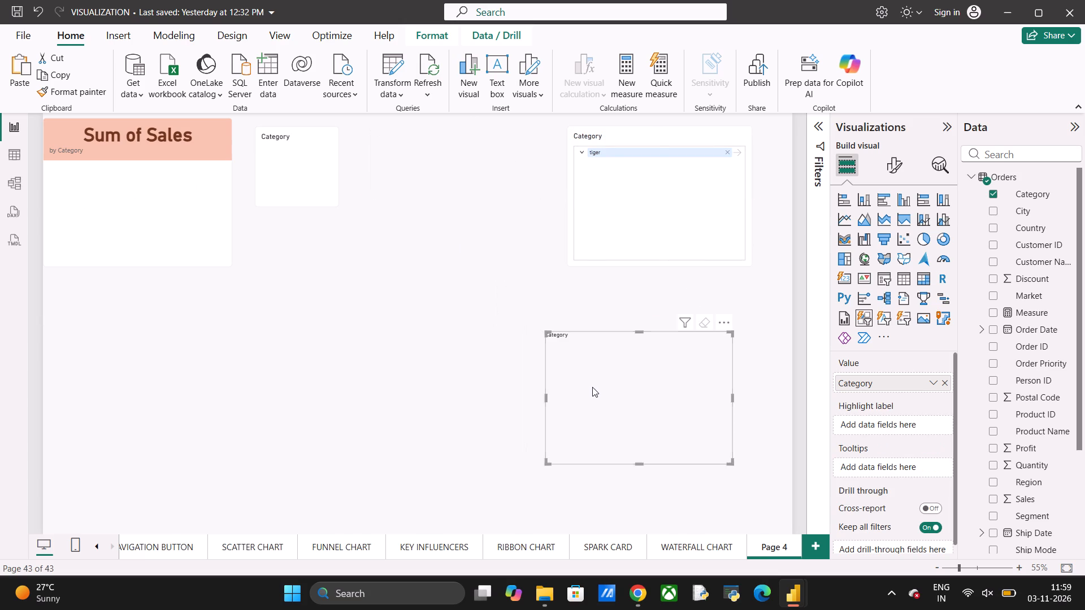
{"action": "left_click_drag", "start_coordinate": [637, 199], "coordinate": [405, 184]}
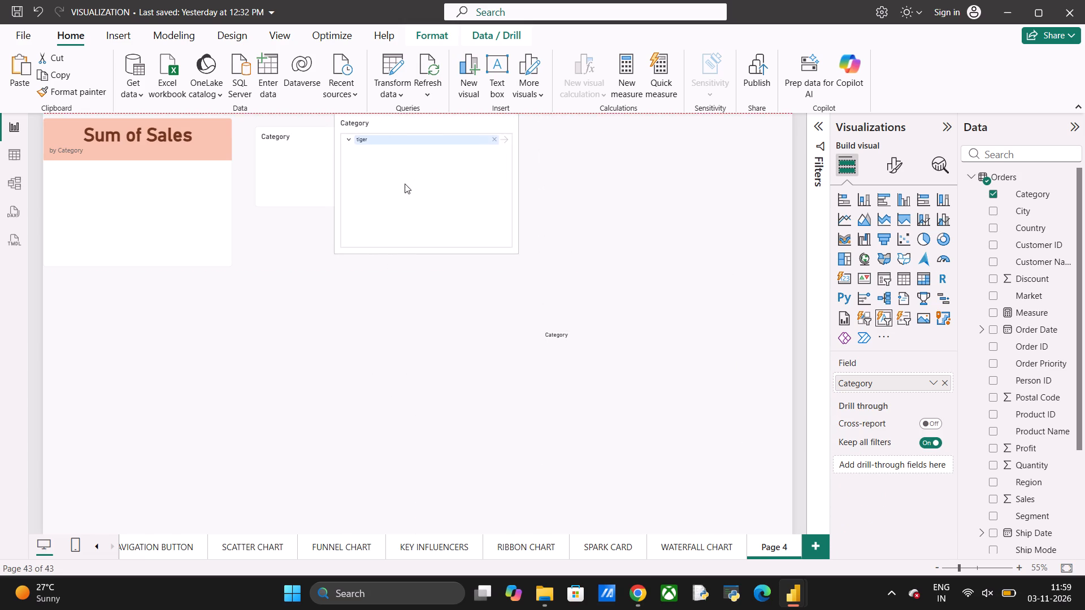
{"action": "left_click_drag", "start_coordinate": [405, 184], "coordinate": [427, 195]}
{"action": "left_click_drag", "start_coordinate": [618, 395], "coordinate": [672, 186]}
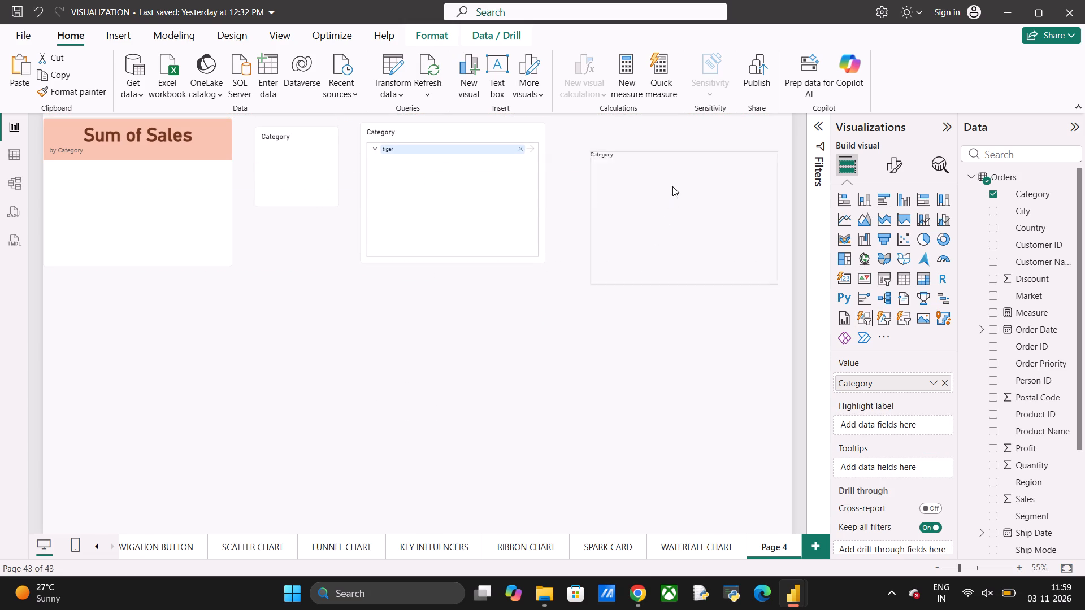
{"action": "left_click_drag", "start_coordinate": [672, 186], "coordinate": [673, 189]}
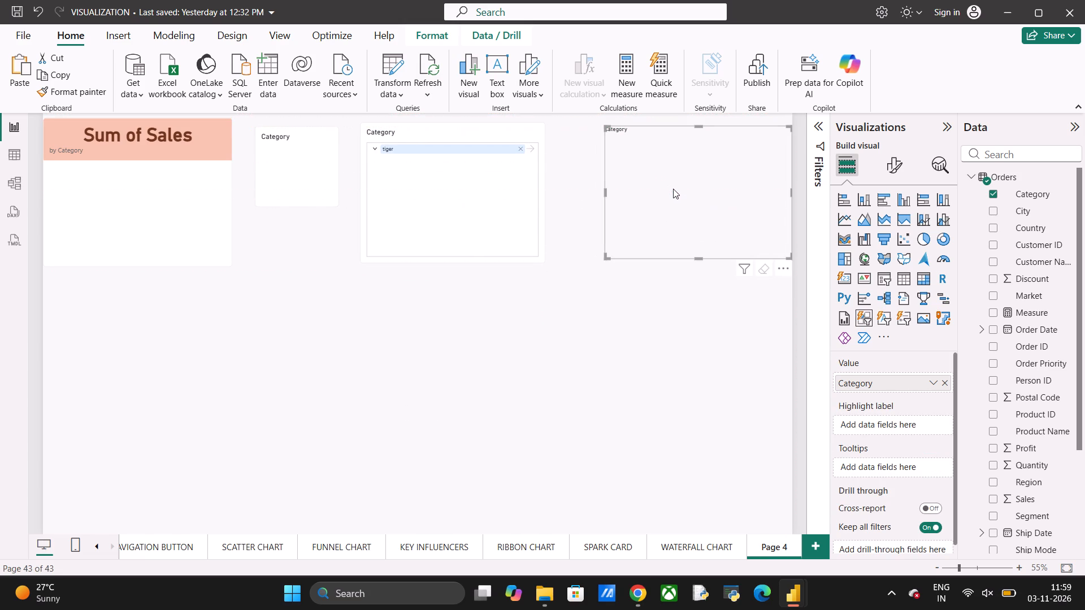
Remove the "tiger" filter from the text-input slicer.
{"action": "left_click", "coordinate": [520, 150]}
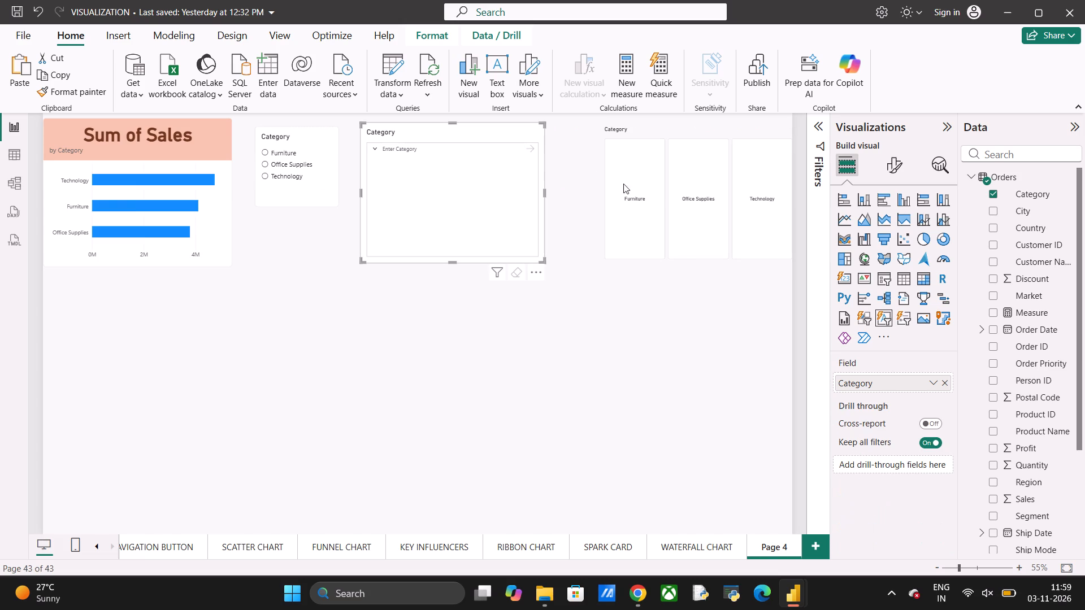
Set the text-input slicer's background to the lightest orange theme colour, matching the Sum of Sales title.
{"action": "left_click", "coordinate": [887, 166]}
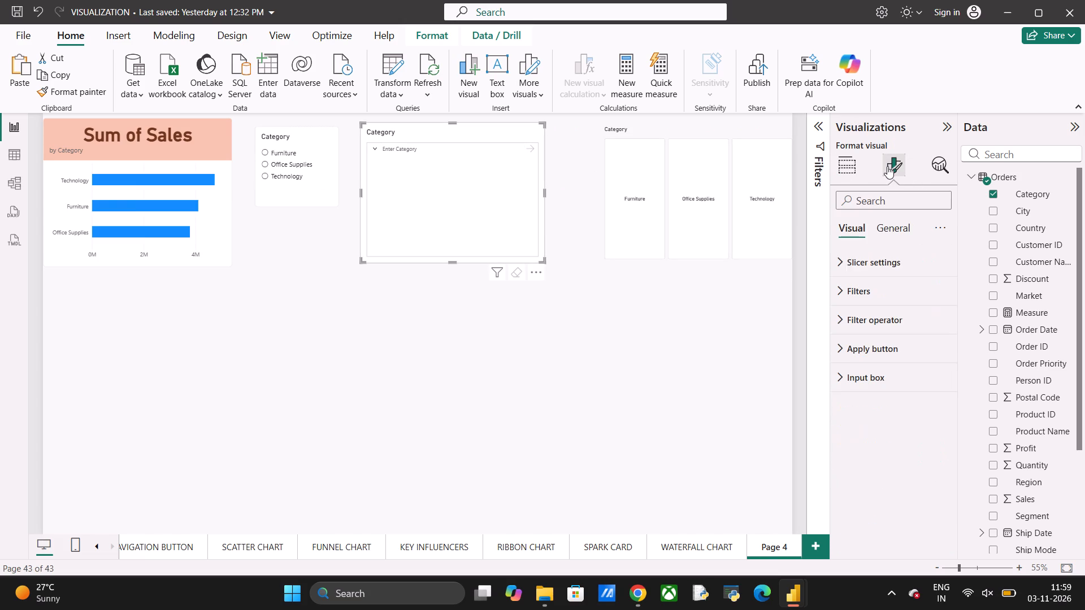
{"action": "left_click", "coordinate": [884, 228]}
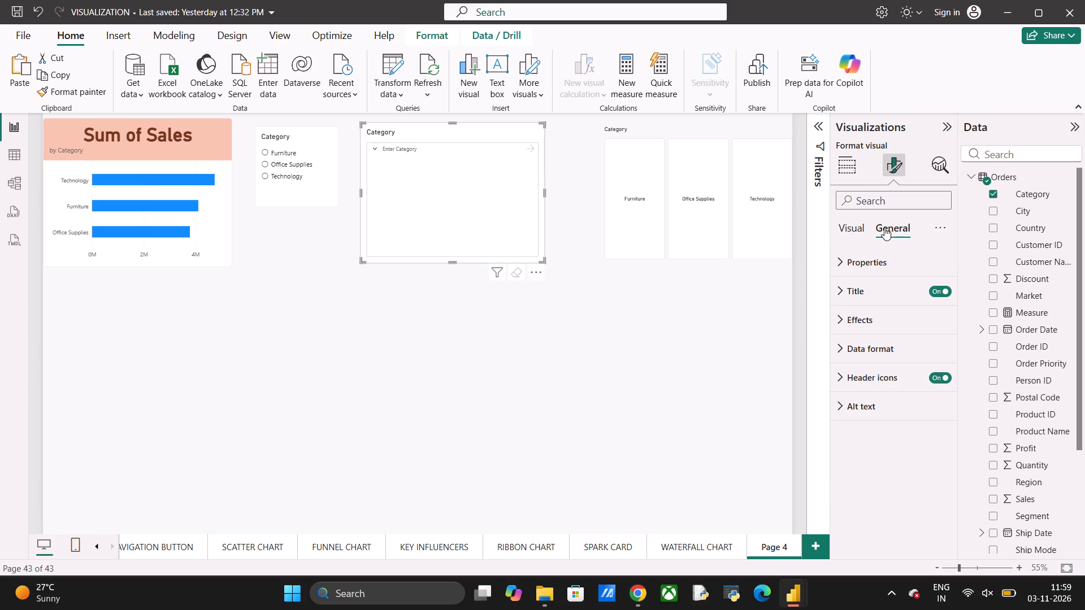
{"action": "left_click", "coordinate": [845, 319]}
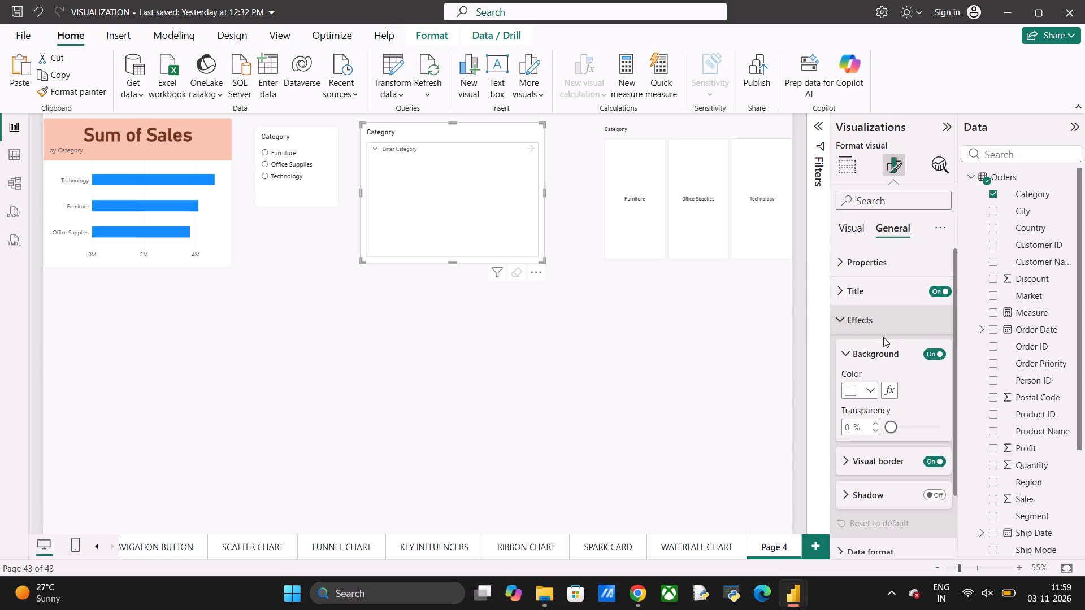
{"action": "left_click", "coordinate": [873, 389]}
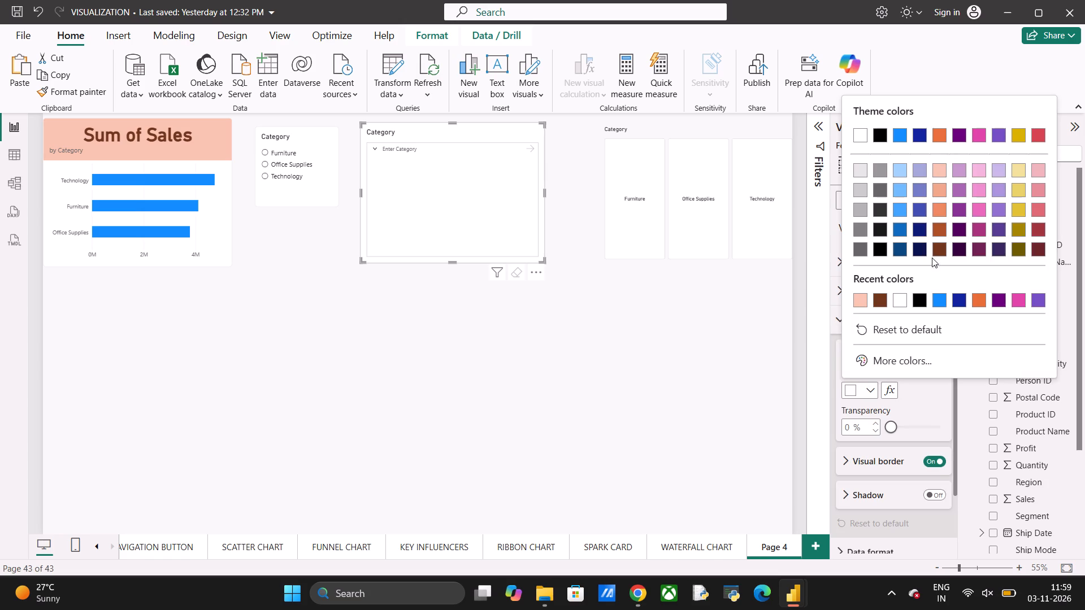
{"action": "left_click", "coordinate": [940, 171]}
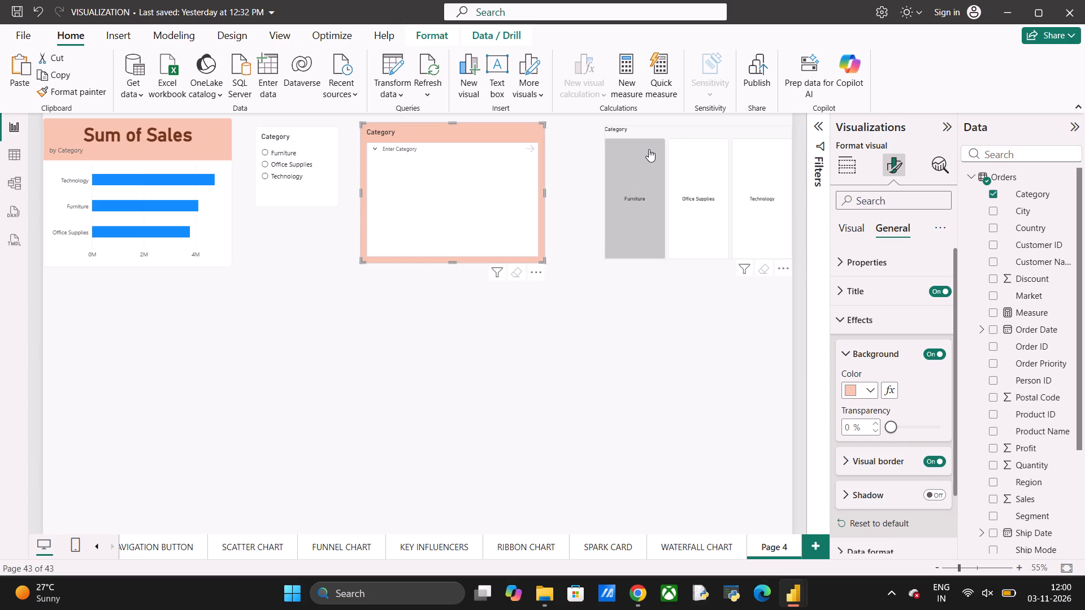
Turn on the Category button slicer's background and set it to the same lightest orange theme colour.
{"action": "left_click", "coordinate": [671, 129]}
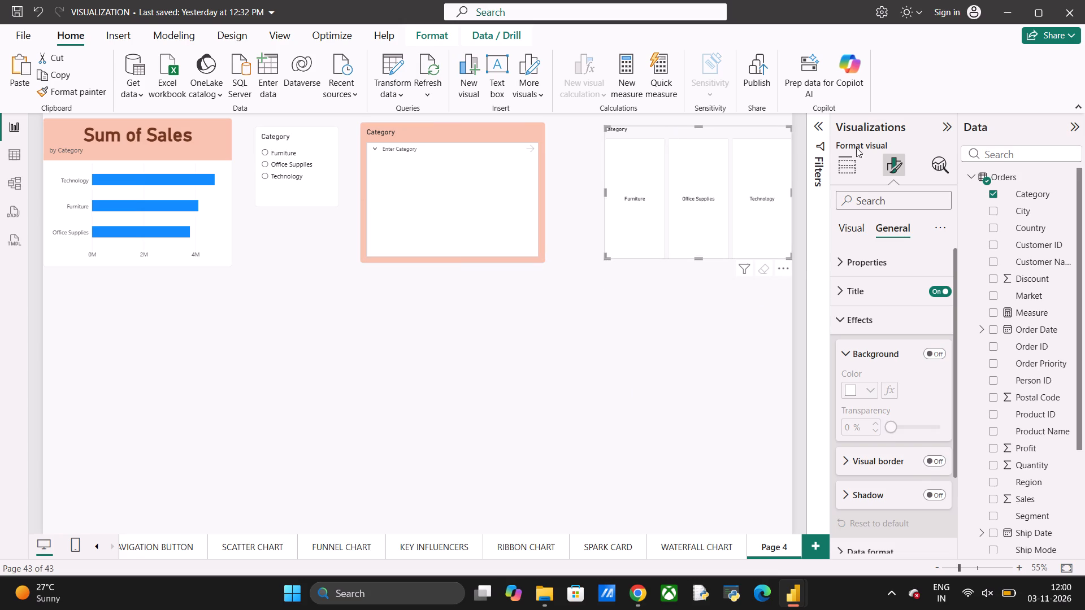
{"action": "left_click", "coordinate": [927, 350]}
{"action": "left_click", "coordinate": [867, 387]}
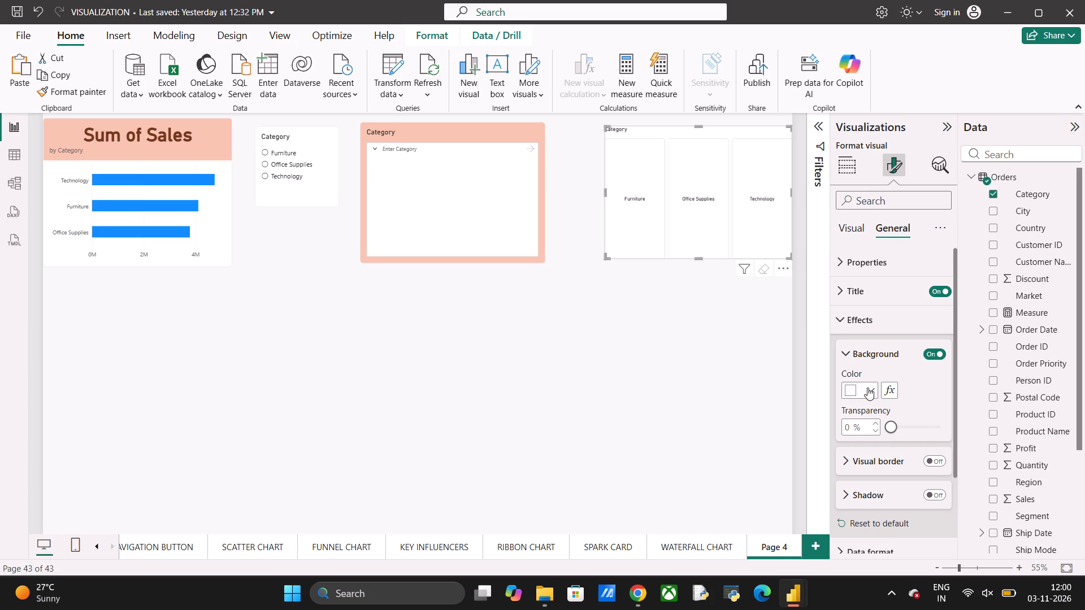
{"action": "left_click", "coordinate": [942, 170]}
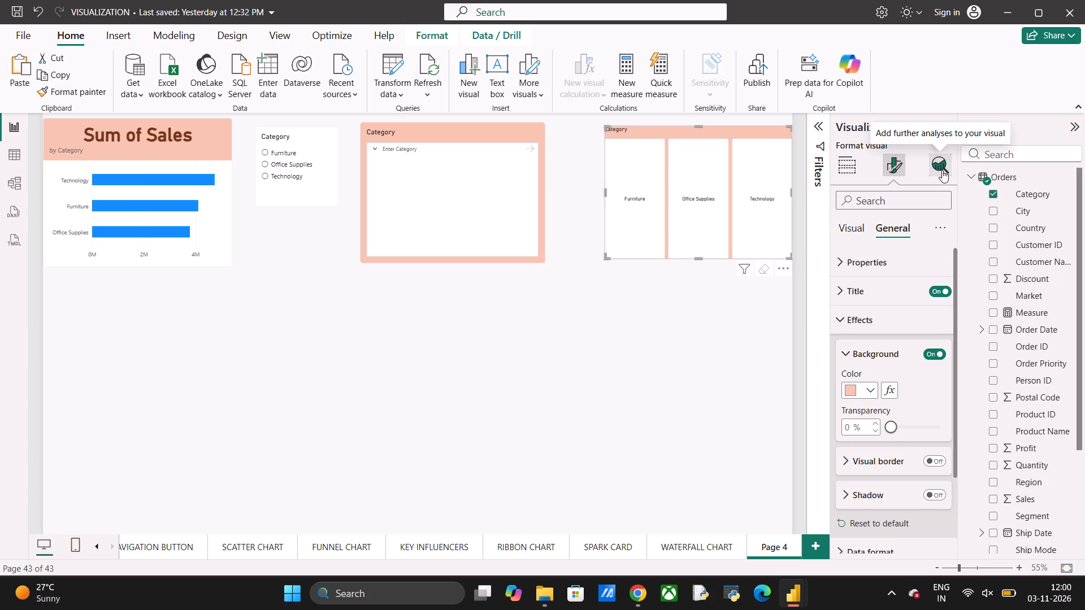
Set the Category list slicer's background to the lightest orange theme colour, matching the other two slicers.
{"action": "left_click", "coordinate": [293, 201]}
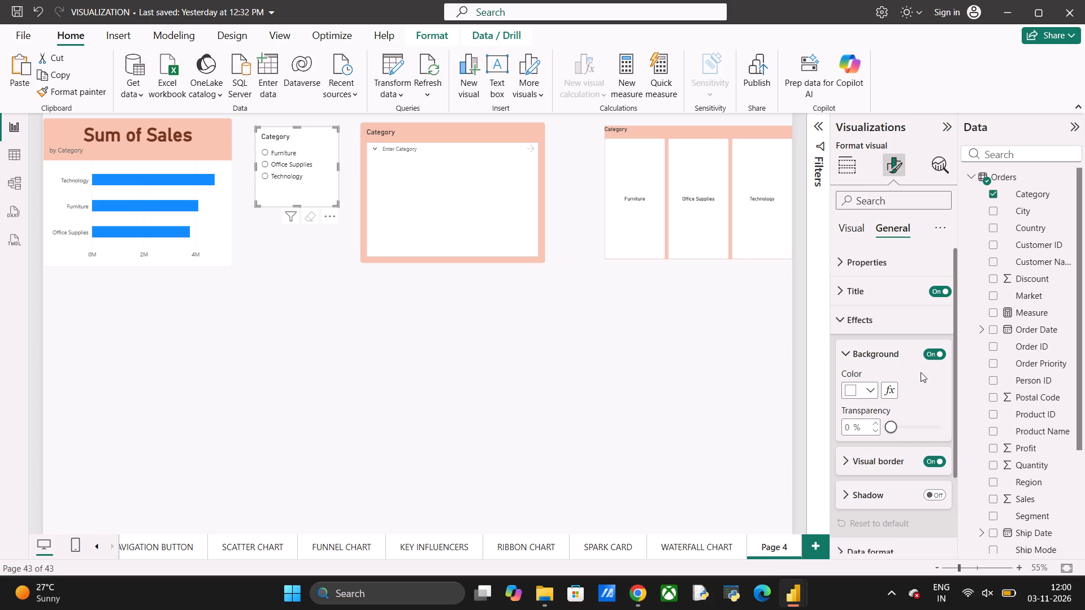
{"action": "left_click", "coordinate": [873, 390]}
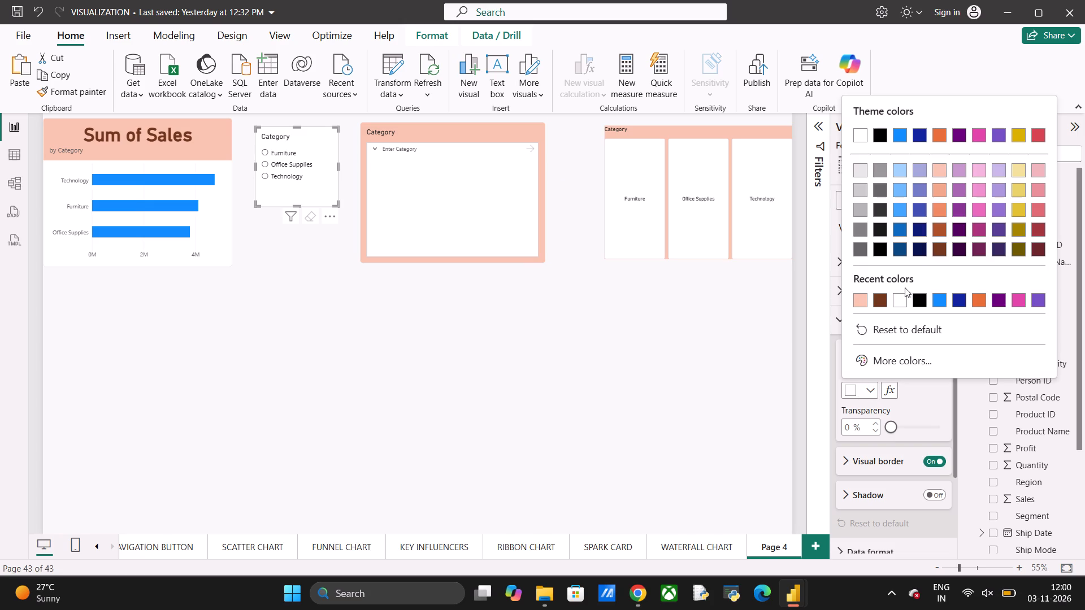
{"action": "left_click", "coordinate": [938, 167]}
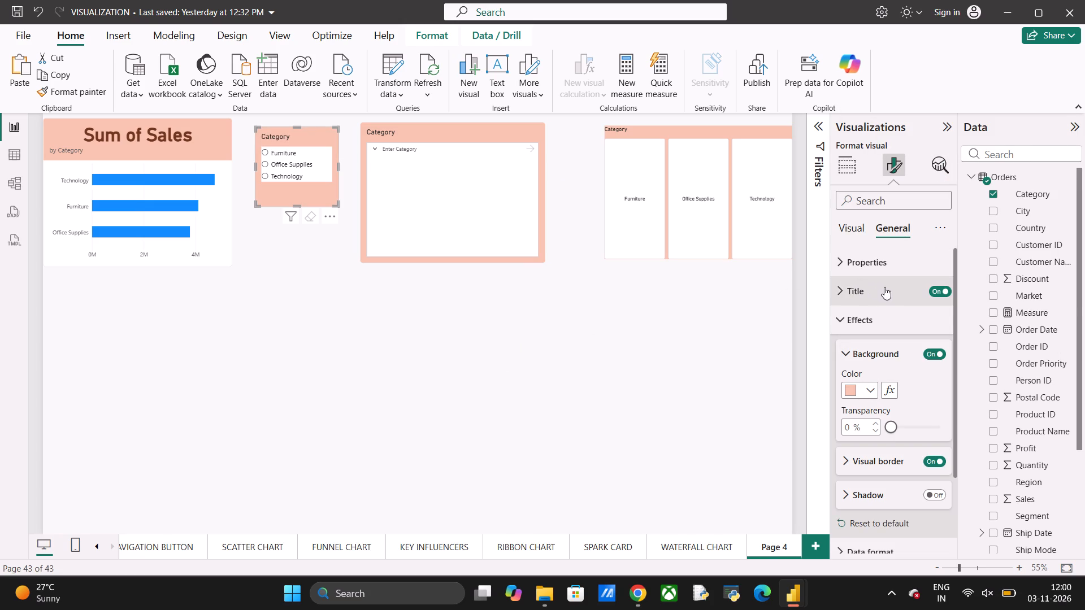
Format the Category list slicer's title at size 20, bold, with dark brown text #73361c (Theme color 3, 50% darker).
{"action": "left_click", "coordinate": [859, 289]}
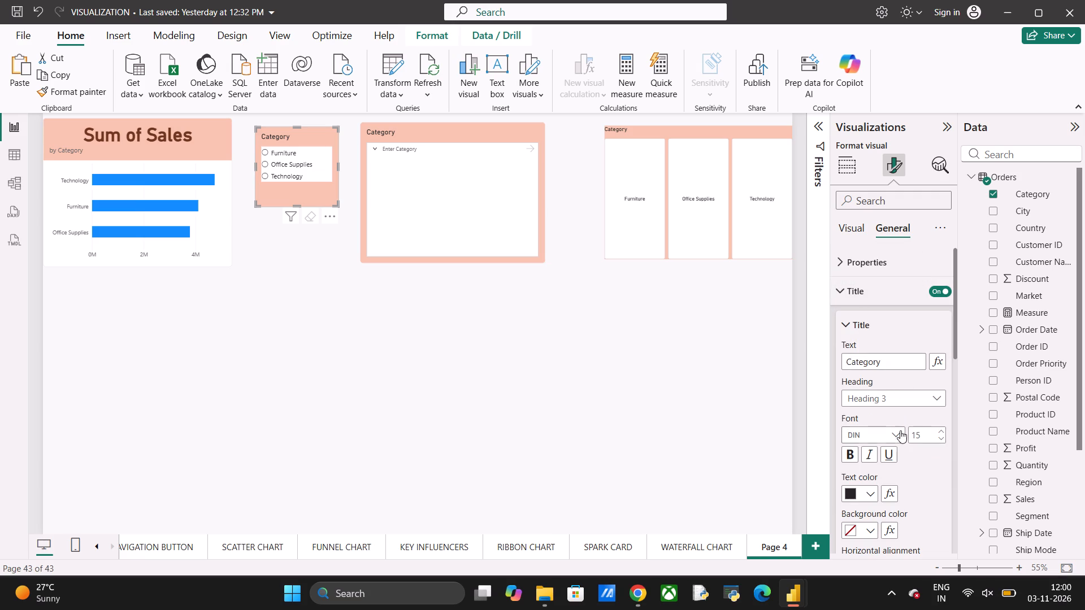
{"action": "left_click", "coordinate": [922, 435]}
{"action": "type", "text": "20"}
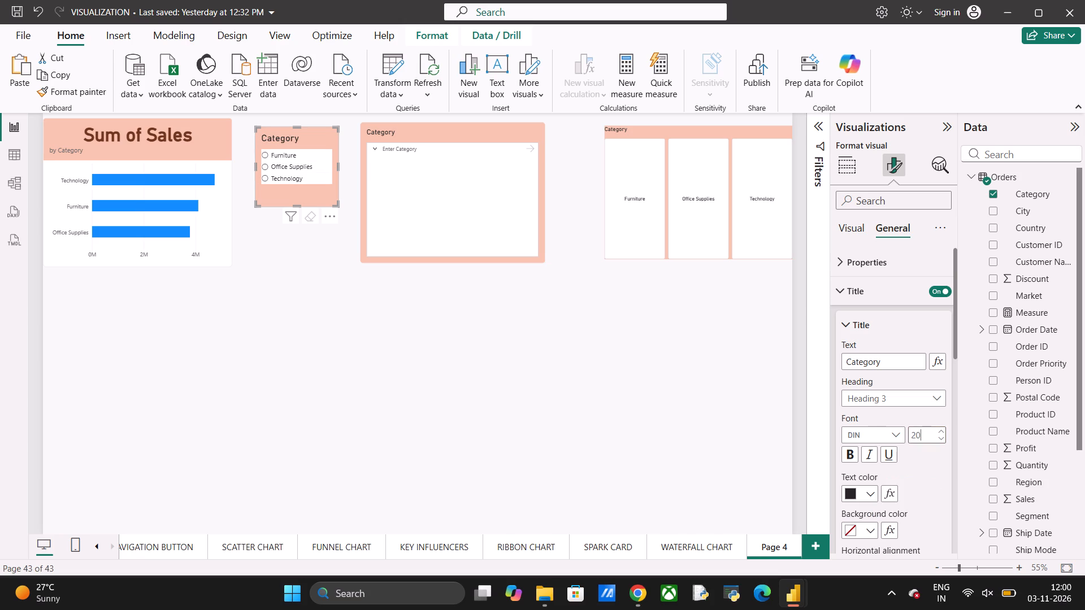
{"action": "left_click", "coordinate": [854, 455]}
{"action": "left_click", "coordinate": [875, 493]}
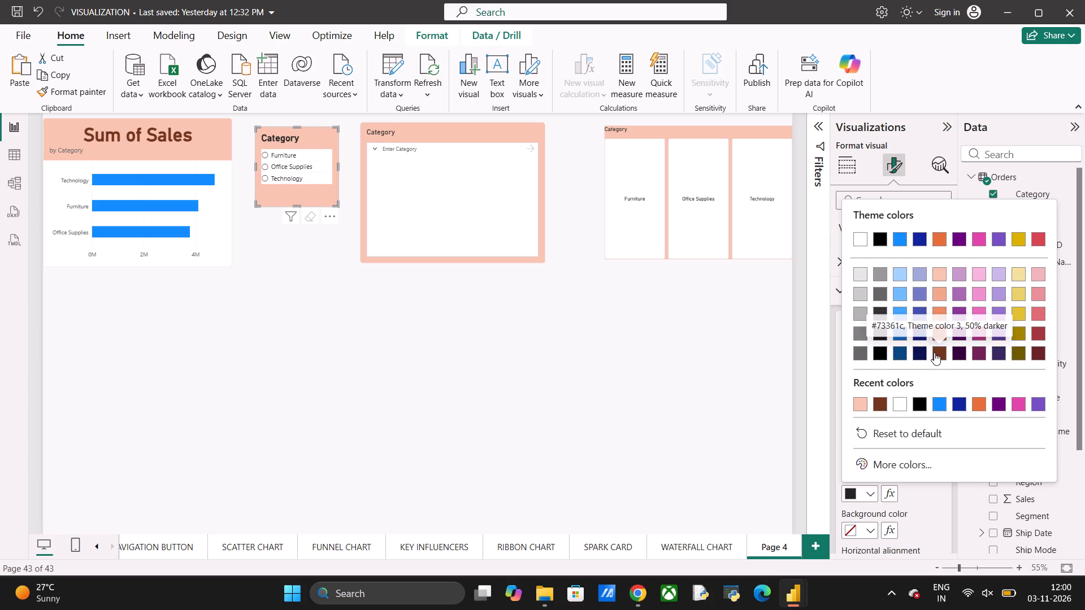
{"action": "left_click", "coordinate": [934, 352]}
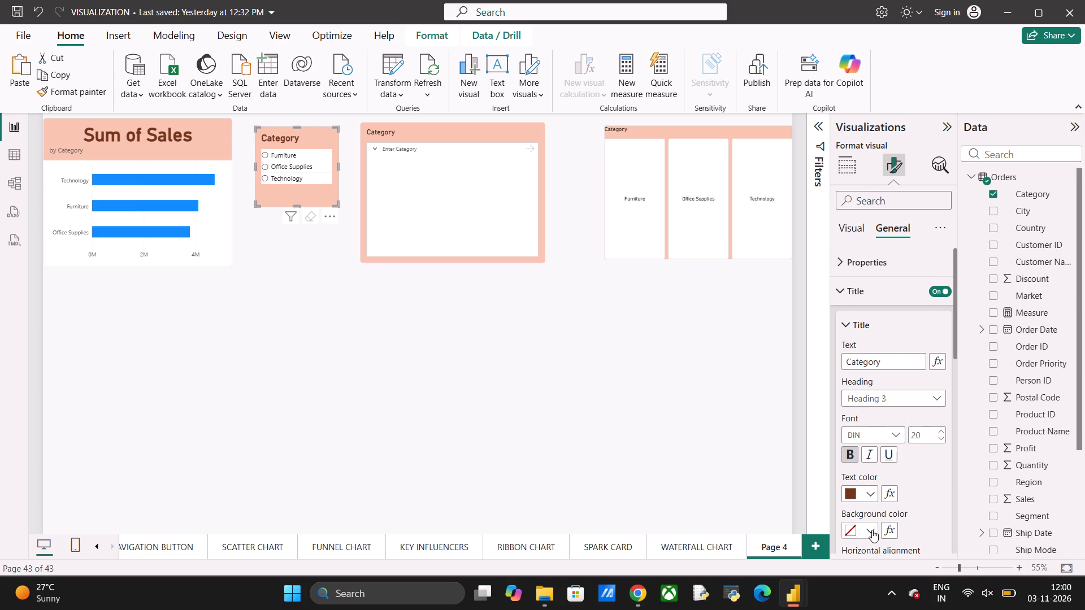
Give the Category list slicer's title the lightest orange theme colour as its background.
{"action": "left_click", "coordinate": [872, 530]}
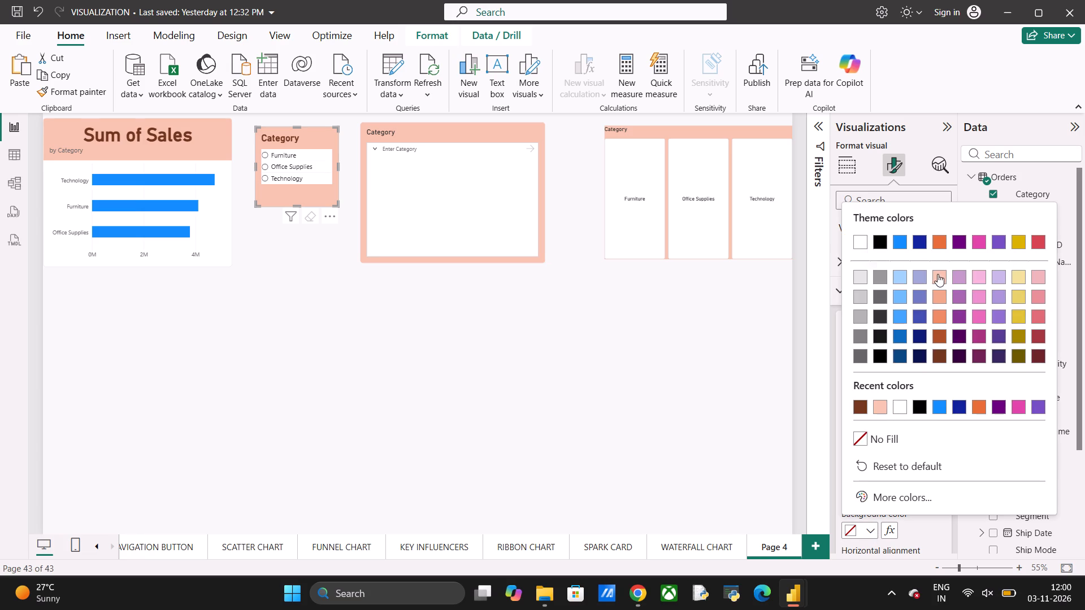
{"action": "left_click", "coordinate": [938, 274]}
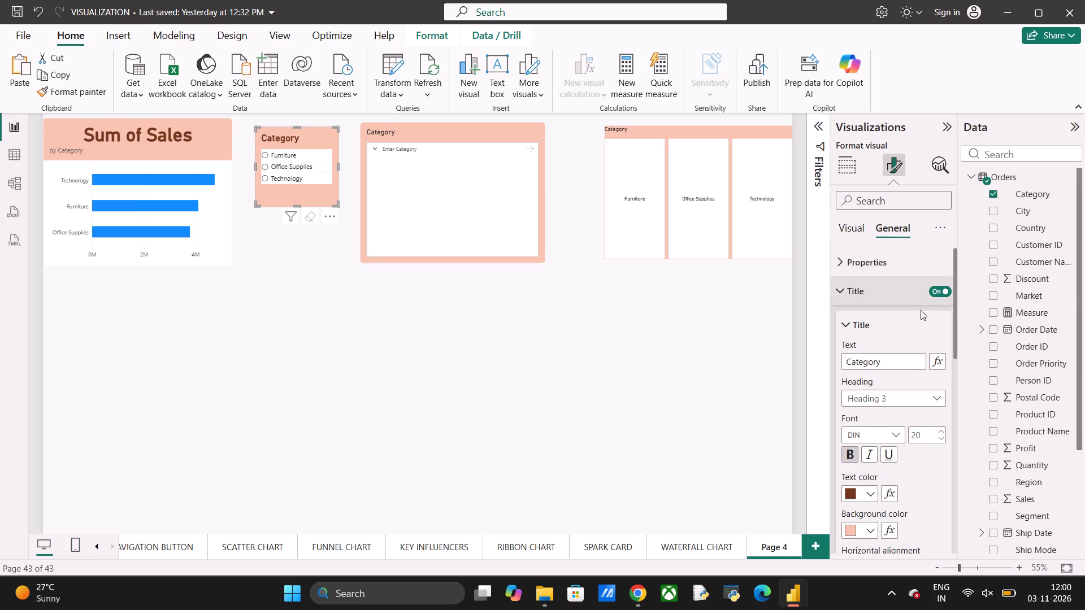
Centre the Category list slicer's title and set its background to the orange Theme color 3, 20% lighter.
{"action": "scroll", "coordinate": [887, 491], "scroll_direction": "down", "scroll_amount": 1}
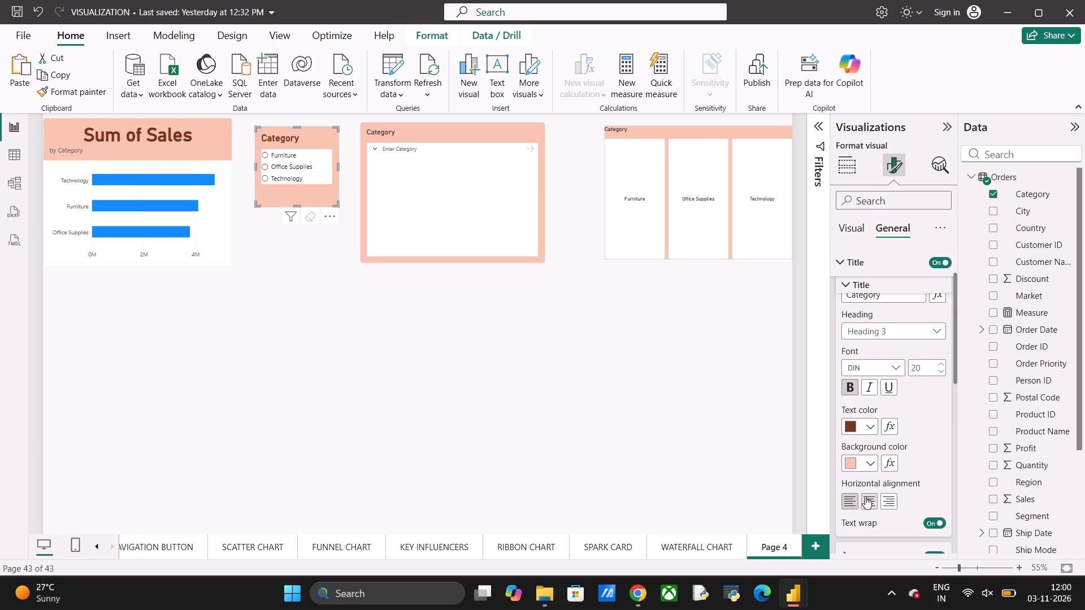
{"action": "left_click", "coordinate": [875, 500]}
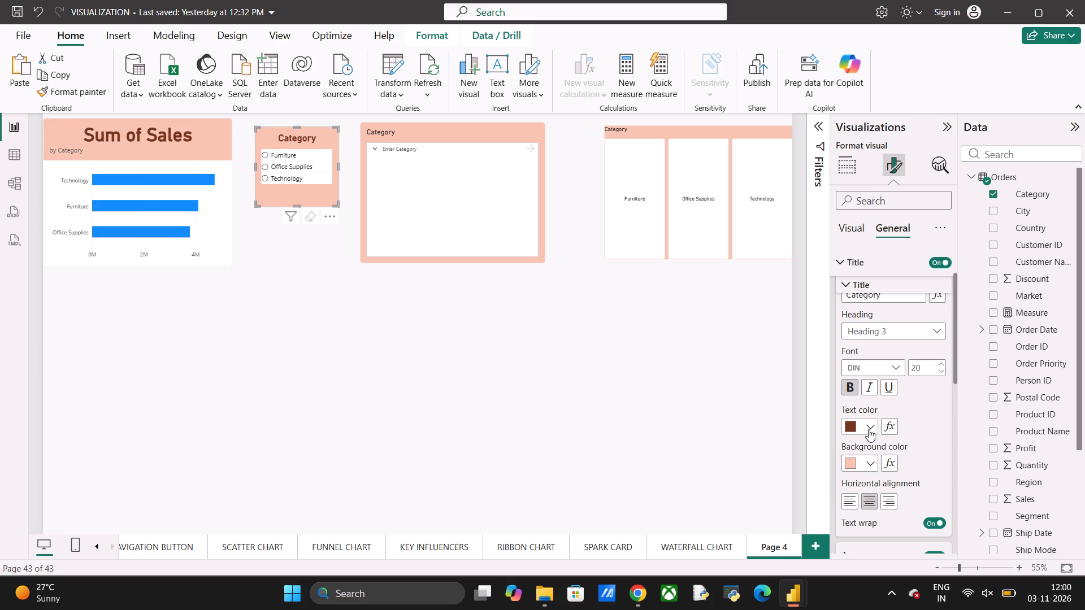
{"action": "left_click", "coordinate": [869, 464]}
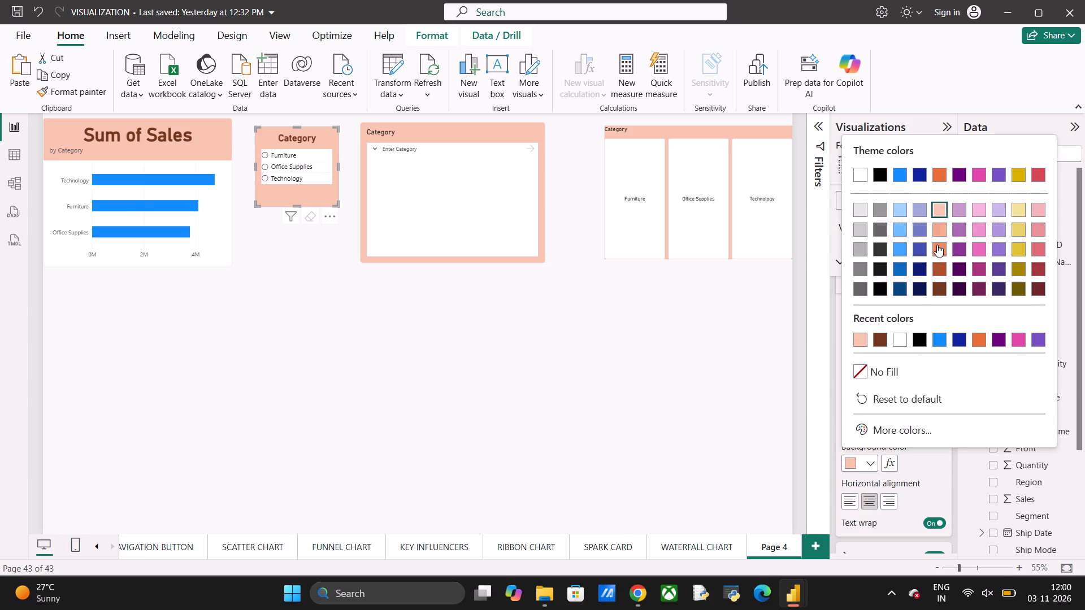
{"action": "left_click", "coordinate": [938, 245]}
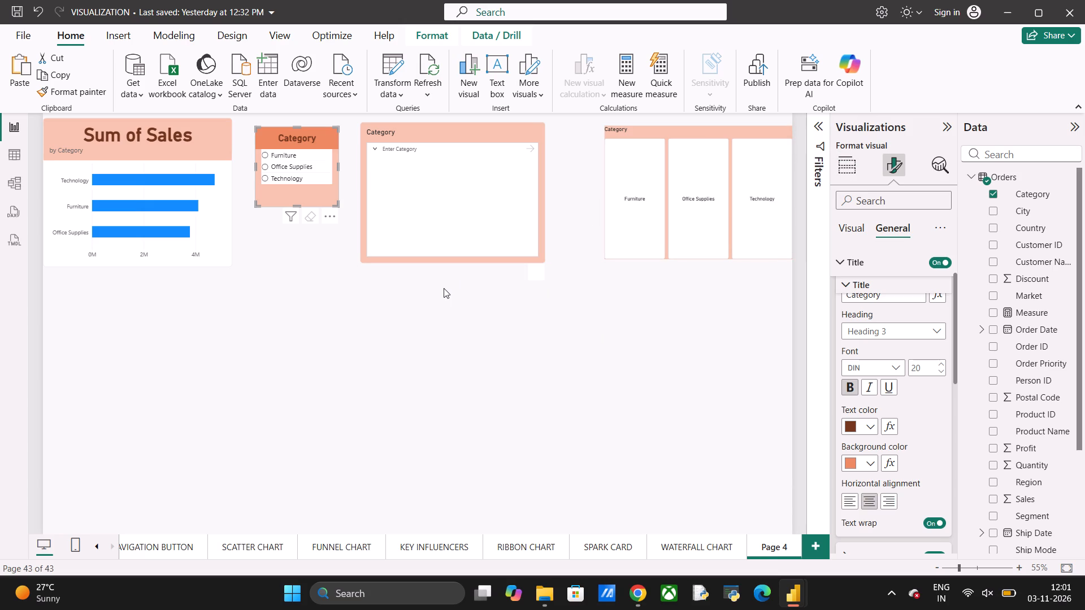
Select the Category text-input slicer for formatting.
{"action": "left_click", "coordinate": [436, 201]}
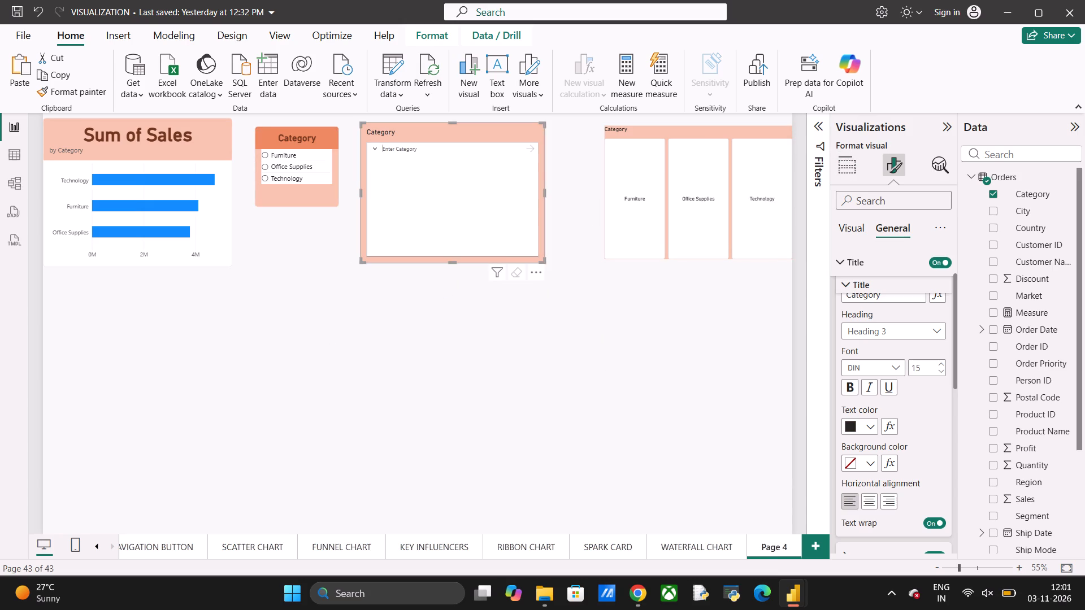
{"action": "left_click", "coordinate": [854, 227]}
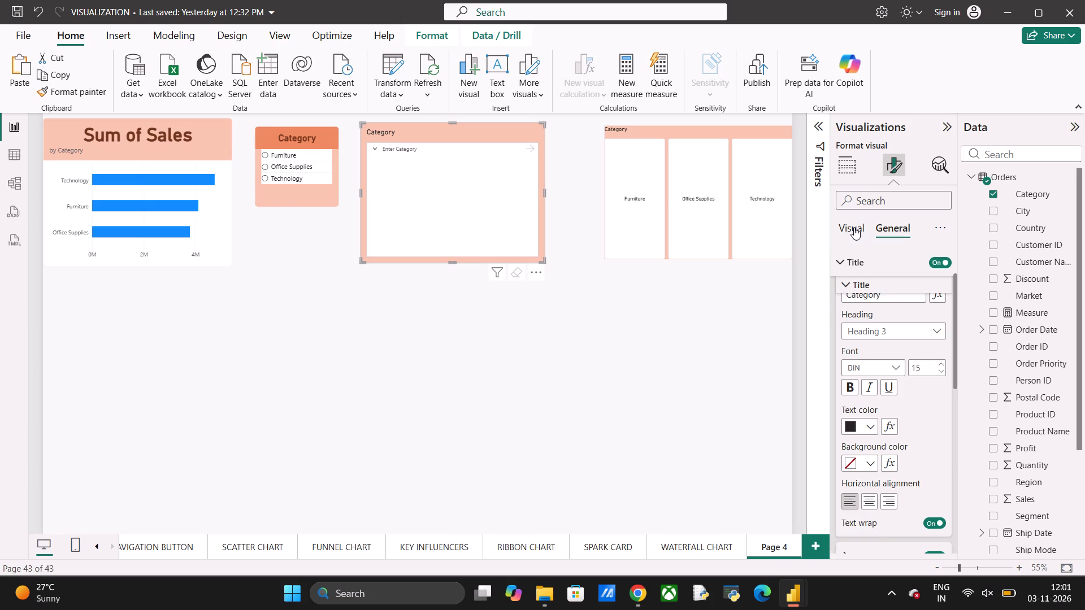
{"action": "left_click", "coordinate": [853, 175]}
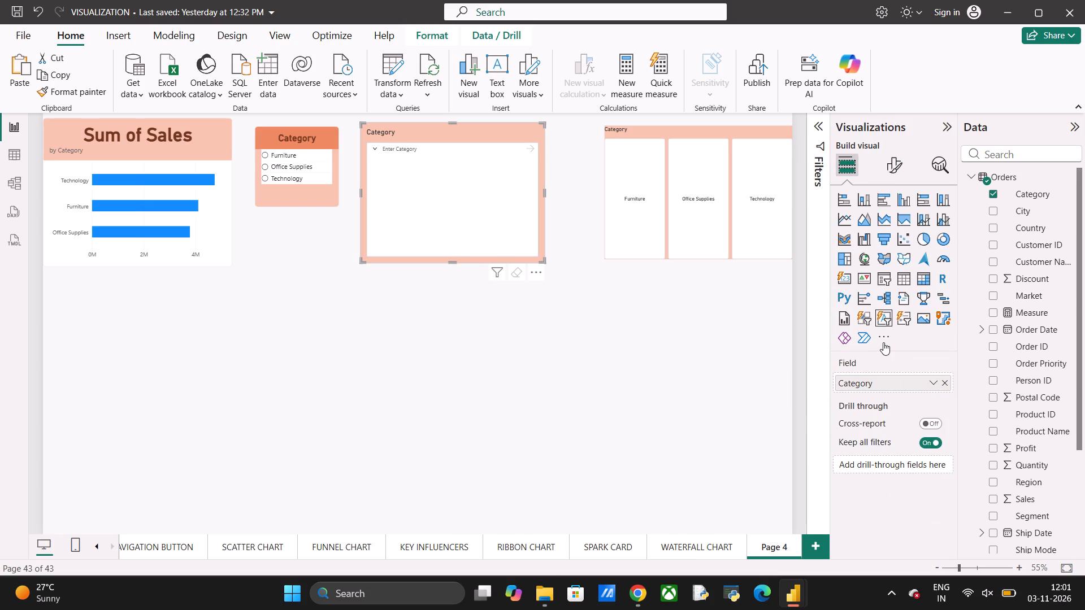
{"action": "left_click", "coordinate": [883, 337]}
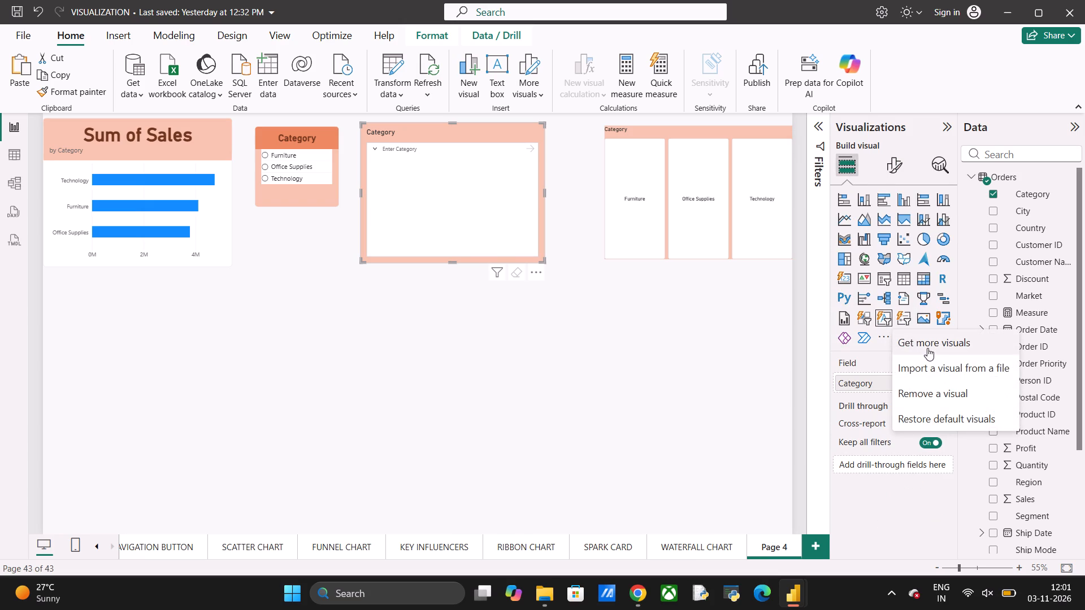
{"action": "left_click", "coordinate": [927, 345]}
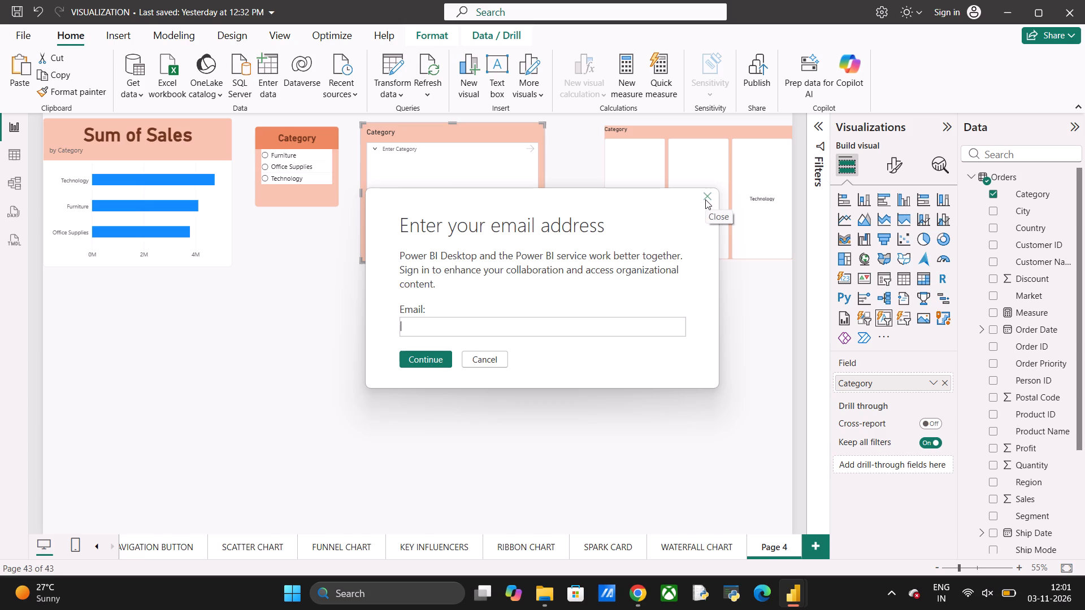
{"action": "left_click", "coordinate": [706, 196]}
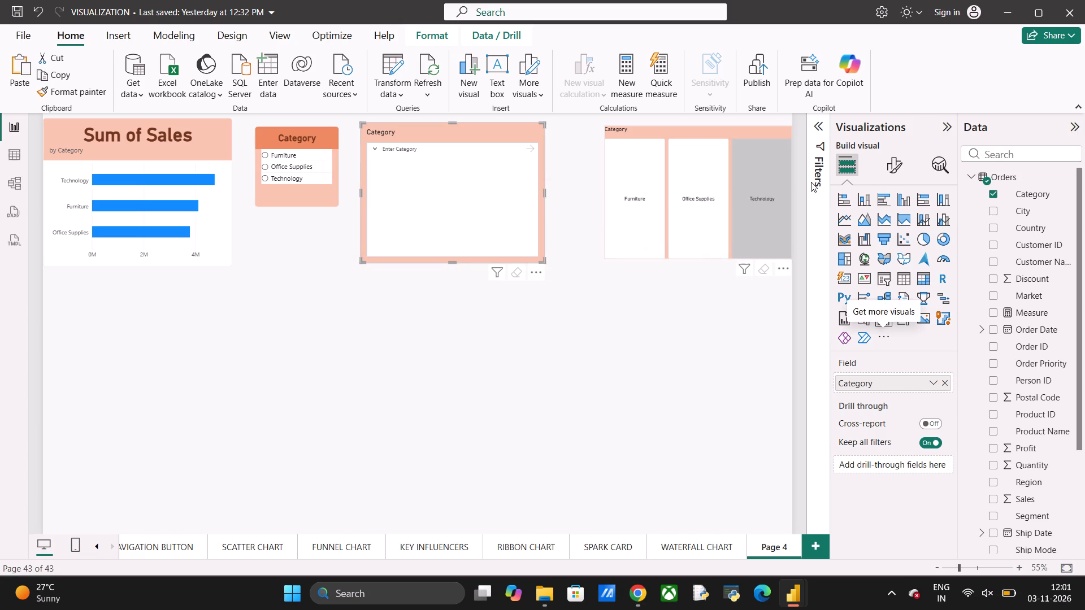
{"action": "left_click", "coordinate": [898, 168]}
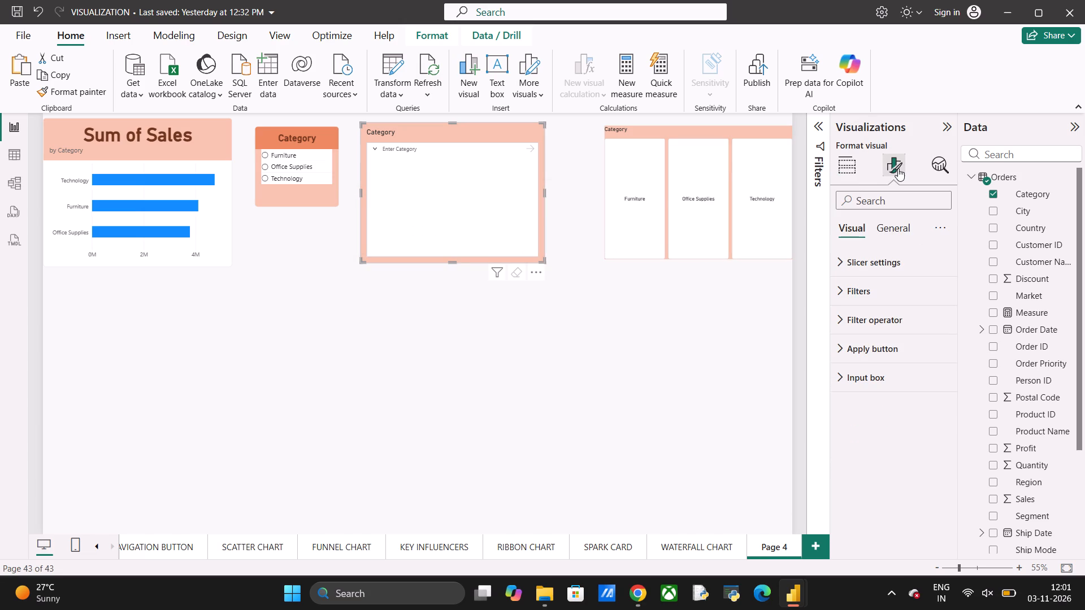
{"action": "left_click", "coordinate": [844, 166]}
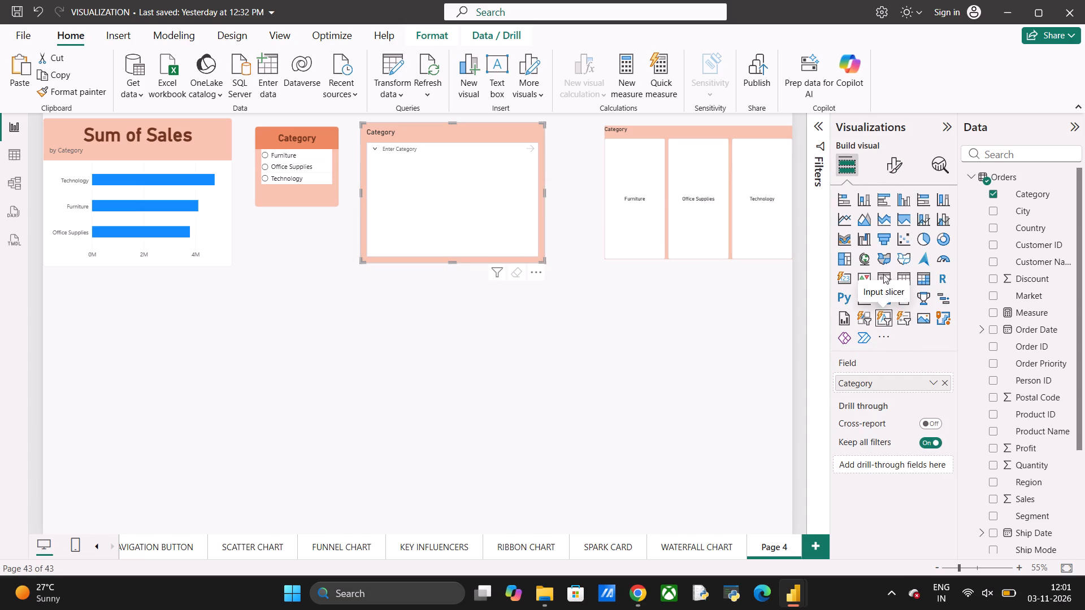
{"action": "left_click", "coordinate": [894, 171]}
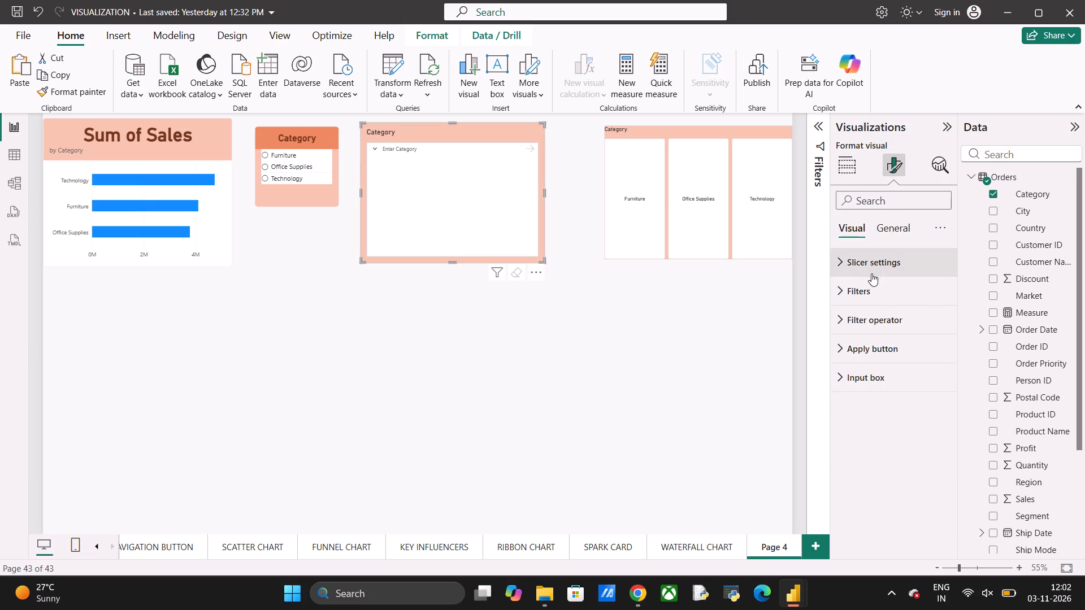
Change the text-input slicer's title to "Category Input Slicer".
{"action": "left_click", "coordinate": [887, 228]}
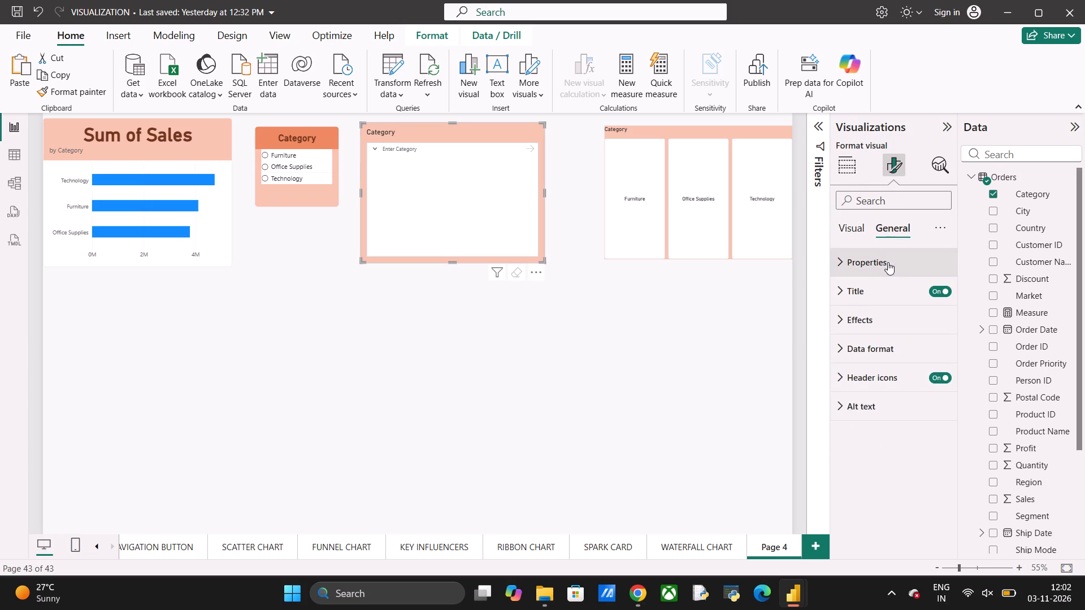
{"action": "left_click", "coordinate": [847, 294]}
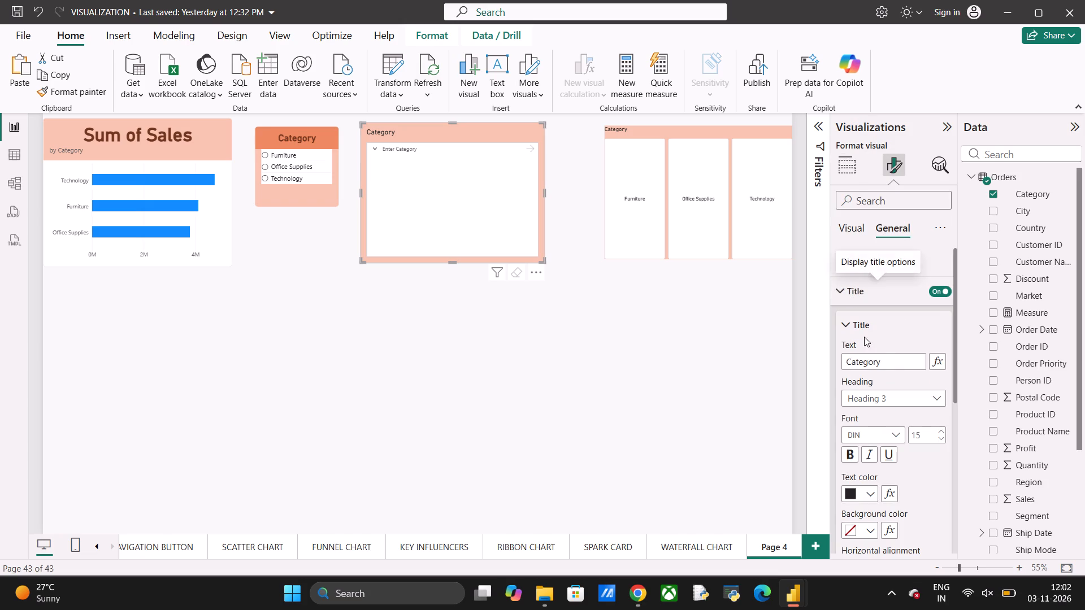
{"action": "left_click", "coordinate": [886, 363]}
{"action": "key", "text": "space"}
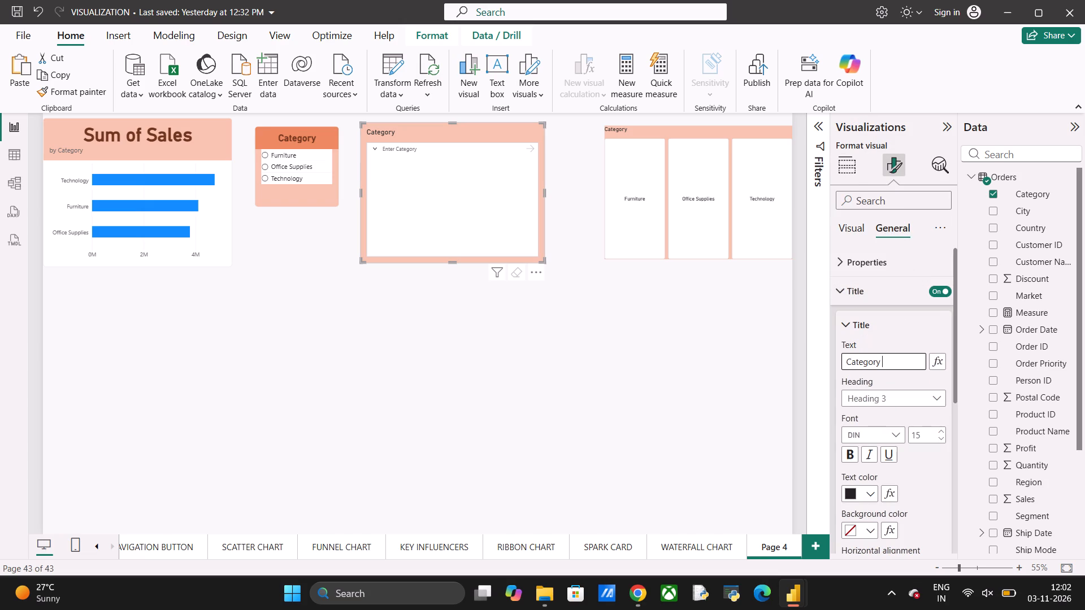
{"action": "type", "text": "In"}
{"action": "type", "text": "put"}
{"action": "key", "text": "space"}
{"action": "type", "text": "Slicer"}
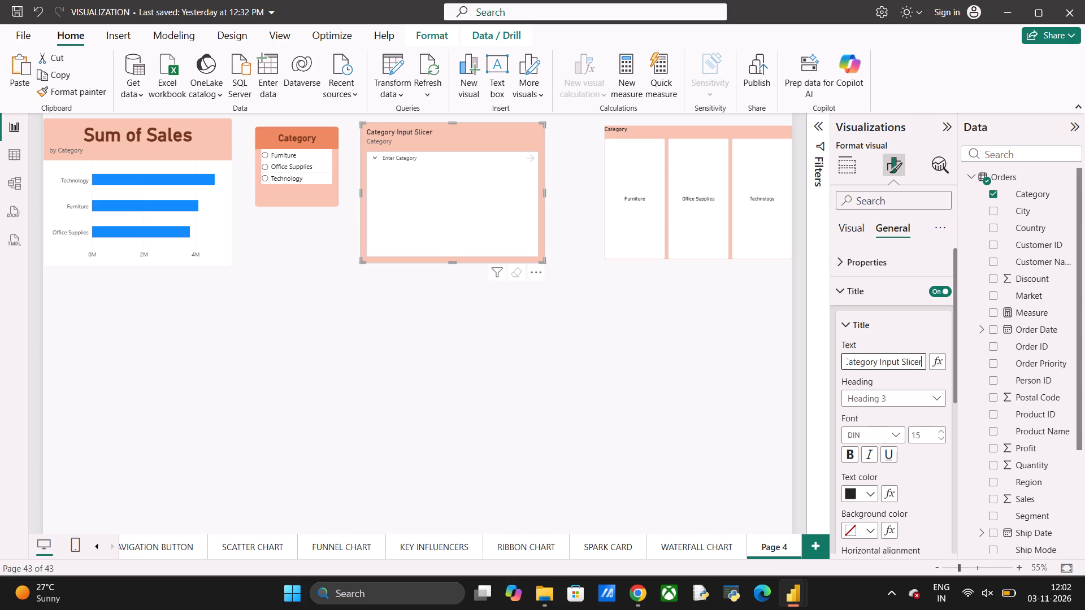
Format the text-input slicer's title at size 25, bold, with dark brown #73361c text on an orange #eb895f background.
{"action": "left_click", "coordinate": [921, 433]}
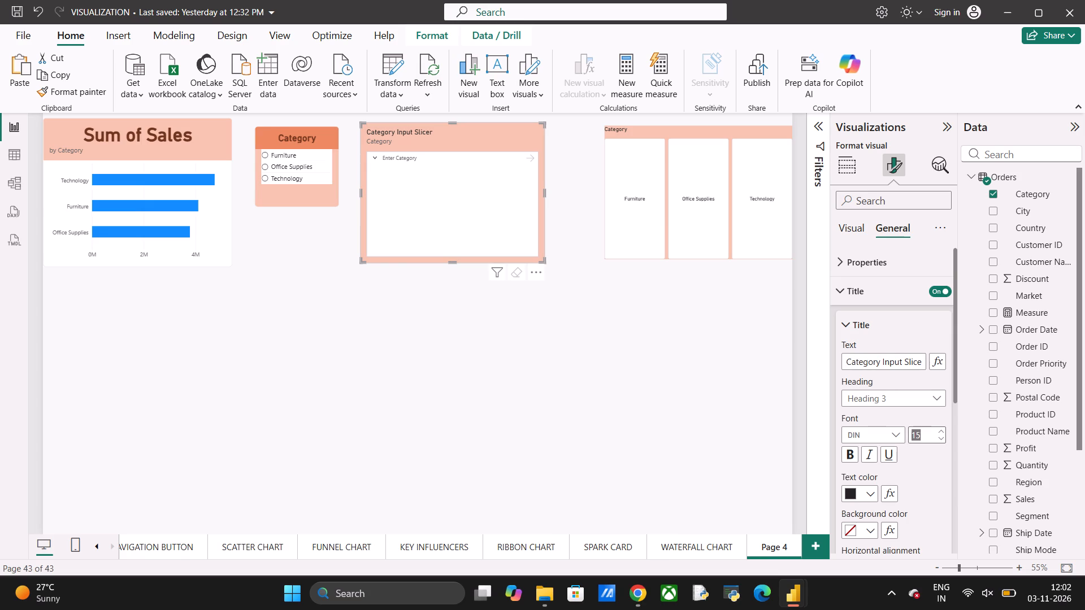
{"action": "type", "text": "25"}
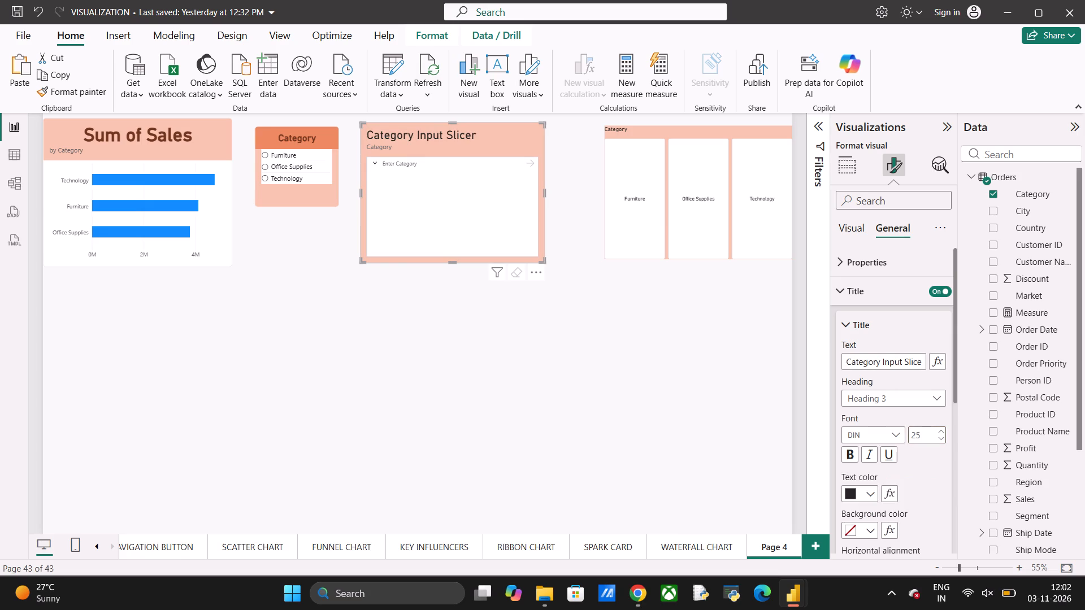
{"action": "left_click", "coordinate": [850, 451]}
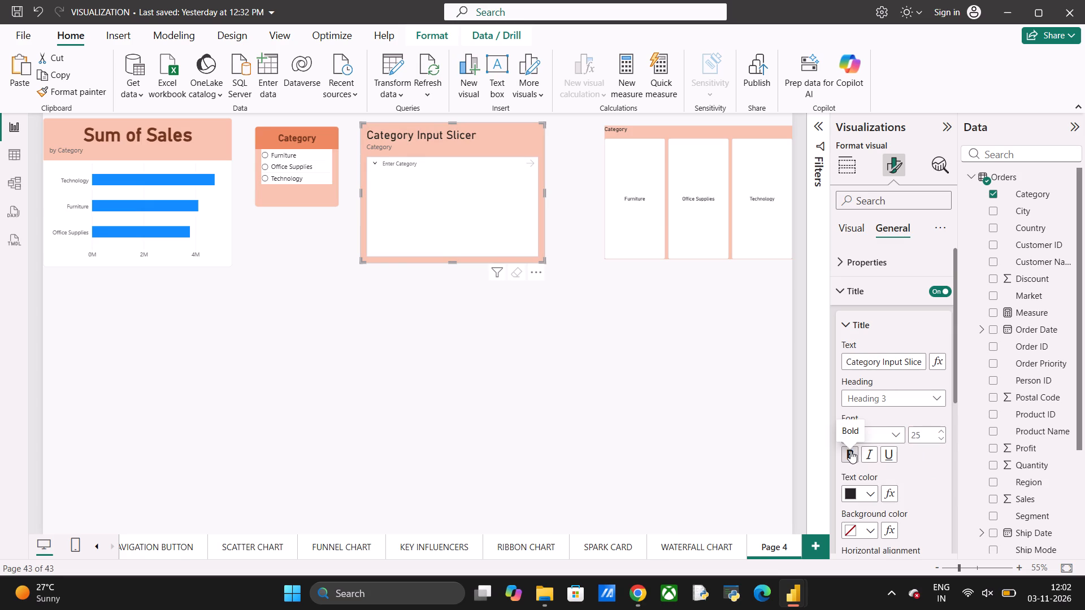
{"action": "left_click", "coordinate": [872, 495]}
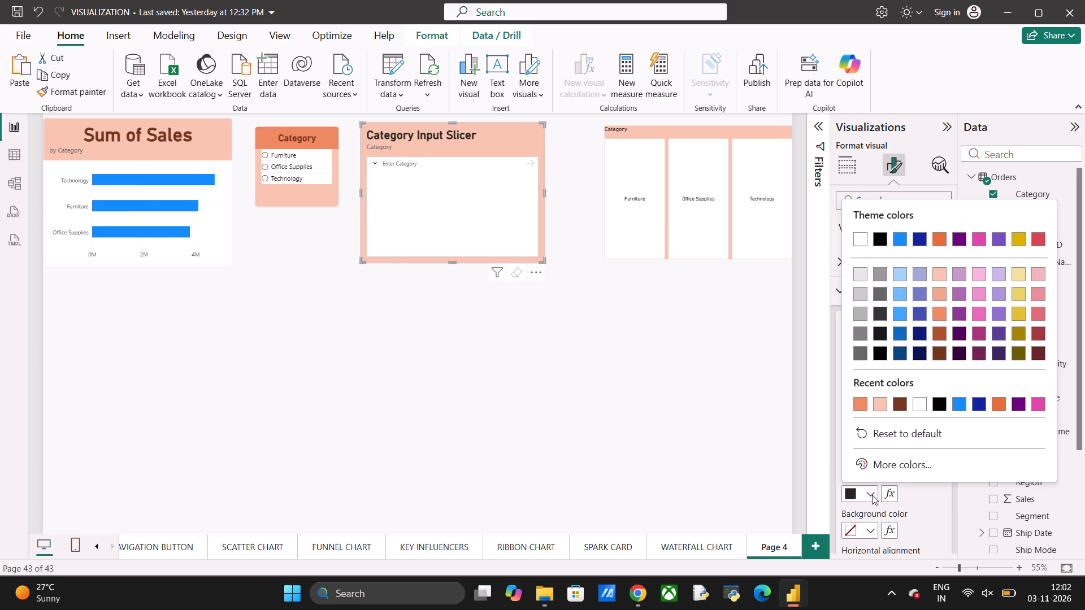
{"action": "left_click", "coordinate": [938, 353]}
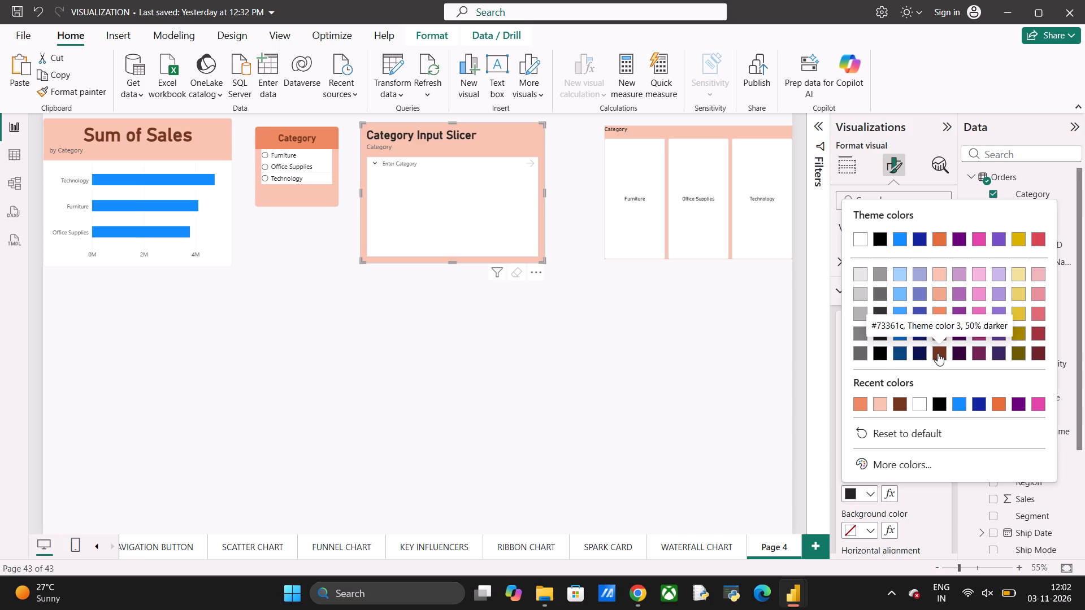
{"action": "left_click", "coordinate": [869, 534]}
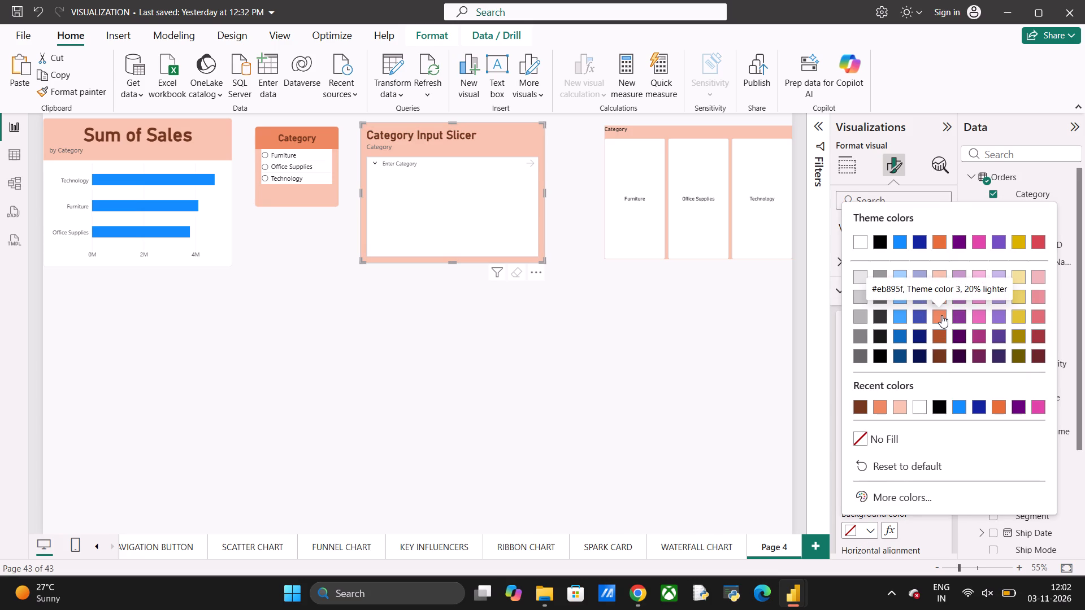
{"action": "left_click", "coordinate": [941, 315]}
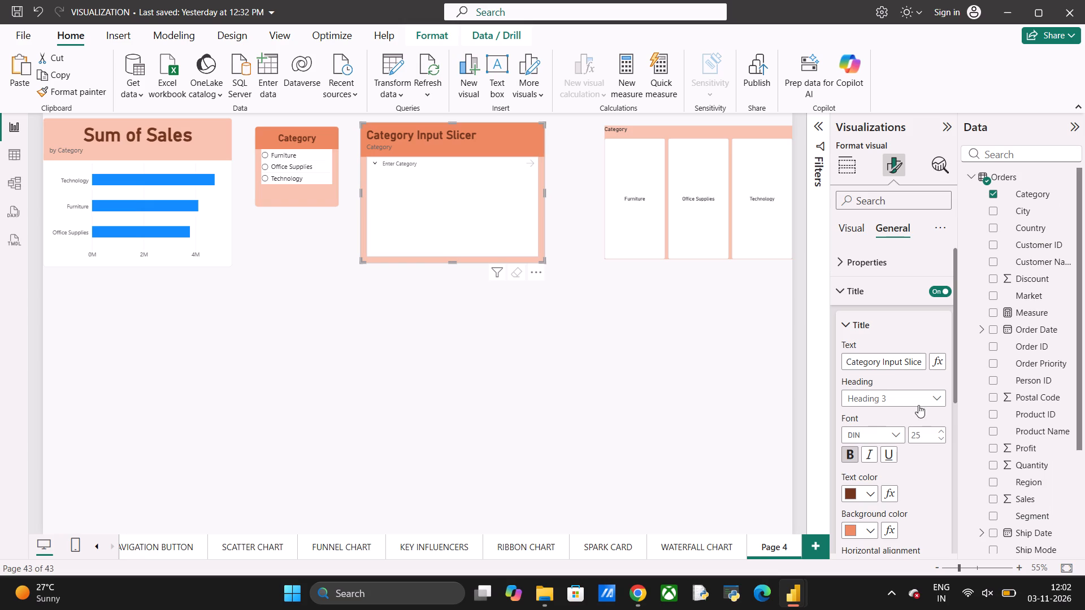
Centre the text-input slicer's title.
{"action": "scroll", "coordinate": [921, 494], "scroll_direction": "down", "scroll_amount": 2}
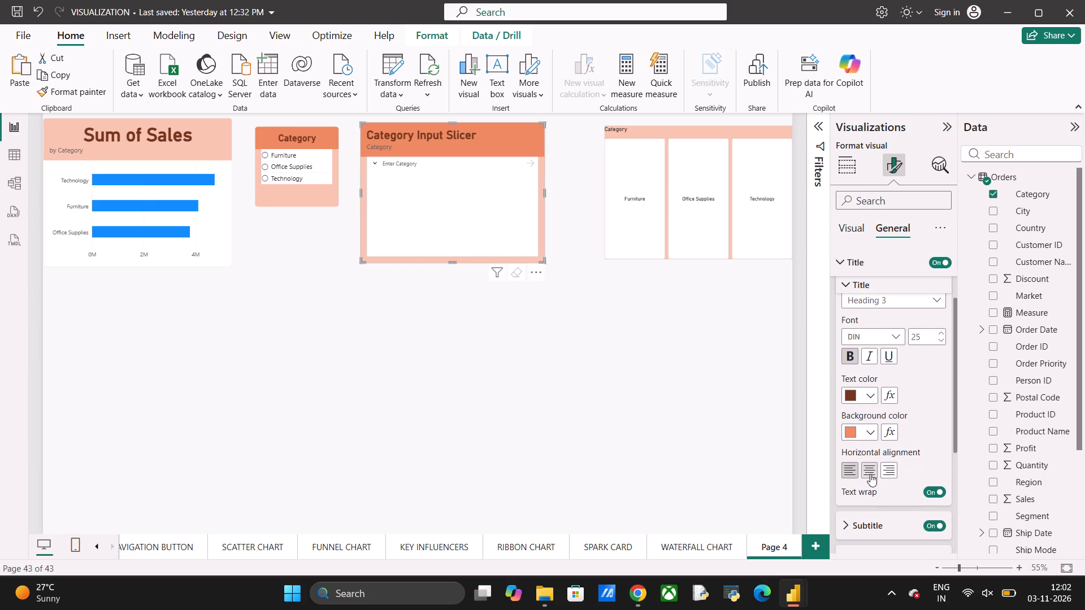
{"action": "left_click", "coordinate": [868, 472]}
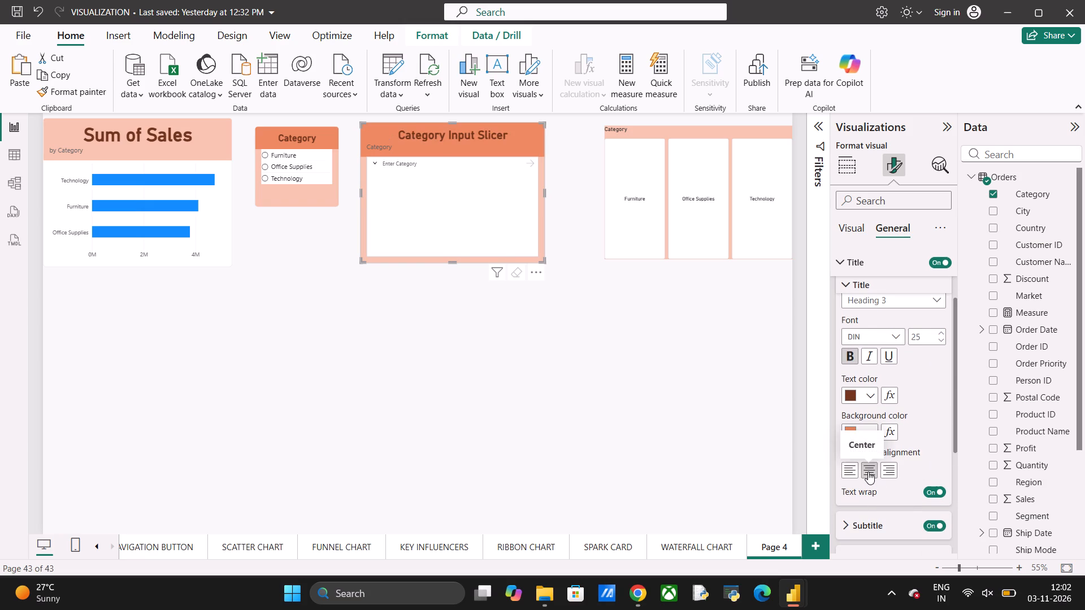
Shorten the text-input slicer's title to "Input Slicer".
{"action": "scroll", "coordinate": [874, 336], "scroll_direction": "up", "scroll_amount": 1}
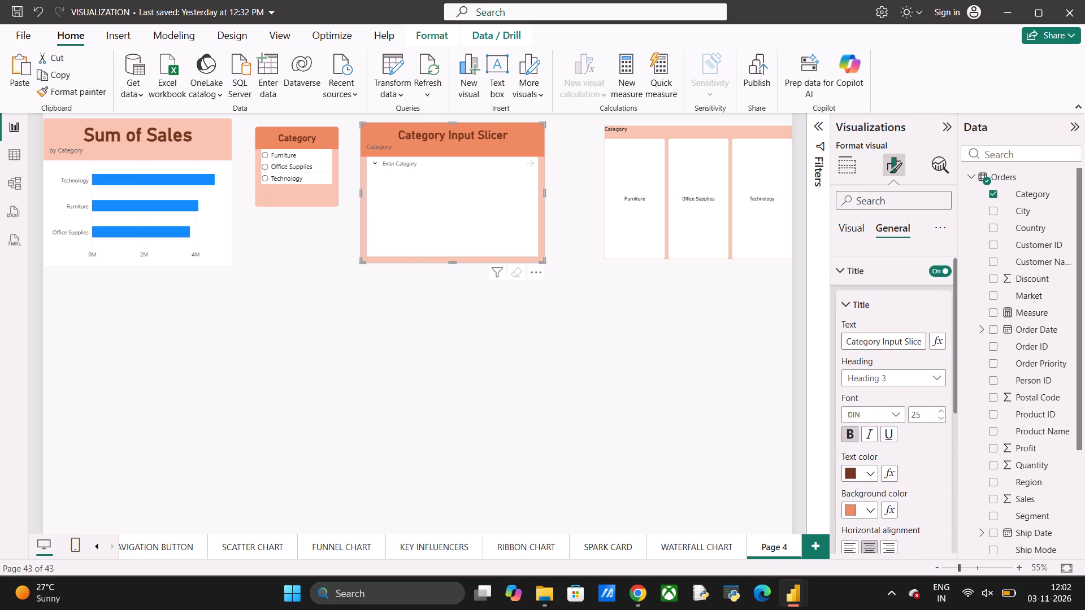
{"action": "left_click", "coordinate": [881, 342]}
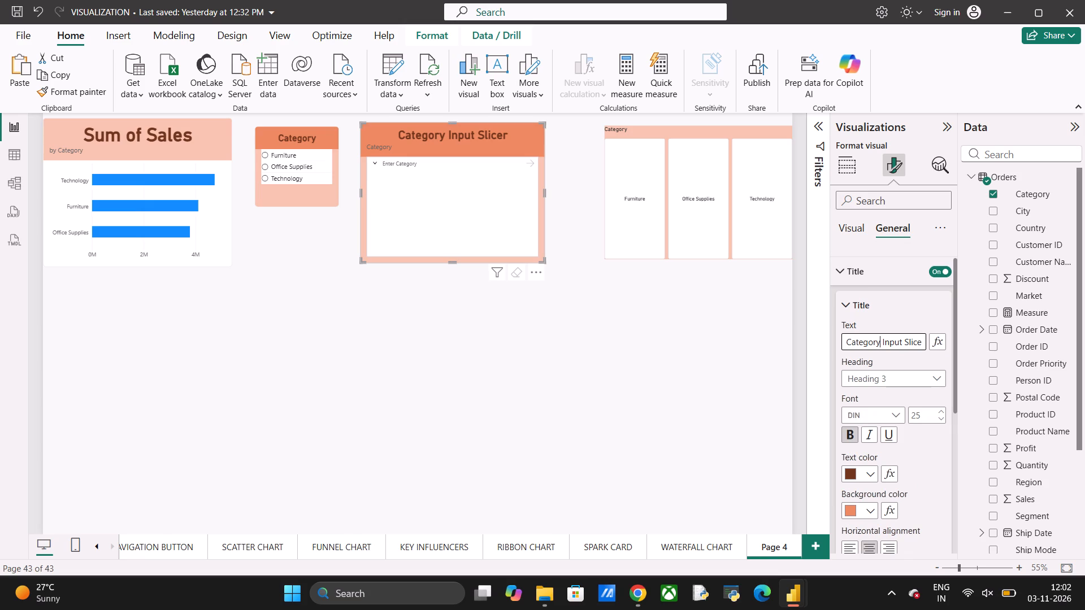
{"action": "key", "text": "BackSpace"}
{"action": "key", "text": "BackSpace"}
{"action": "key", "text": "BackSpace"}
{"action": "key", "text": "BackSpace"}
{"action": "key", "text": "BackSpace"}
{"action": "key", "text": "BackSpace"}
{"action": "key", "text": "BackSpace"}
{"action": "key", "text": "BackSpace"}
{"action": "key", "text": "BackSpace"}
{"action": "key", "text": "BackSpace"}
{"action": "key", "text": "BackSpace"}
{"action": "key", "text": "BackSpace"}
{"action": "key", "text": "BackSpace"}
{"action": "key", "text": "BackSpace"}
{"action": "key", "text": "BackSpace"}
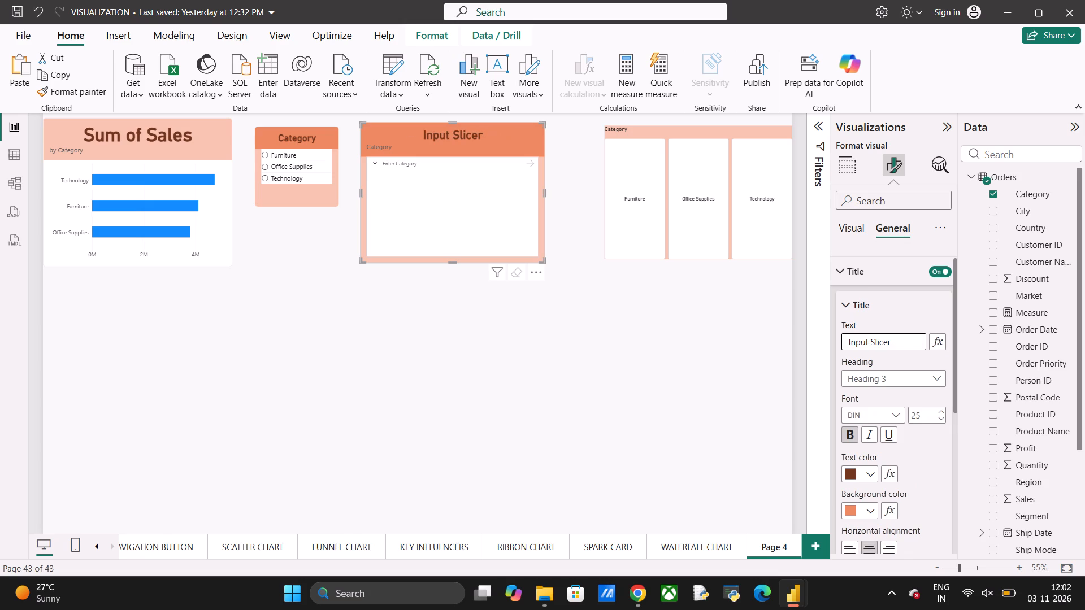
Format the text-input slicer's Category subtitle at size 20, bold, centred, with dark brown #73361c text.
{"action": "scroll", "coordinate": [906, 415], "scroll_direction": "down", "scroll_amount": 1}
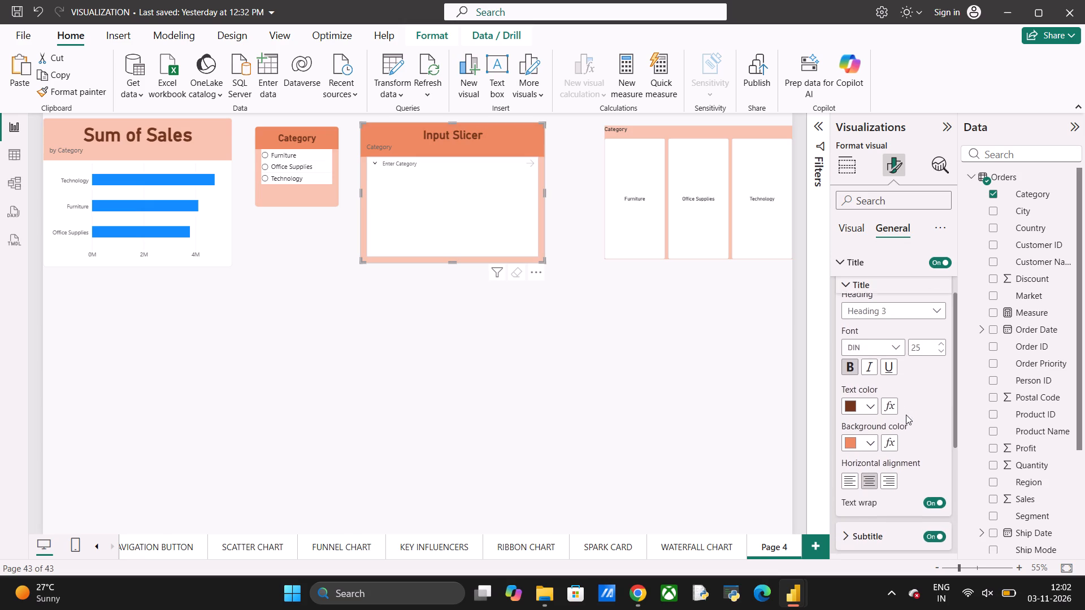
{"action": "scroll", "coordinate": [906, 415], "scroll_direction": "down", "scroll_amount": 1}
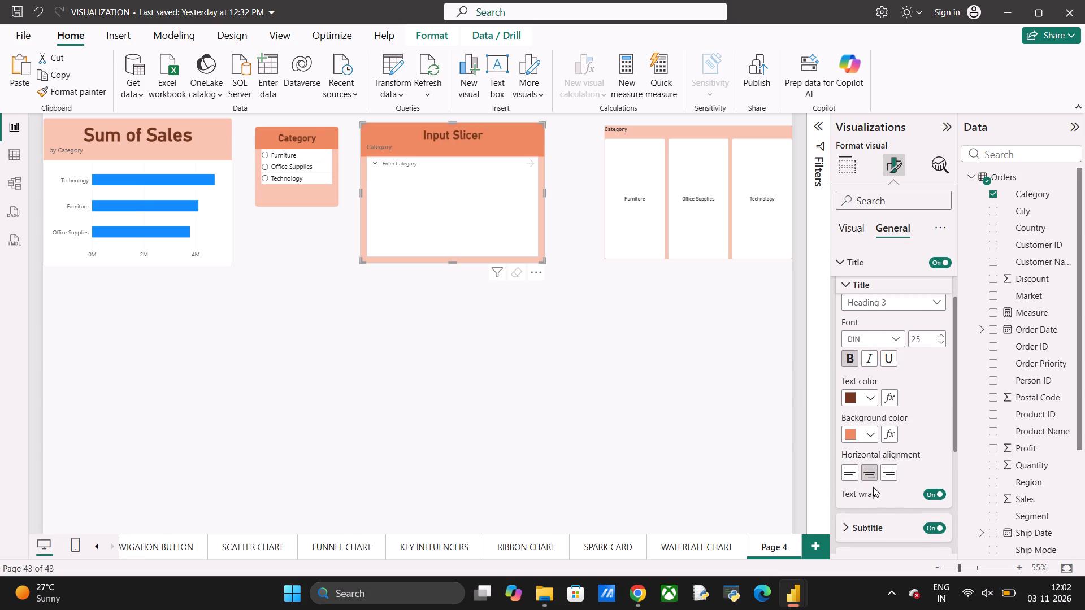
{"action": "left_click", "coordinate": [872, 525]}
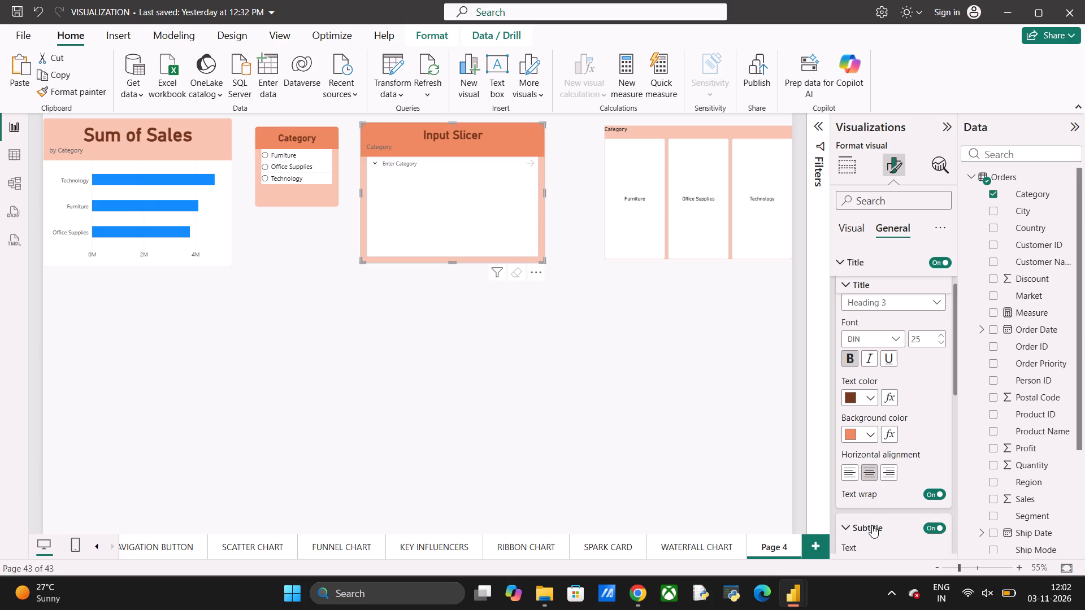
{"action": "scroll", "coordinate": [872, 525], "scroll_direction": "down", "scroll_amount": 4}
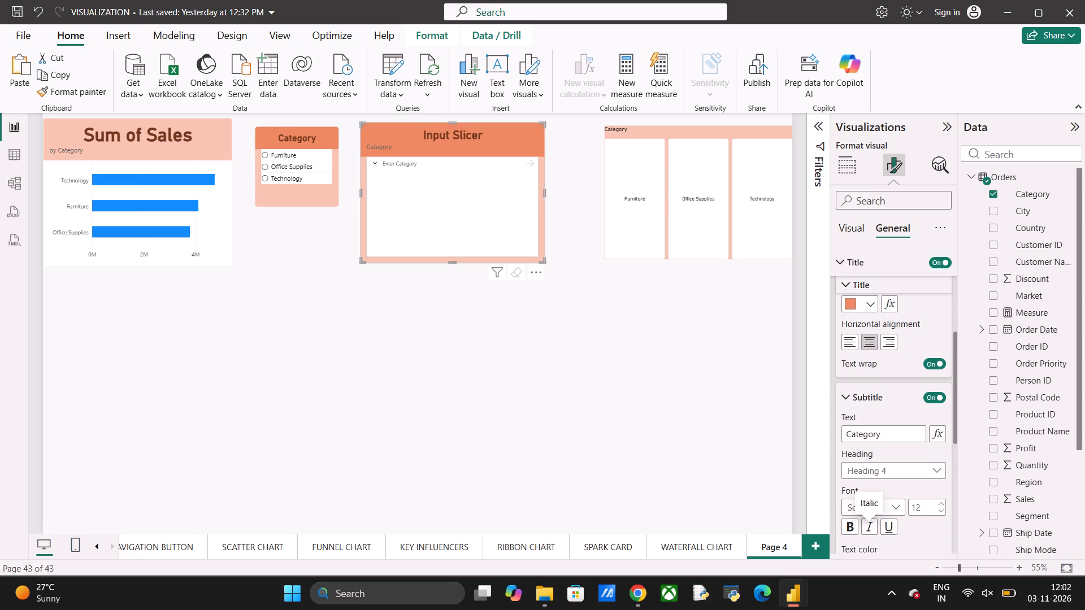
{"action": "scroll", "coordinate": [867, 503], "scroll_direction": "down", "scroll_amount": 1}
{"action": "left_click", "coordinate": [922, 505]}
{"action": "type", "text": "20"}
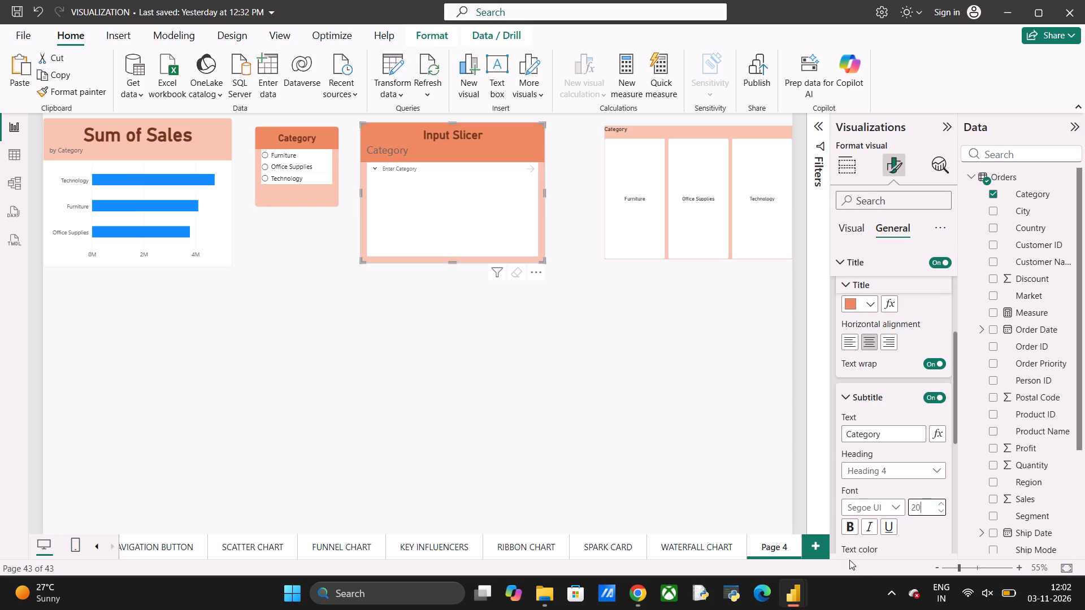
{"action": "left_click", "coordinate": [850, 527]}
{"action": "scroll", "coordinate": [850, 527], "scroll_direction": "down", "scroll_amount": 1}
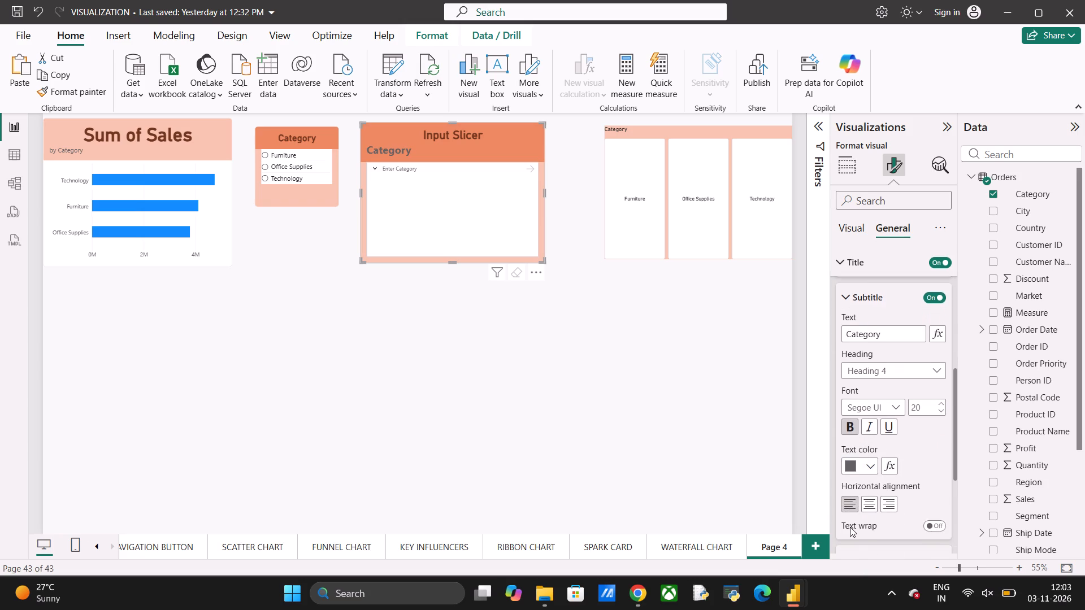
{"action": "scroll", "coordinate": [850, 527], "scroll_direction": "down", "scroll_amount": 1}
{"action": "left_click", "coordinate": [869, 456]}
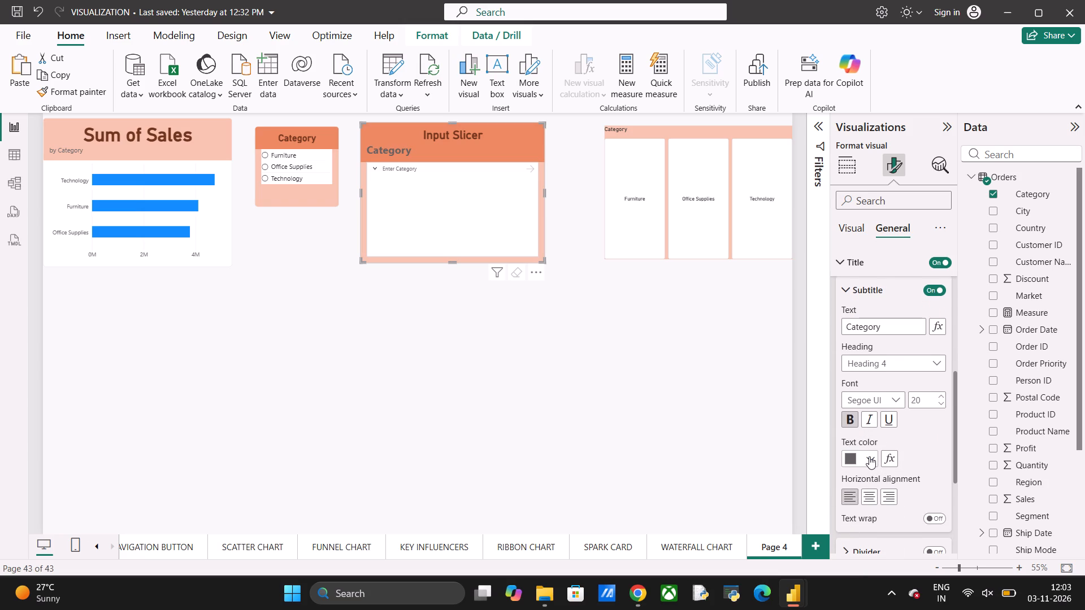
{"action": "left_click", "coordinate": [939, 320]}
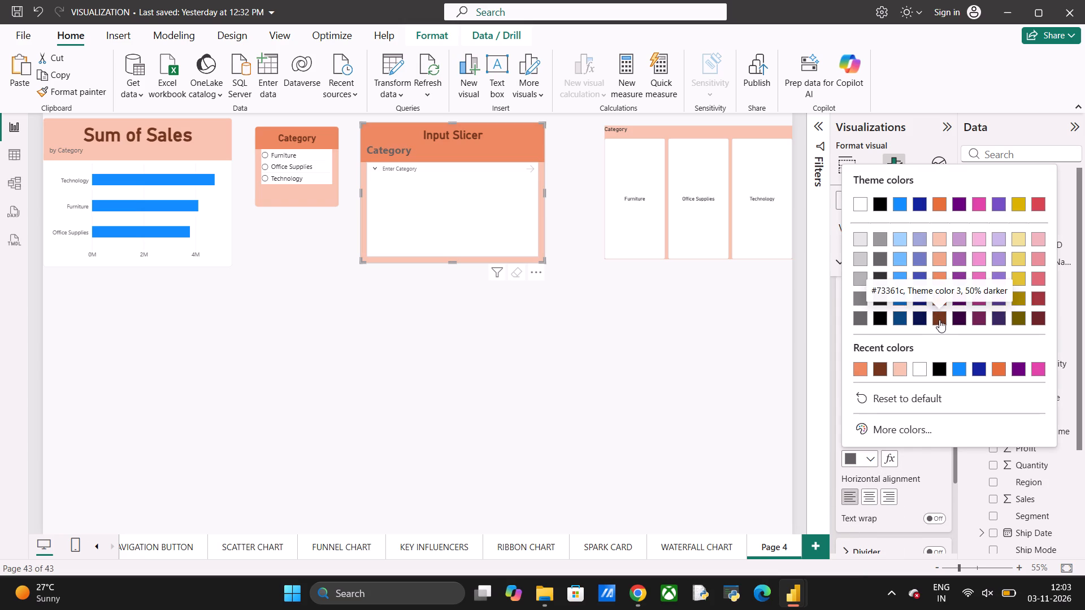
{"action": "left_click", "coordinate": [871, 496]}
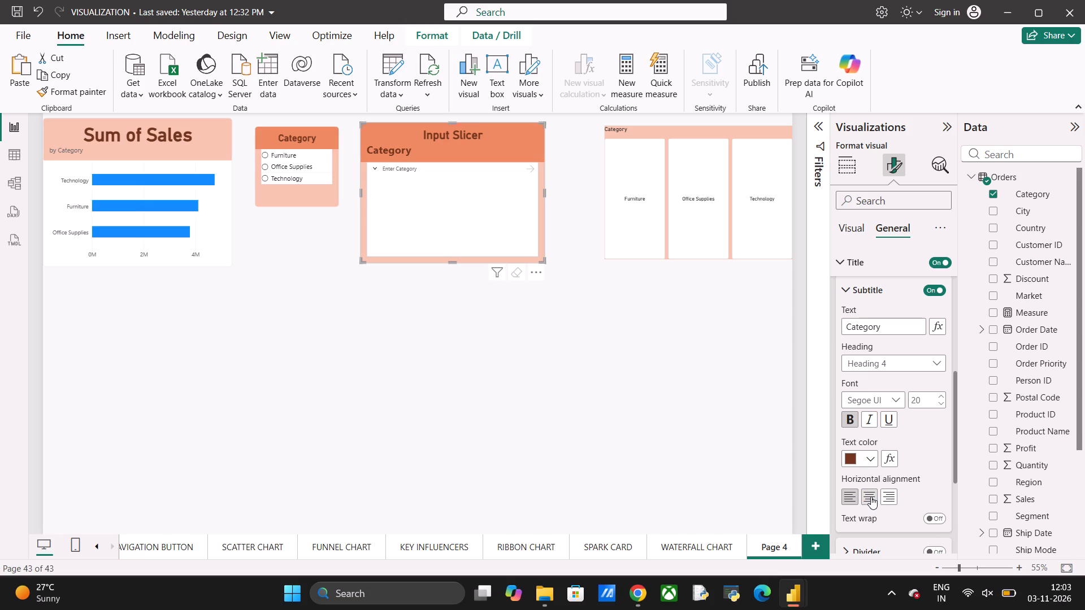
Rename the report page Page 4 as "All Slicer".
{"action": "double_click", "coordinate": [785, 544]}
{"action": "key", "text": "BackSpace"}
{"action": "key", "text": "BackSpace"}
{"action": "key", "text": "BackSpace"}
{"action": "key", "text": "BackSpace"}
{"action": "key", "text": "BackSpace"}
{"action": "key", "text": "BackSpace"}
{"action": "key", "text": "BackSpace"}
{"action": "key", "text": "BackSpace"}
{"action": "key", "text": "BackSpace"}
{"action": "key", "text": "BackSpace"}
{"action": "key", "text": "BackSpace"}
{"action": "key", "text": "BackSpace"}
{"action": "key", "text": "BackSpace"}
{"action": "key", "text": "BackSpace"}
{"action": "key", "text": "BackSpace"}
{"action": "key", "text": "BackSpace"}
{"action": "key", "text": "BackSpace"}
{"action": "key", "text": "BackSpace"}
{"action": "key", "text": "BackSpace"}
{"action": "key", "text": "BackSpace"}
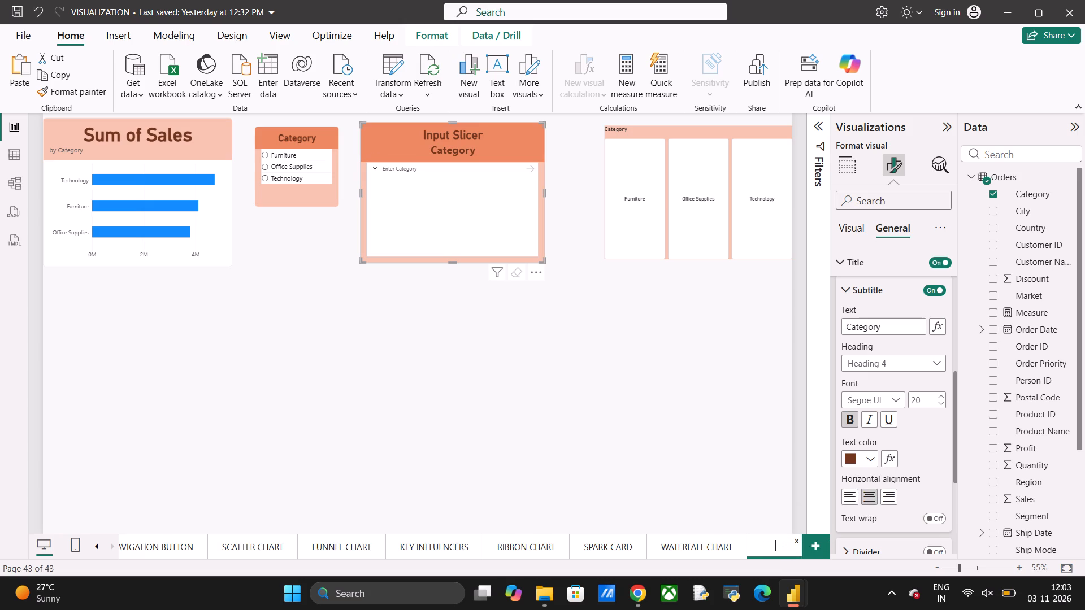
{"action": "type", "text": "All"}
{"action": "key", "text": "space"}
{"action": "type", "text": "Slicer"}
{"action": "key", "text": "Return"}
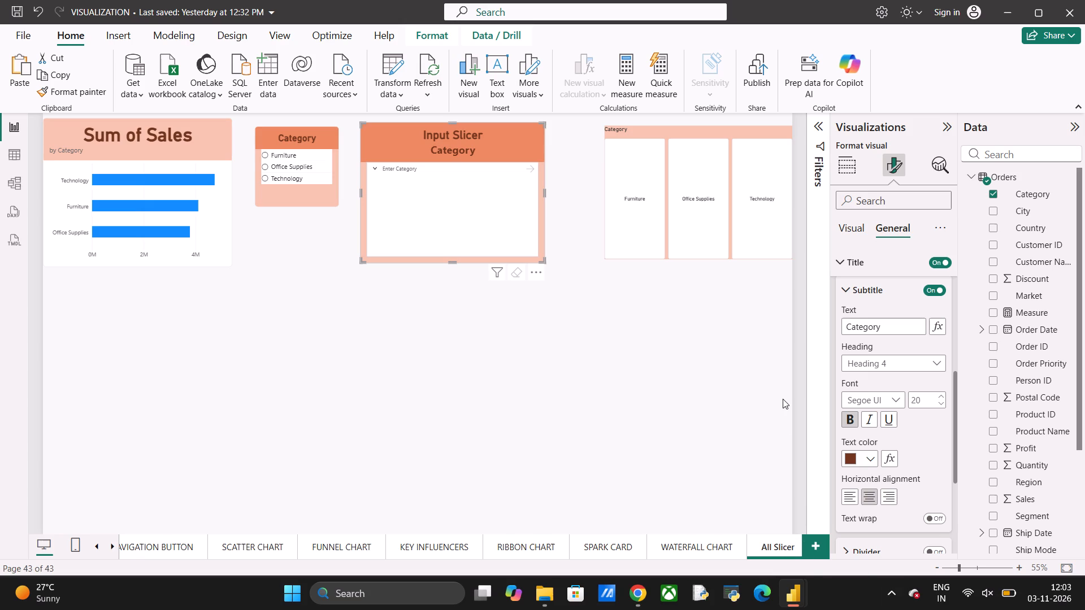
Change the Category button slicer's title to "Button Slicer Category".
{"action": "left_click", "coordinate": [848, 159]}
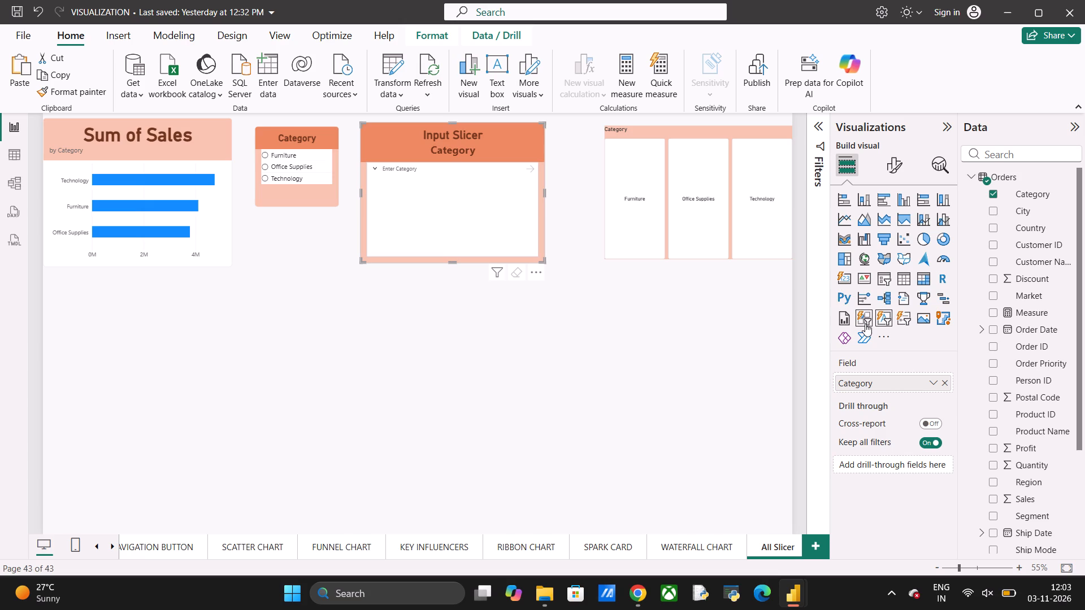
{"action": "left_click", "coordinate": [723, 129]}
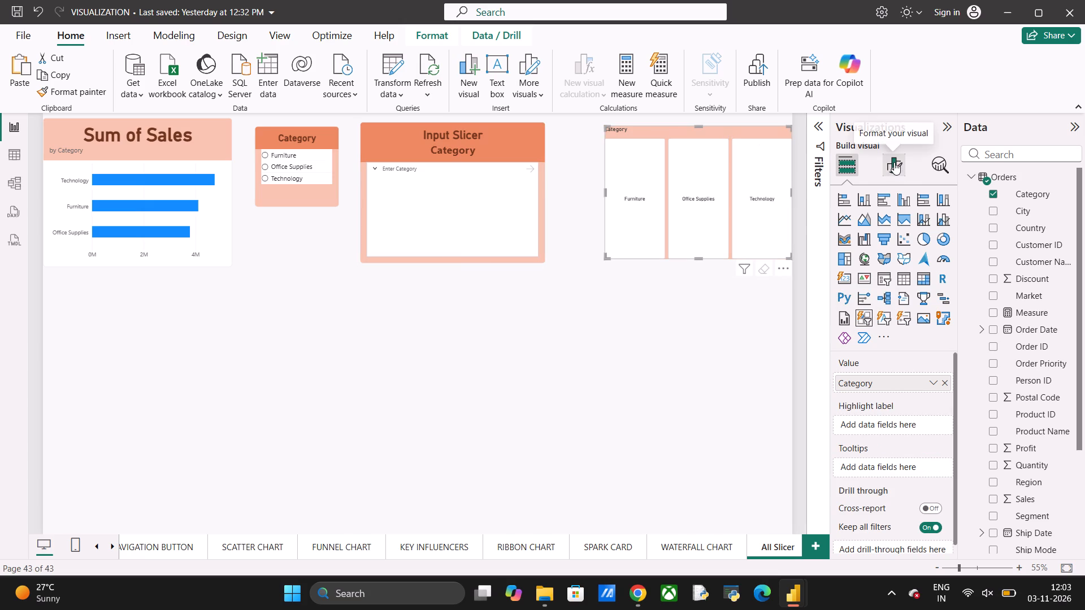
{"action": "left_click", "coordinate": [894, 162]}
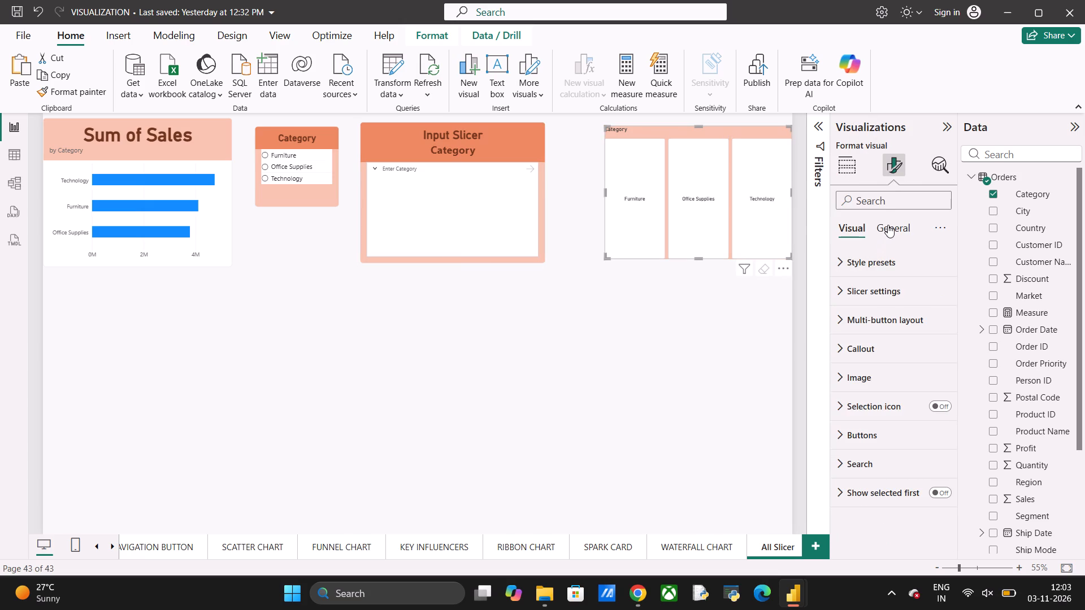
{"action": "left_click", "coordinate": [888, 225]}
{"action": "left_click", "coordinate": [849, 290]}
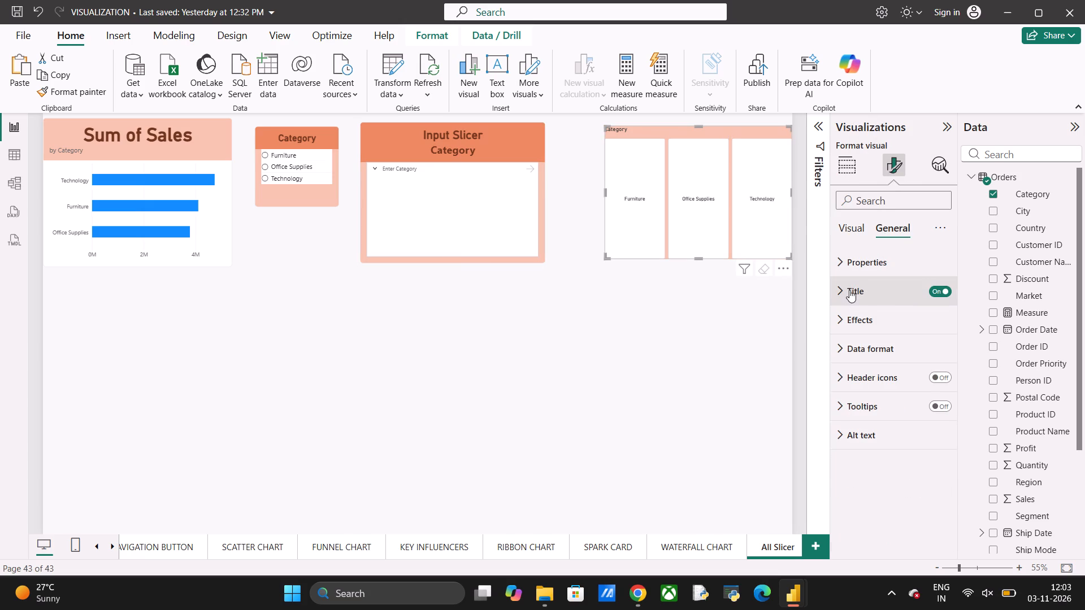
{"action": "left_click", "coordinate": [848, 361]}
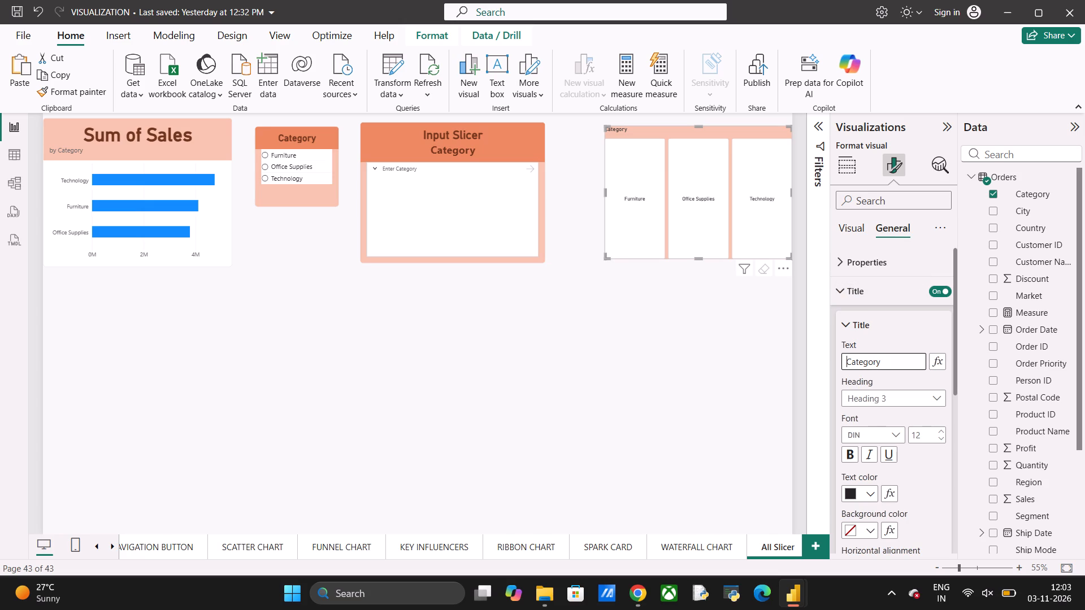
{"action": "key", "text": "shift+b"}
{"action": "type", "text": "utton Slicer"}
{"action": "key", "text": "space"}
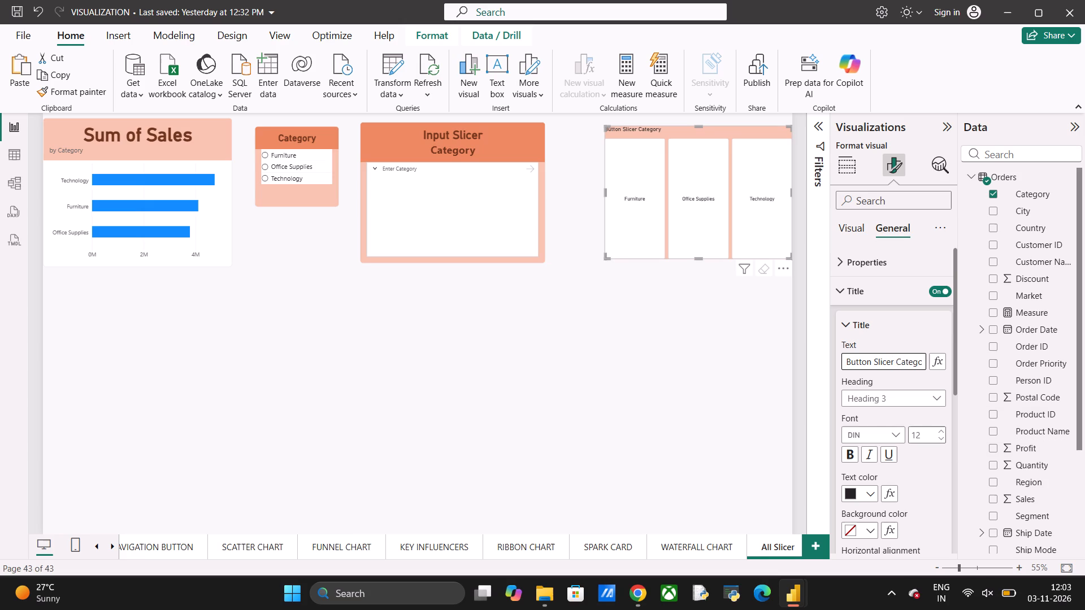
Format the button slicer's title at size 26, bold, with dark brown #73361c text.
{"action": "left_click", "coordinate": [921, 435]}
{"action": "type", "text": "40"}
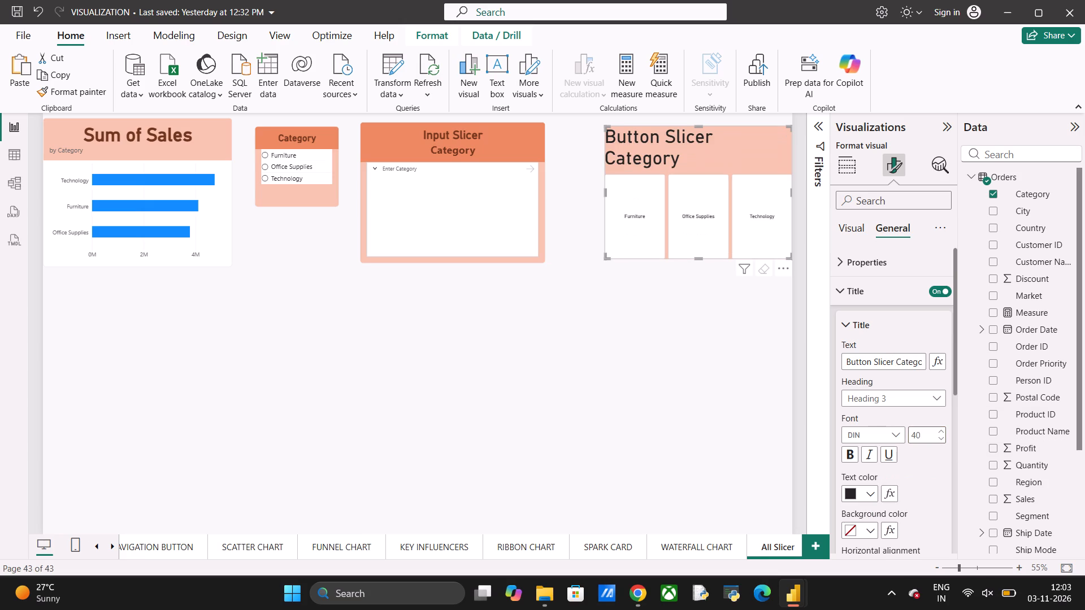
{"action": "key", "text": "BackSpace"}
{"action": "key", "text": "BackSpace"}
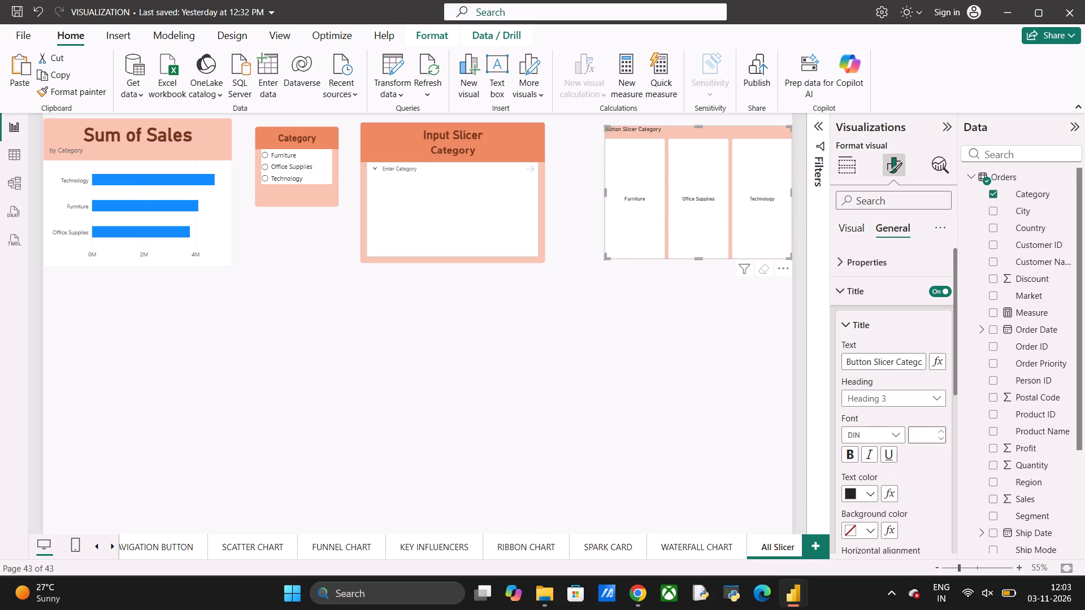
{"action": "type", "text": "26"}
{"action": "left_click", "coordinate": [848, 451]}
{"action": "left_click", "coordinate": [870, 490]}
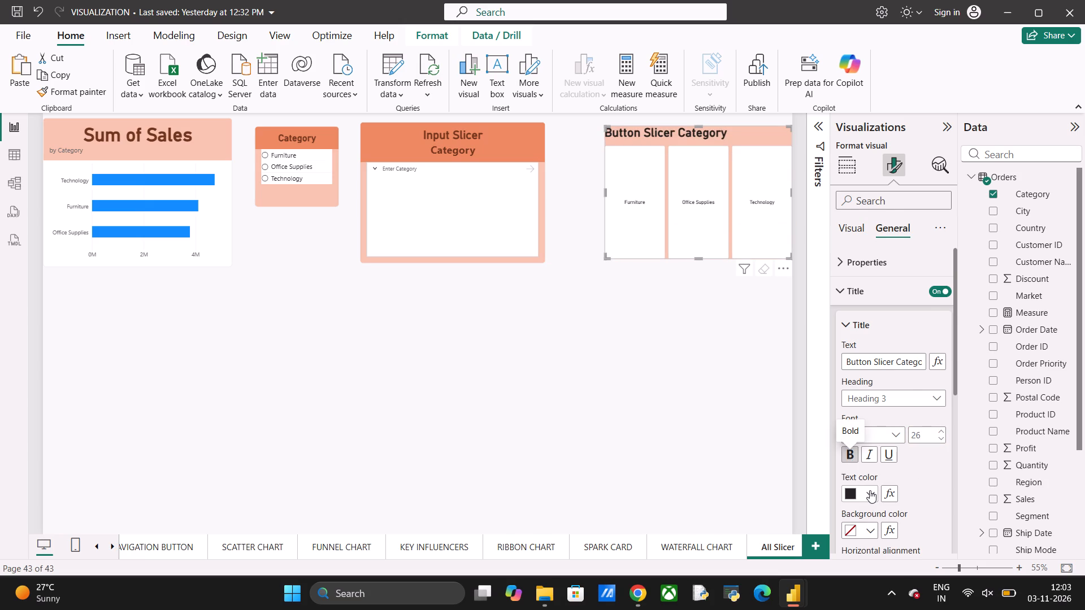
{"action": "left_click", "coordinate": [944, 352]}
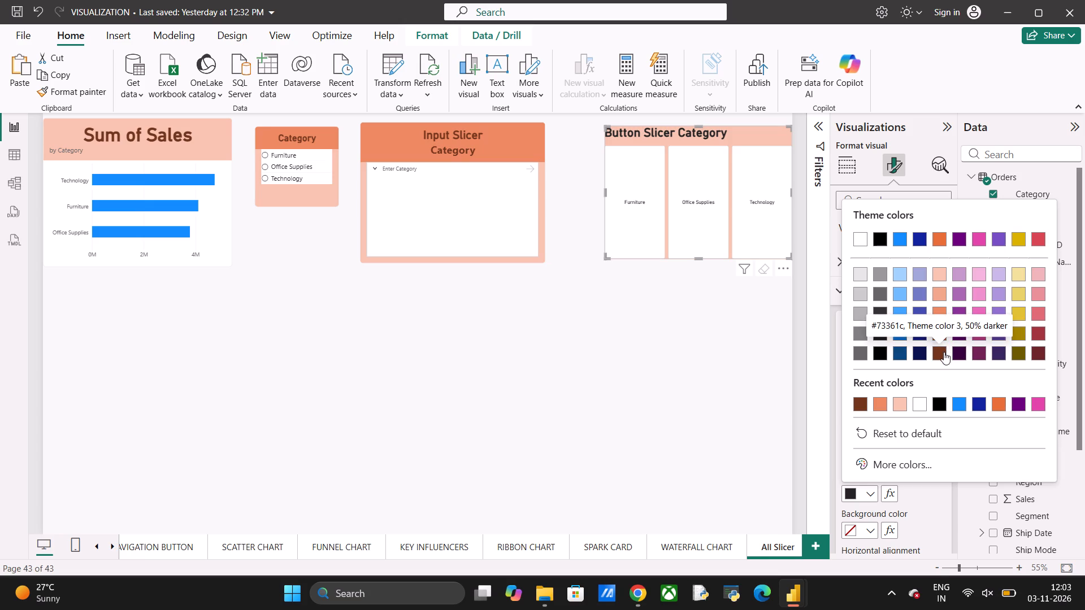
Give the button slicer's title the same orange background as the other slicer titles and centre it.
{"action": "scroll", "coordinate": [908, 486], "scroll_direction": "down", "scroll_amount": 1}
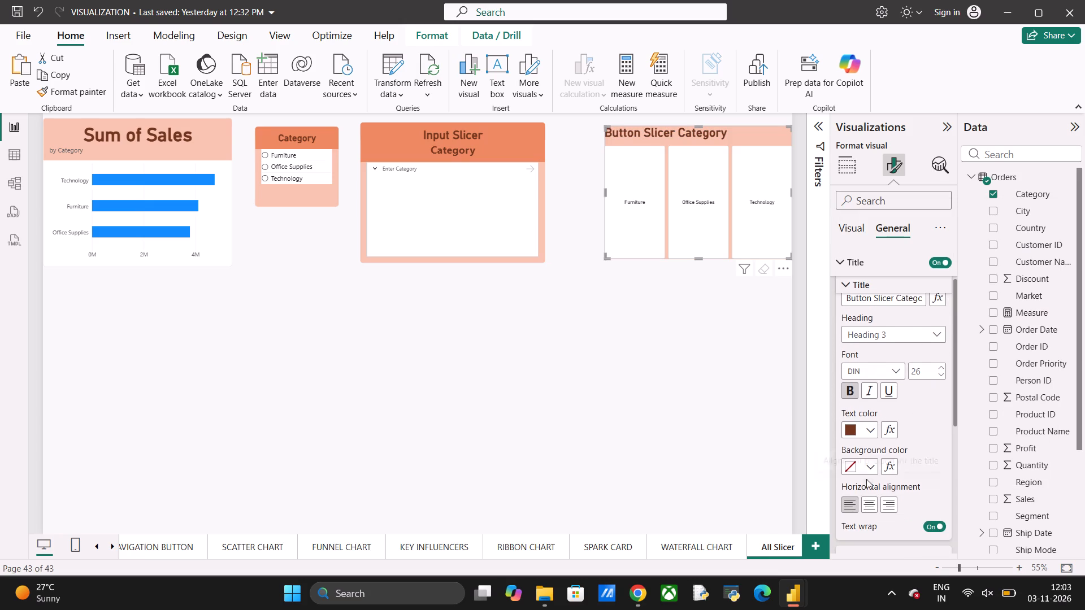
{"action": "left_click", "coordinate": [872, 466]}
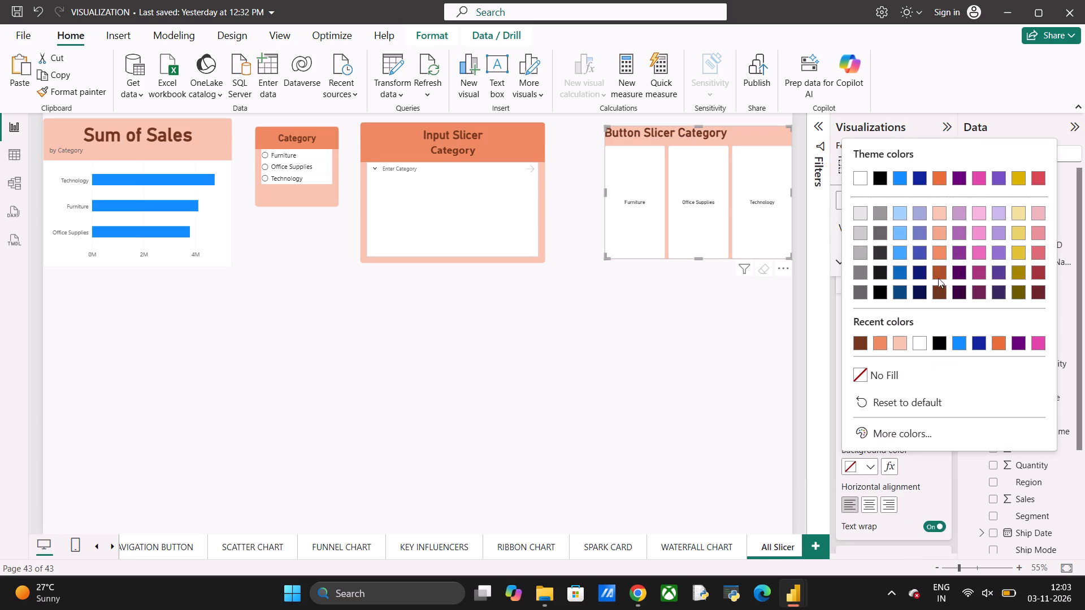
{"action": "left_click", "coordinate": [936, 251]}
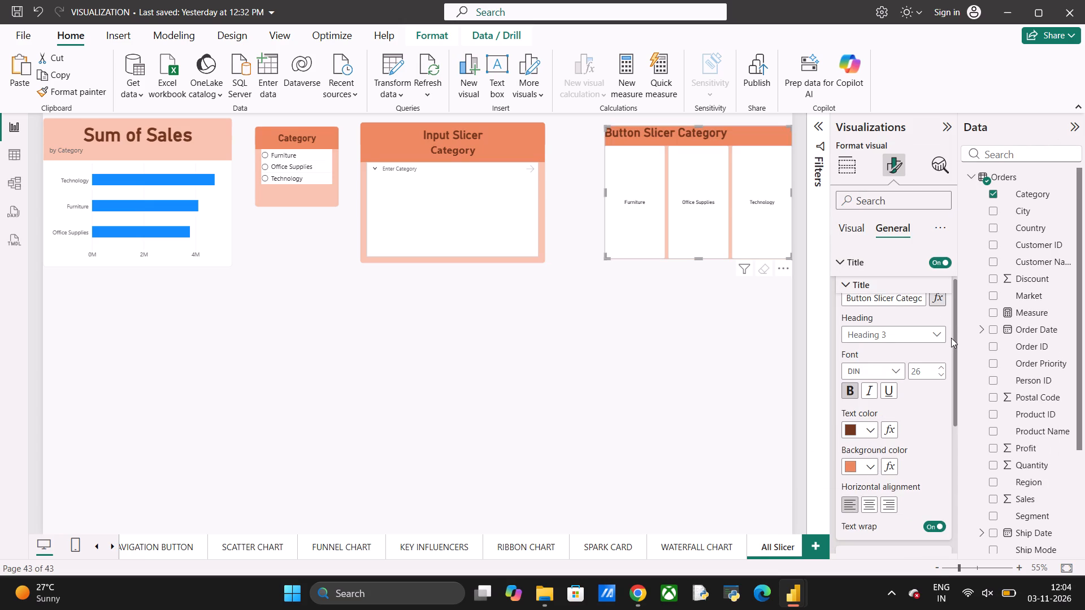
{"action": "scroll", "coordinate": [919, 438], "scroll_direction": "down", "scroll_amount": 1}
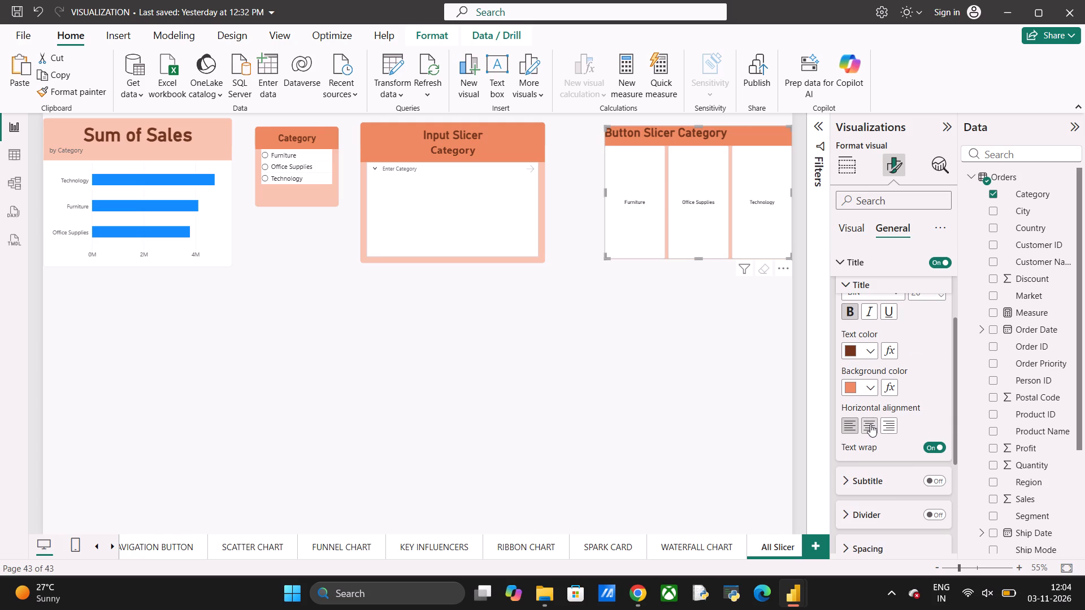
{"action": "left_click", "coordinate": [870, 422]}
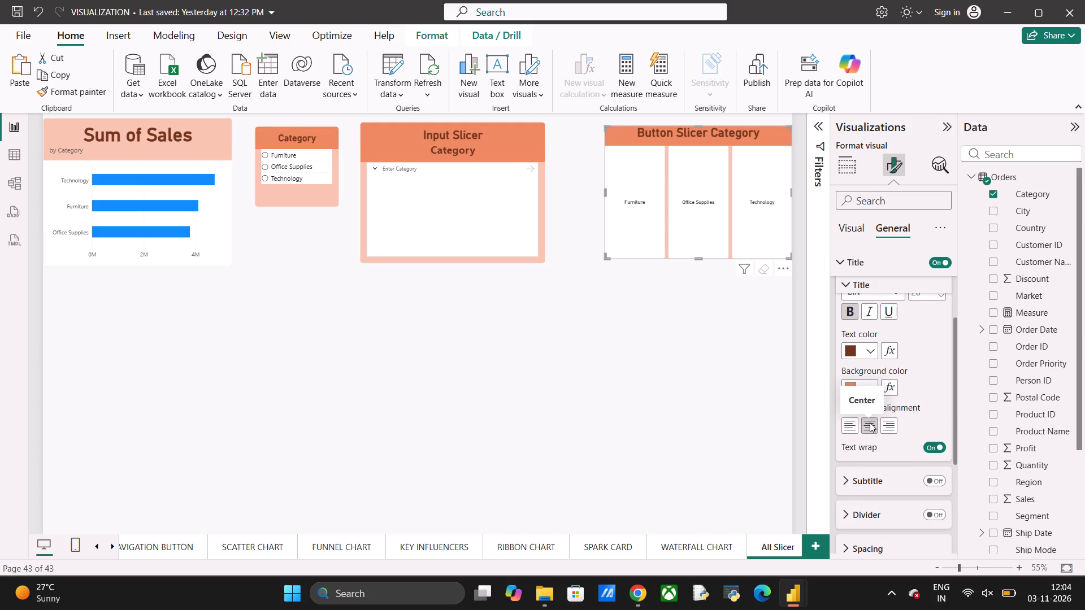
Add a new report page with an enlarged card visual near the page's upper-left corner, showing Sum of Sales.
{"action": "left_click", "coordinate": [813, 547]}
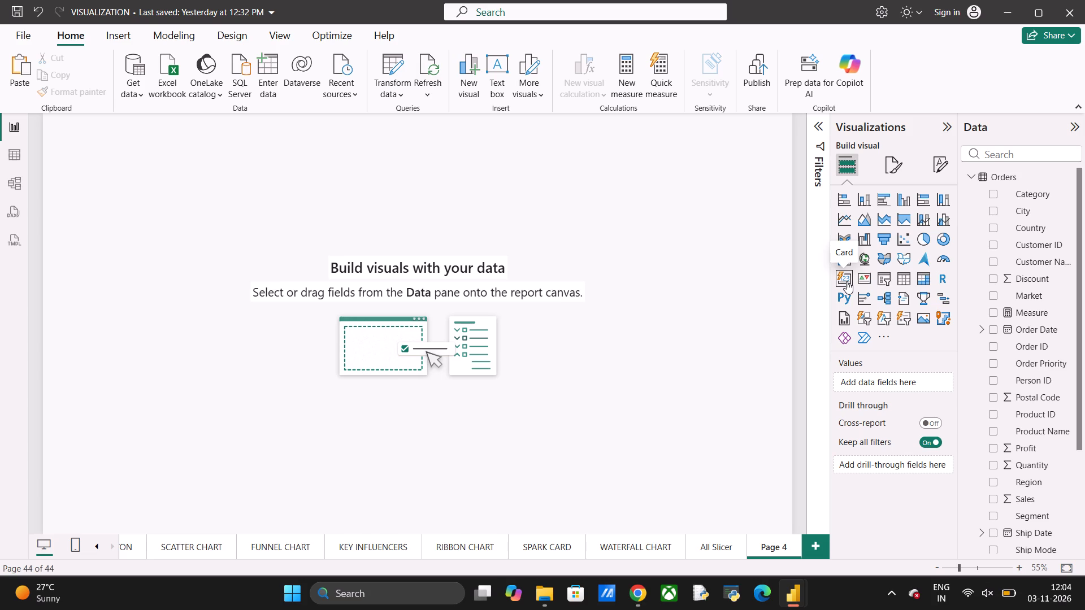
{"action": "left_click", "coordinate": [847, 281]}
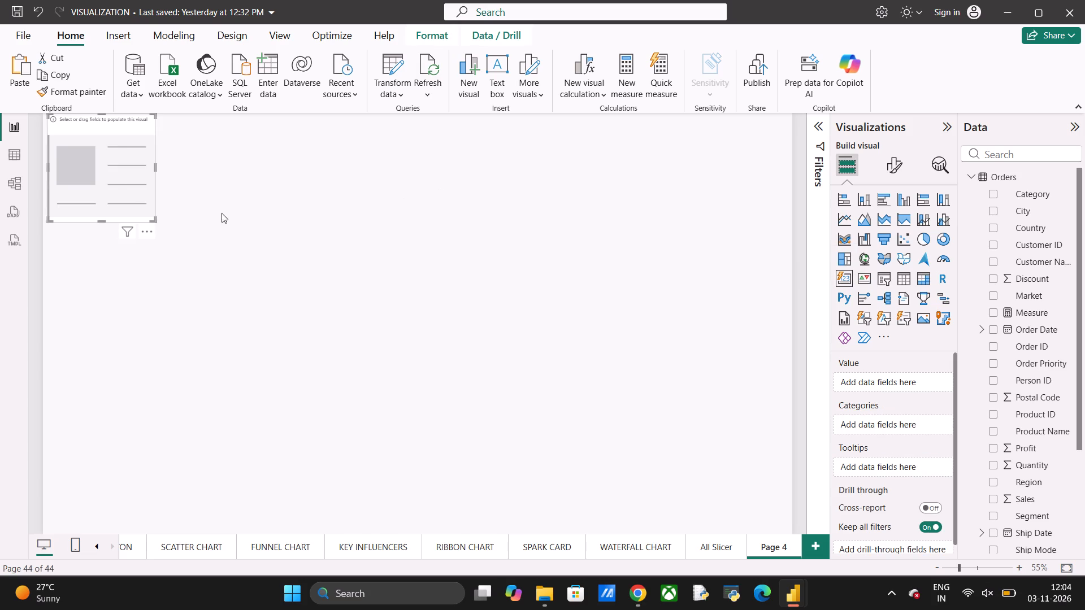
{"action": "left_click_drag", "start_coordinate": [116, 178], "coordinate": [142, 208]}
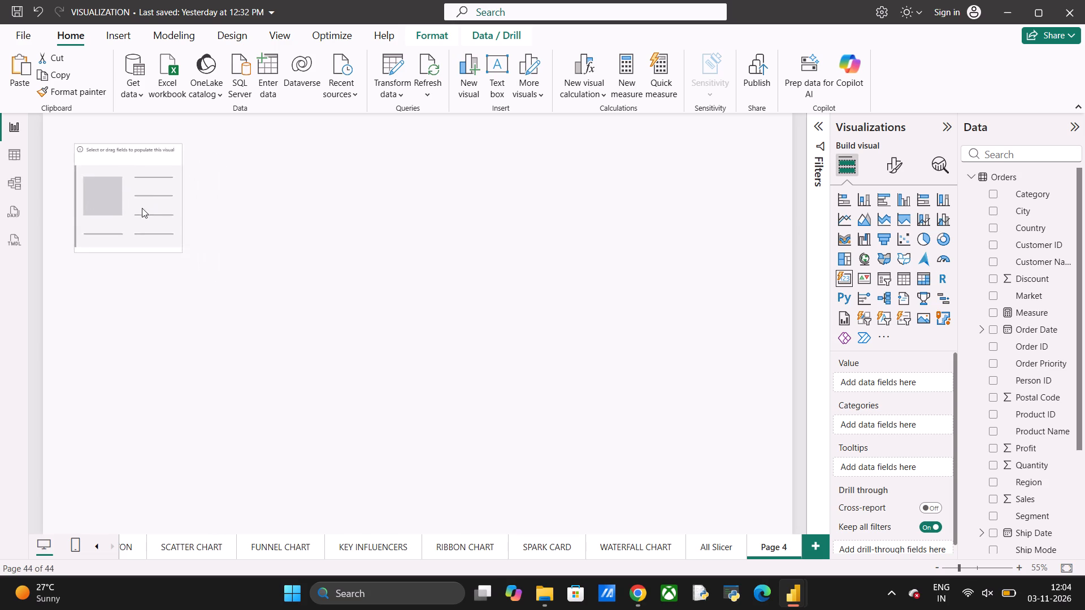
{"action": "left_click_drag", "start_coordinate": [142, 208], "coordinate": [124, 192]}
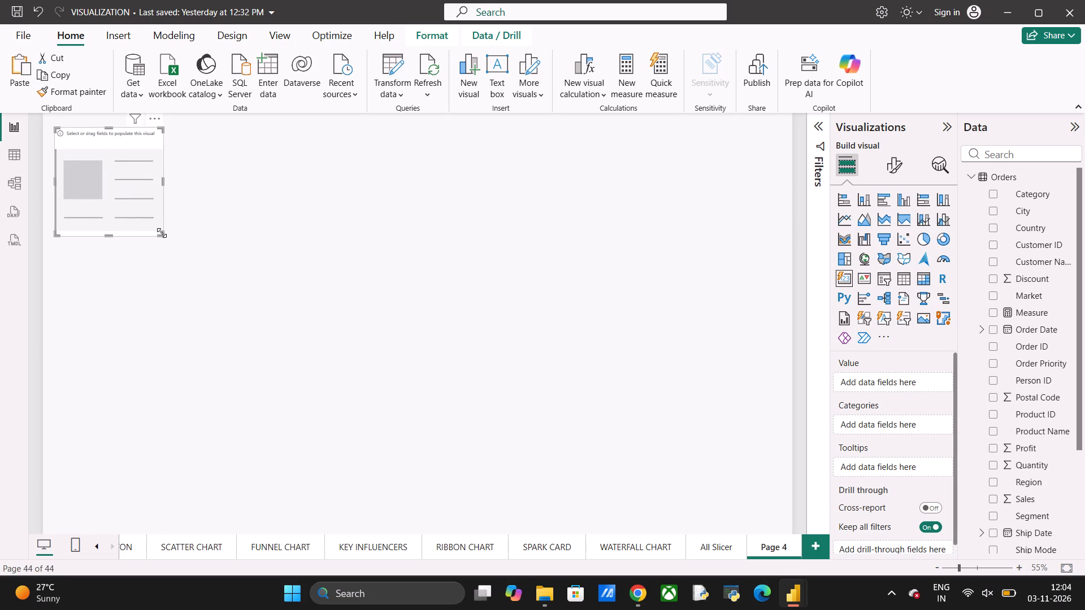
{"action": "left_click_drag", "start_coordinate": [163, 234], "coordinate": [276, 323]}
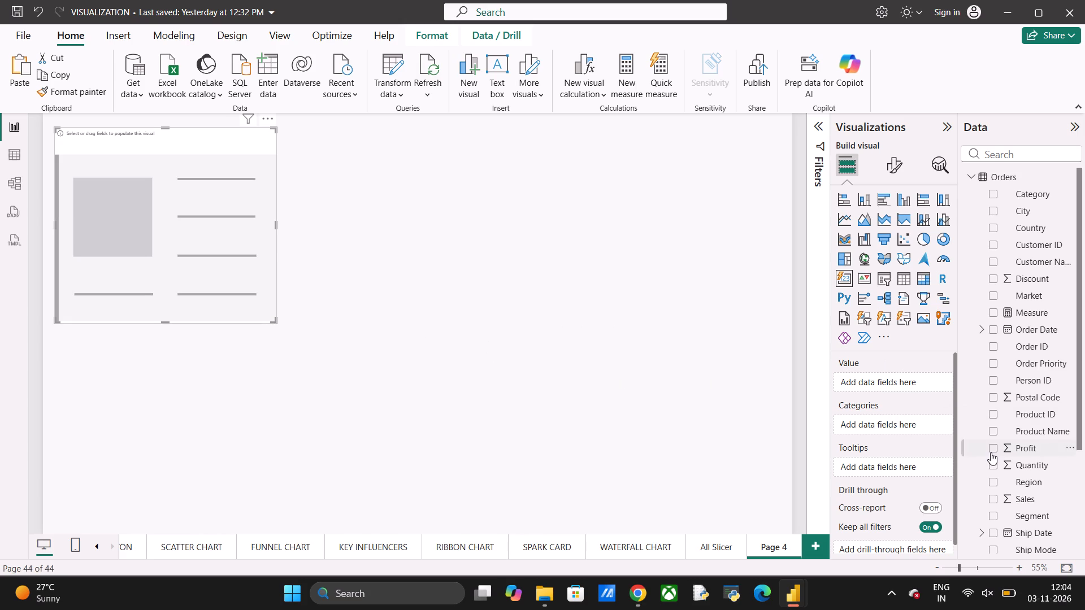
{"action": "left_click", "coordinate": [996, 498]}
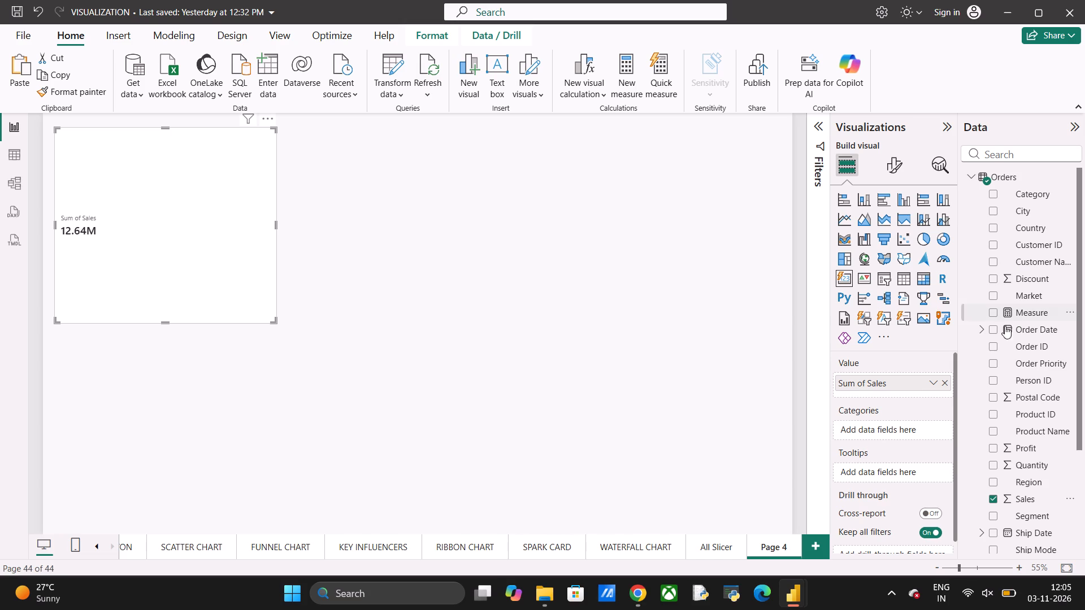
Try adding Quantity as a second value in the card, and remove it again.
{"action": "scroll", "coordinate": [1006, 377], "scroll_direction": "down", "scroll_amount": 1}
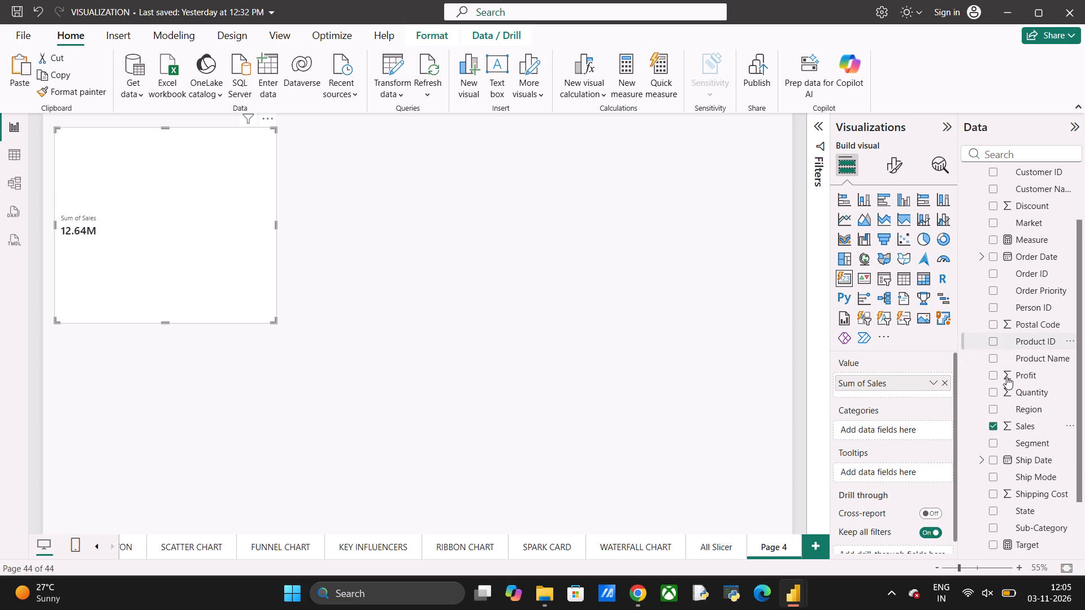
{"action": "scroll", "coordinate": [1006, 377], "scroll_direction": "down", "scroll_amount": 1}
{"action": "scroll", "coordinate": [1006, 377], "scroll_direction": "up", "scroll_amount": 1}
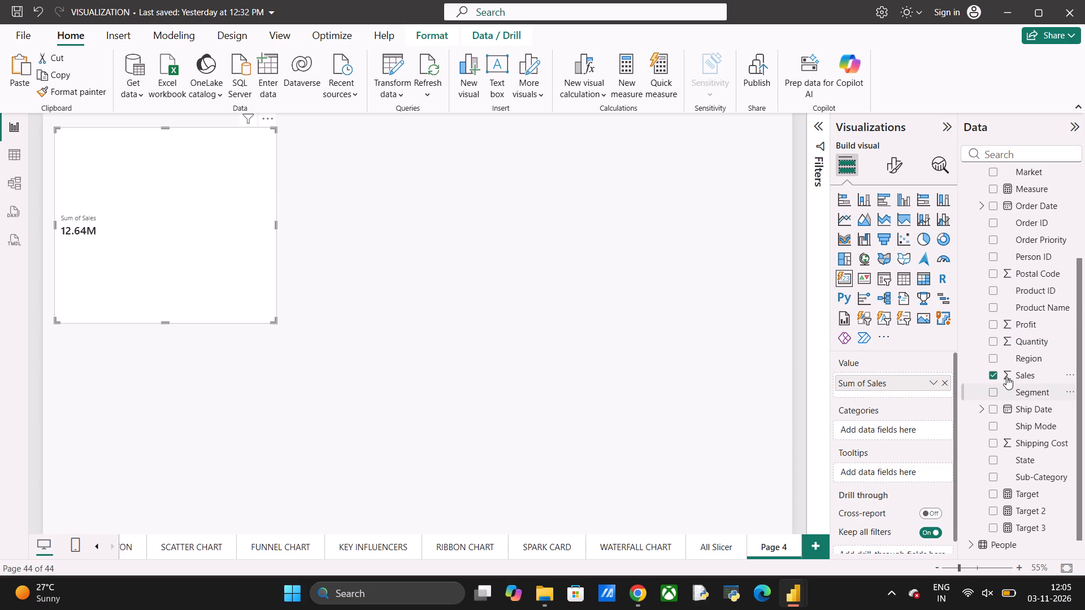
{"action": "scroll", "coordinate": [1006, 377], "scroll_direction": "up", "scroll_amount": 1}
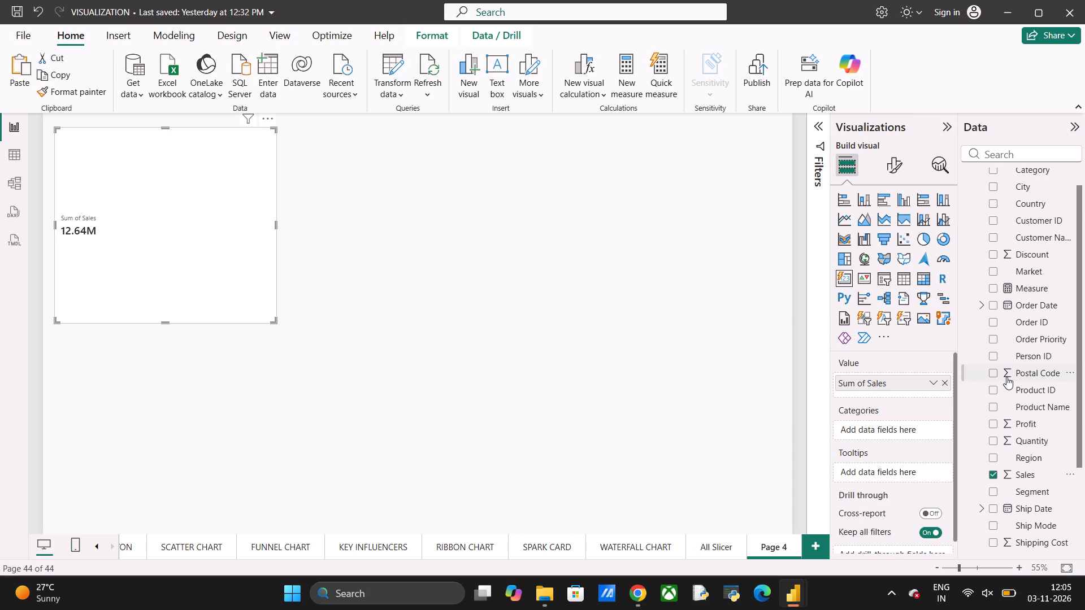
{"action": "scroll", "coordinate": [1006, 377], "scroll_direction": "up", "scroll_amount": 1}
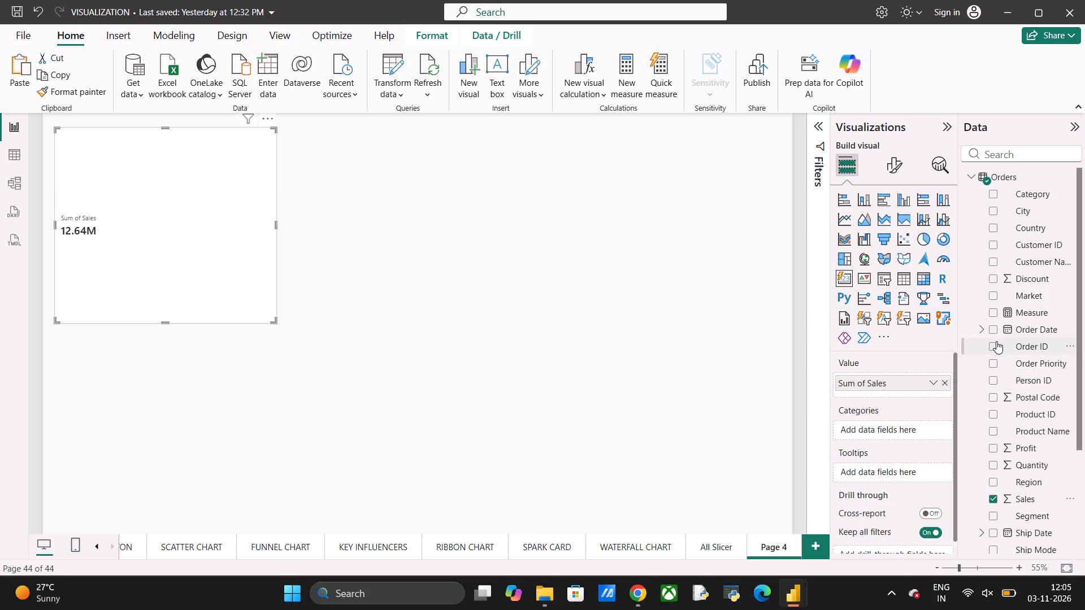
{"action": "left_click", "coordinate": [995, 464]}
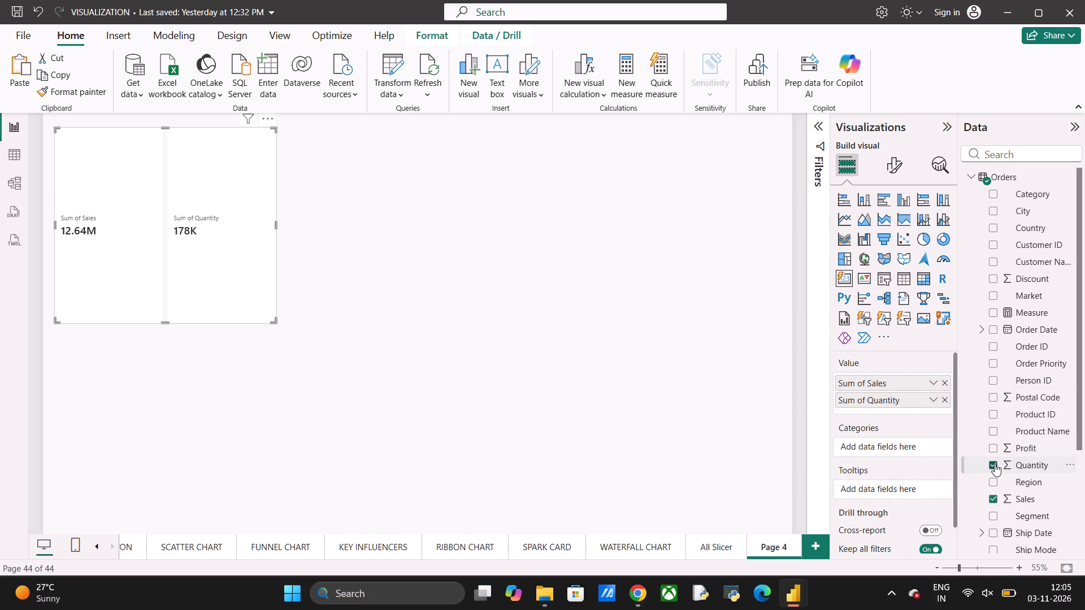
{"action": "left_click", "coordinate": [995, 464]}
Add Sum of Quantity as a reference label under the card's Sum of Sales callout.
{"action": "left_click", "coordinate": [892, 166]}
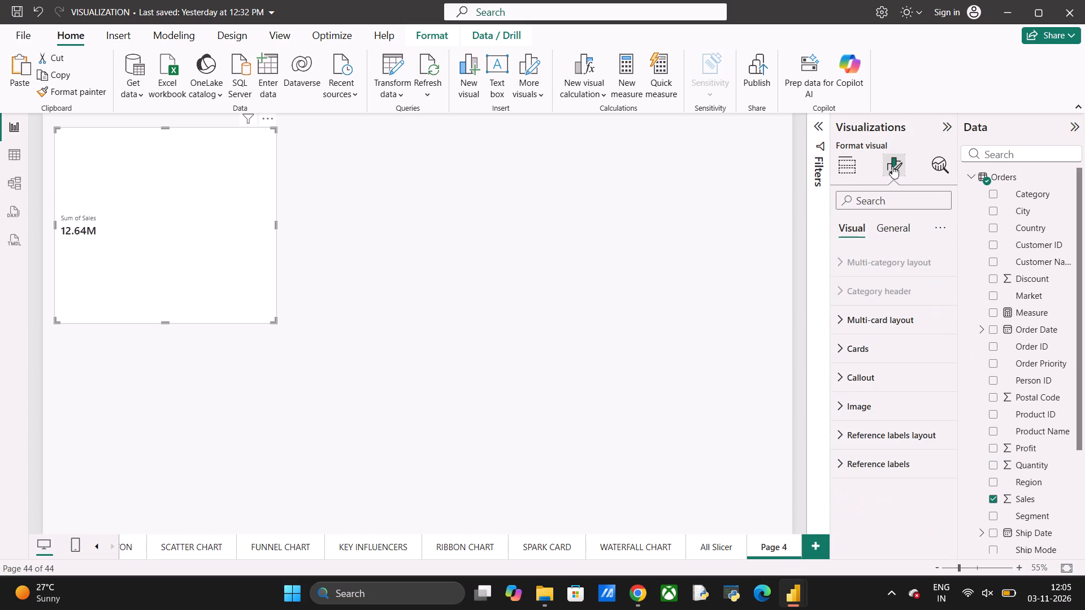
{"action": "left_click", "coordinate": [839, 463]}
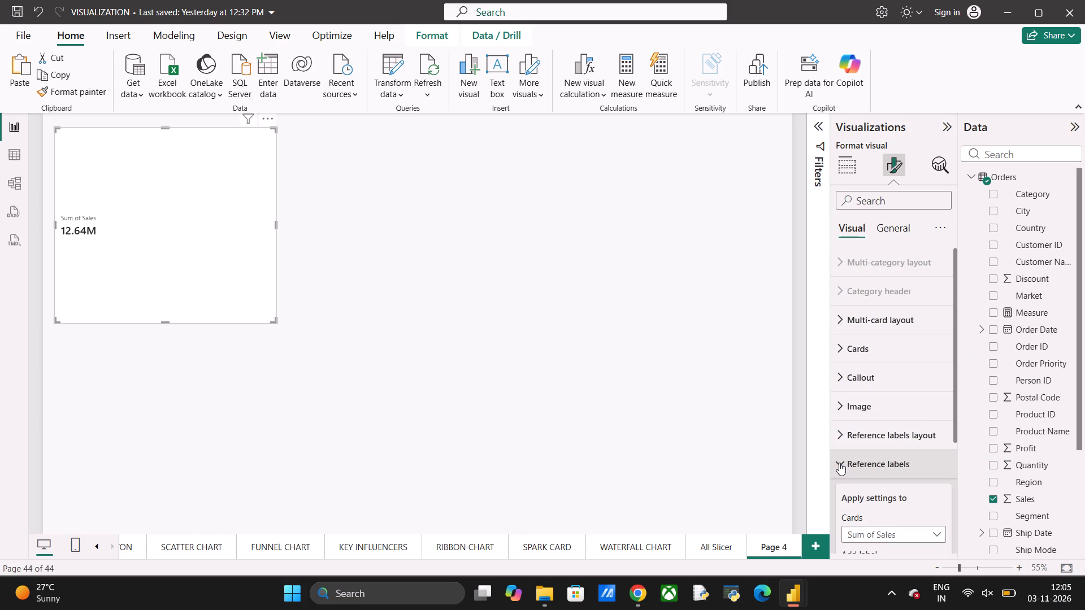
{"action": "scroll", "coordinate": [882, 482], "scroll_direction": "down", "scroll_amount": 2}
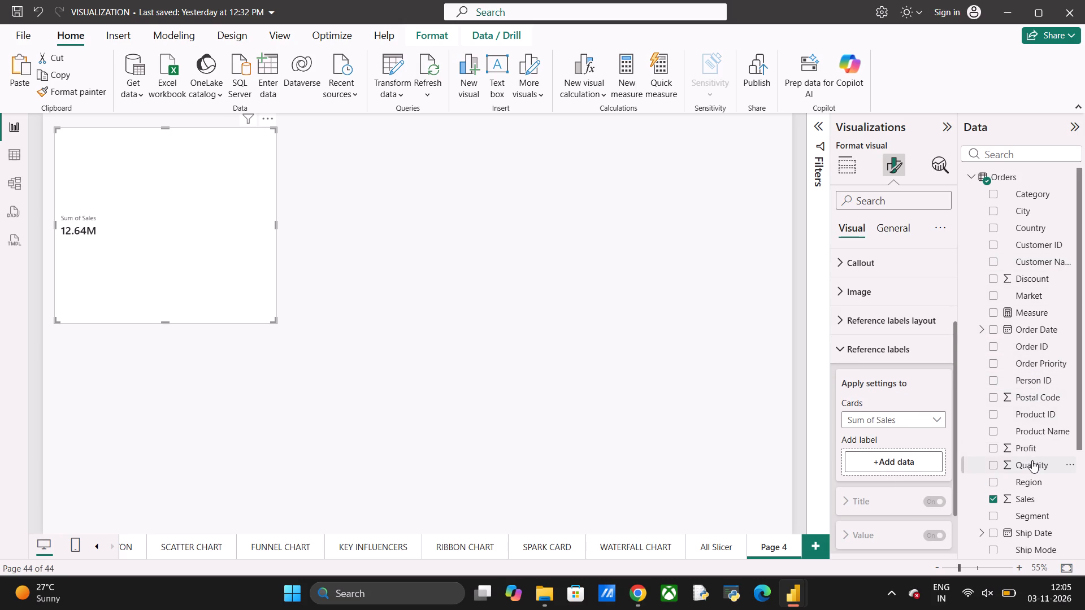
{"action": "left_click_drag", "start_coordinate": [1032, 460], "coordinate": [892, 455]}
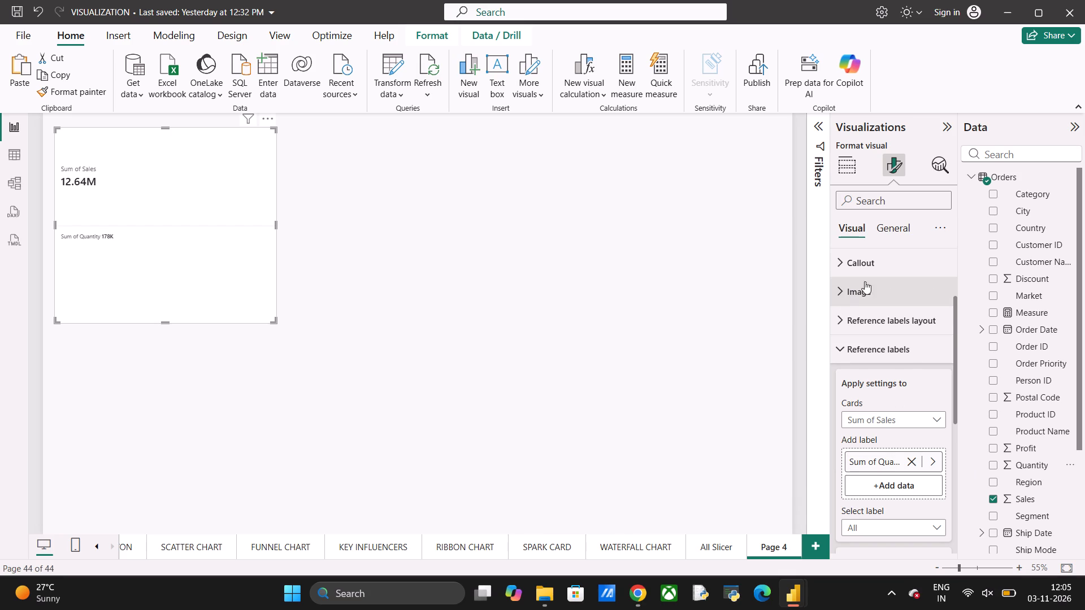
Turn on the background of the card's reference label area and colour it light orange #f5c4af.
{"action": "left_click", "coordinate": [843, 348]}
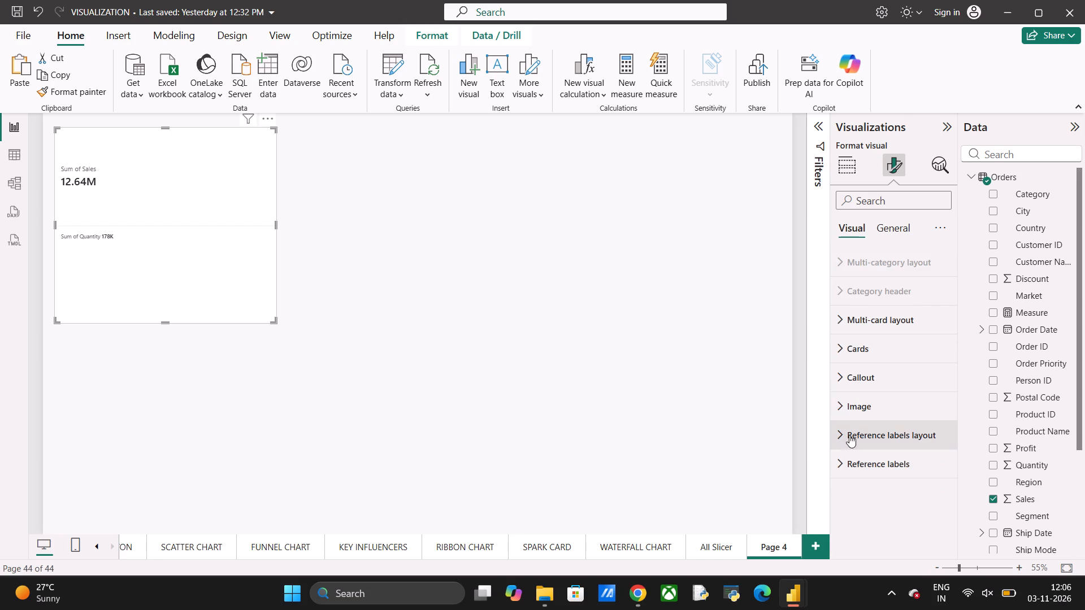
{"action": "left_click", "coordinate": [839, 350]}
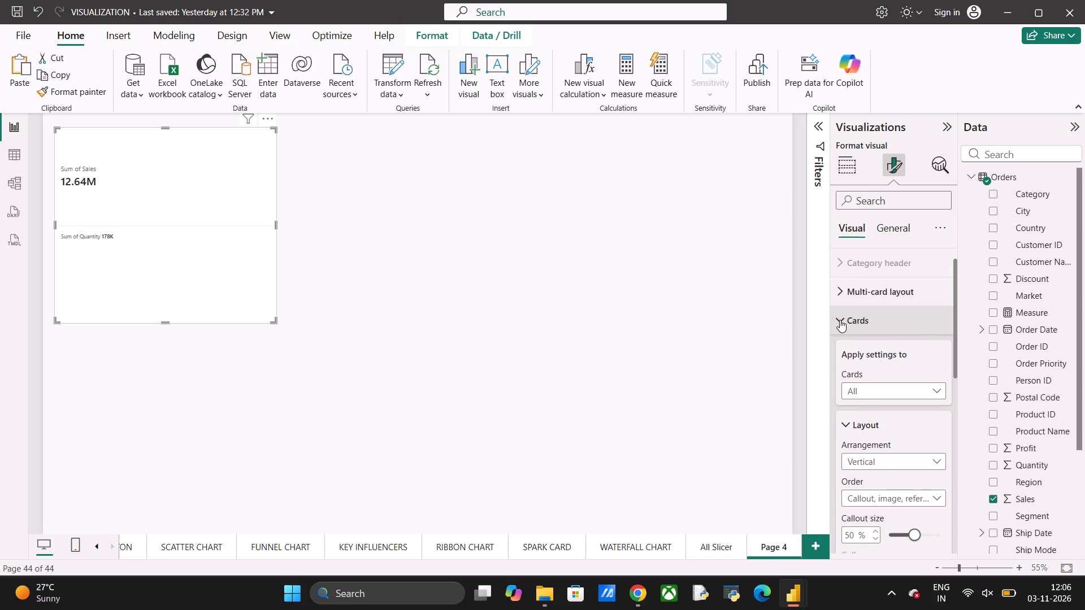
{"action": "left_click", "coordinate": [840, 318]}
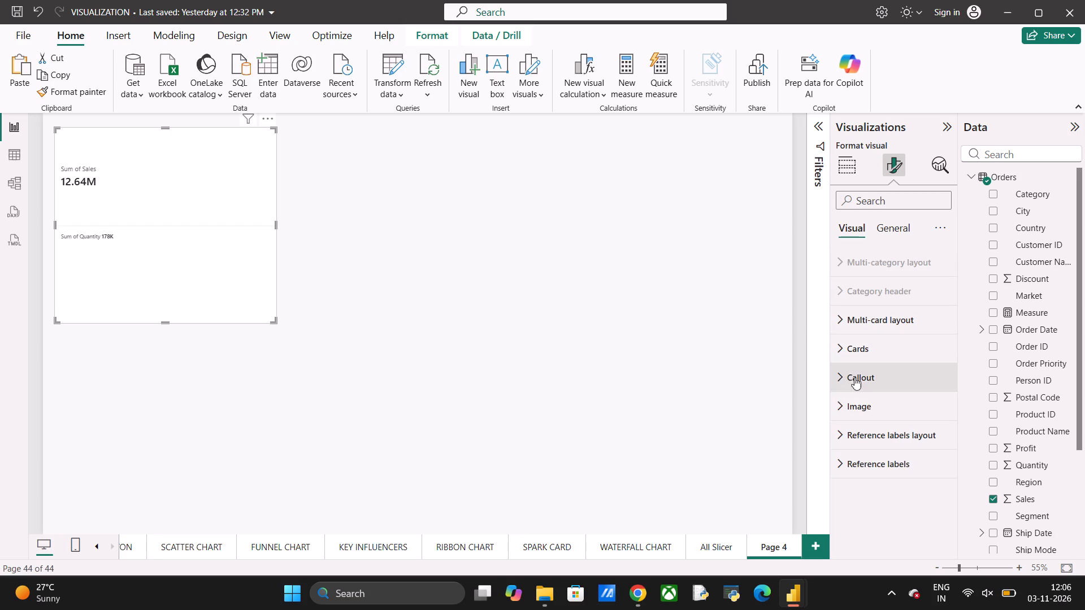
{"action": "left_click", "coordinate": [840, 432]}
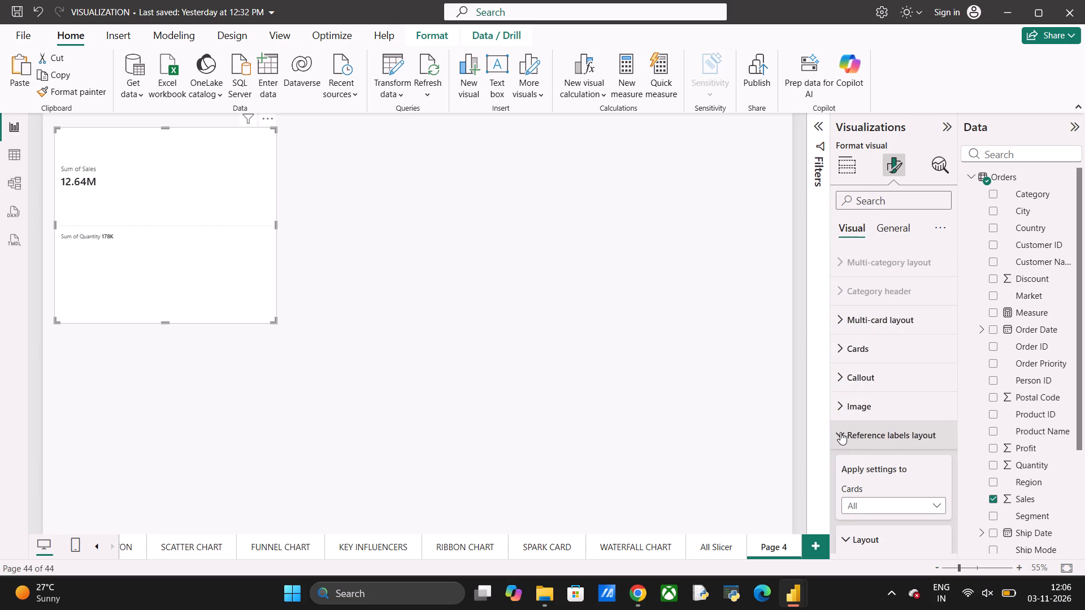
{"action": "scroll", "coordinate": [880, 467], "scroll_direction": "down", "scroll_amount": 2}
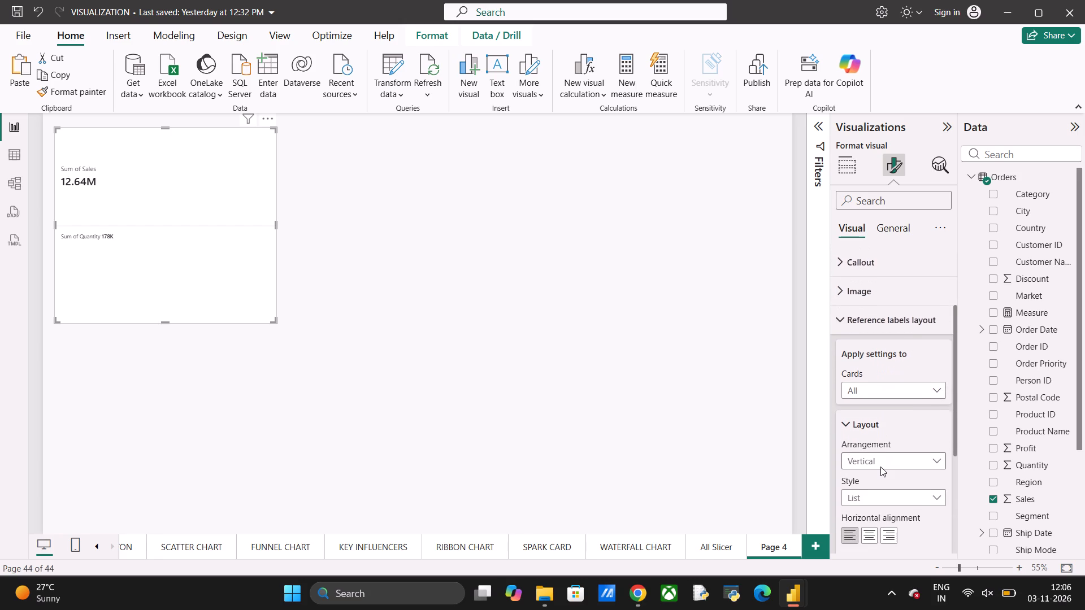
{"action": "scroll", "coordinate": [880, 467], "scroll_direction": "down", "scroll_amount": 2}
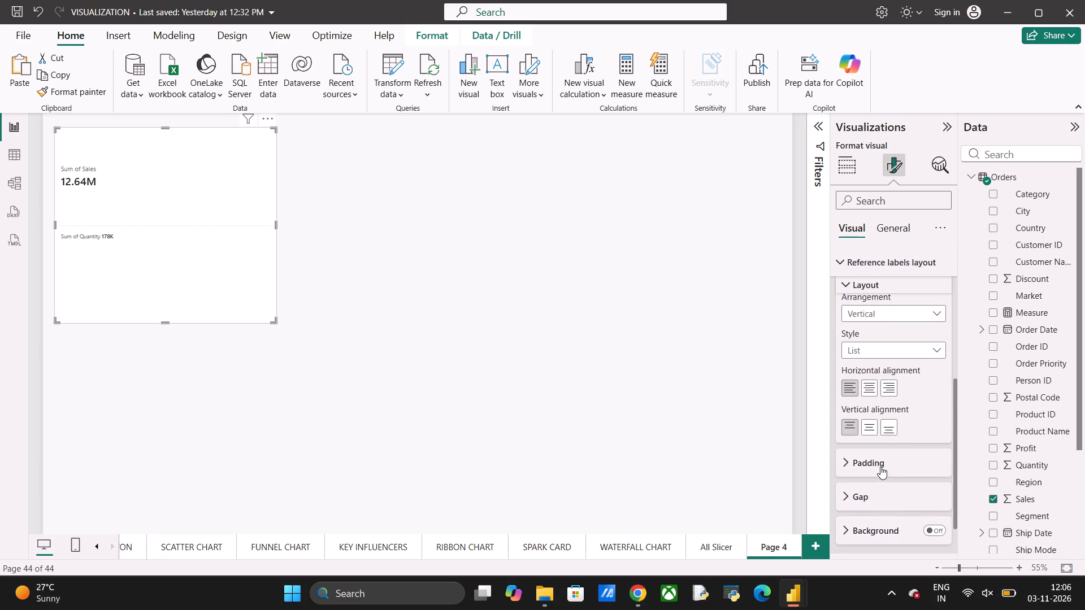
{"action": "scroll", "coordinate": [880, 467], "scroll_direction": "down", "scroll_amount": 1}
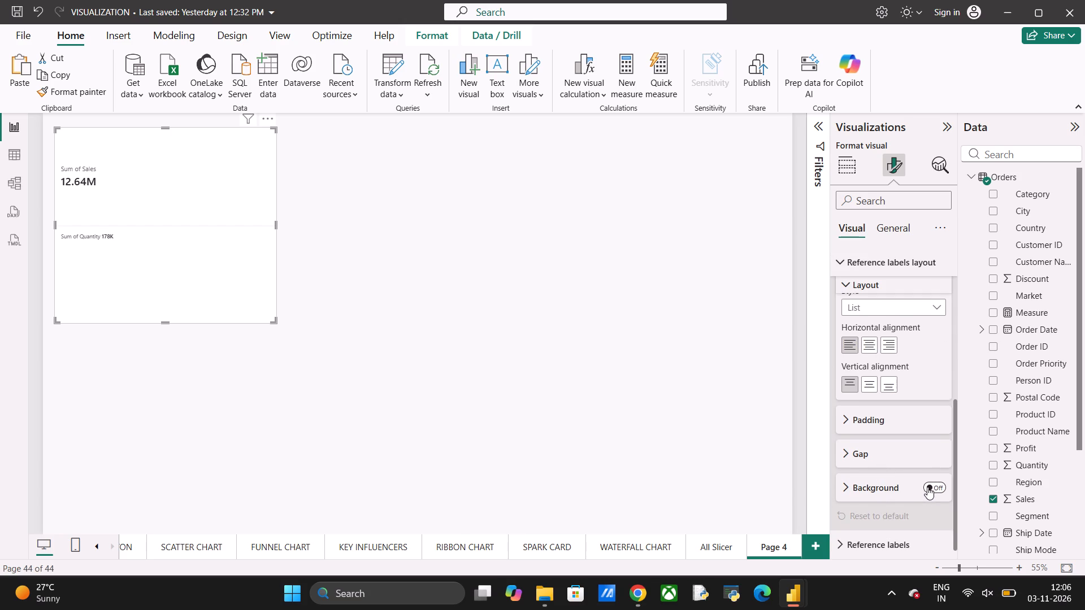
{"action": "left_click", "coordinate": [930, 486]}
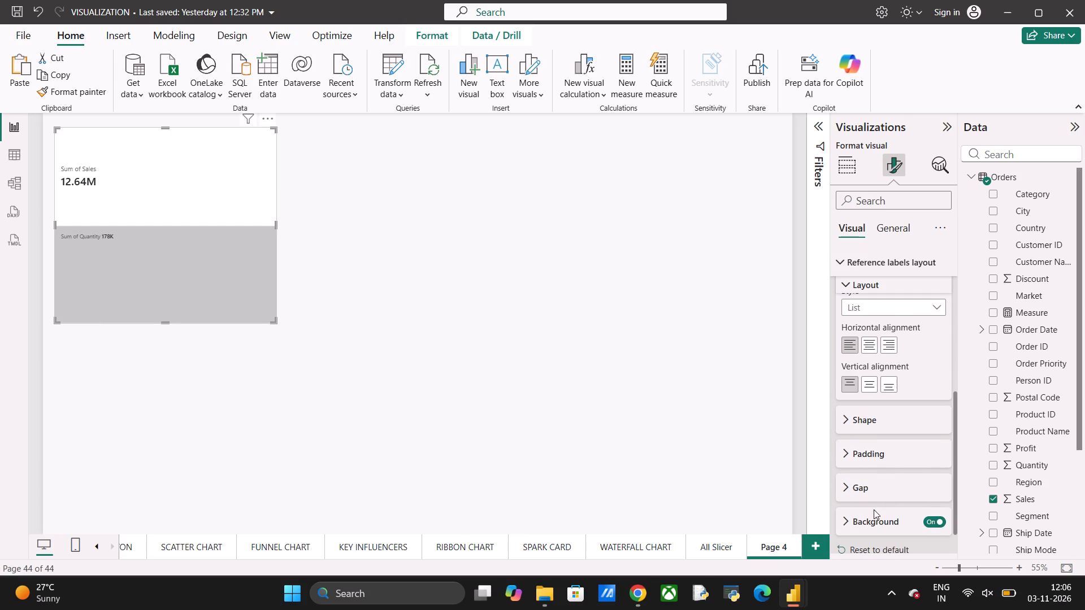
{"action": "scroll", "coordinate": [874, 511], "scroll_direction": "down", "scroll_amount": 2}
{"action": "left_click", "coordinate": [867, 482]}
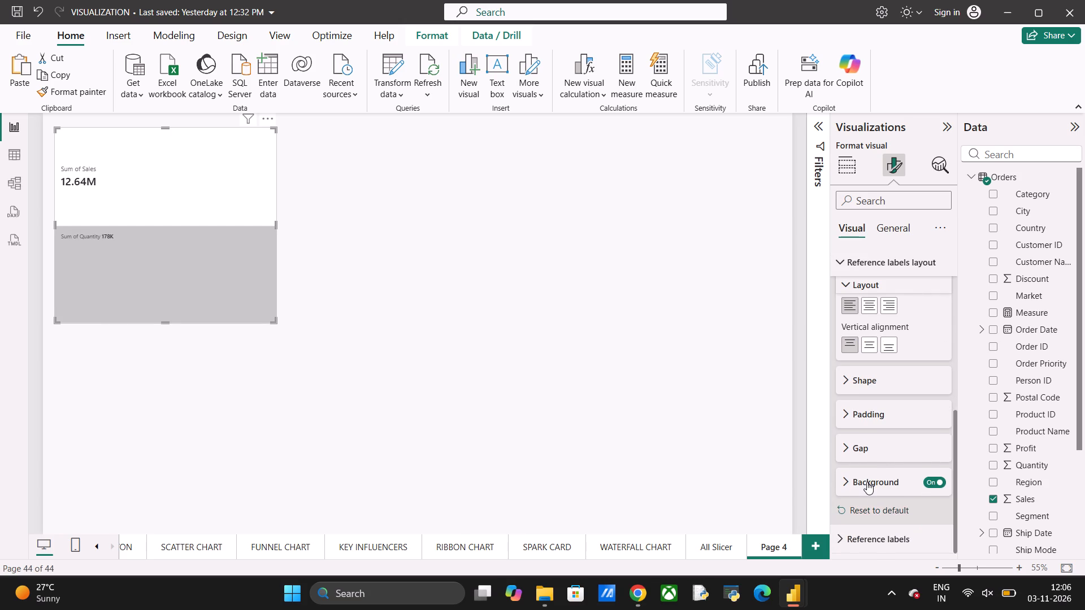
{"action": "left_click", "coordinate": [869, 513]}
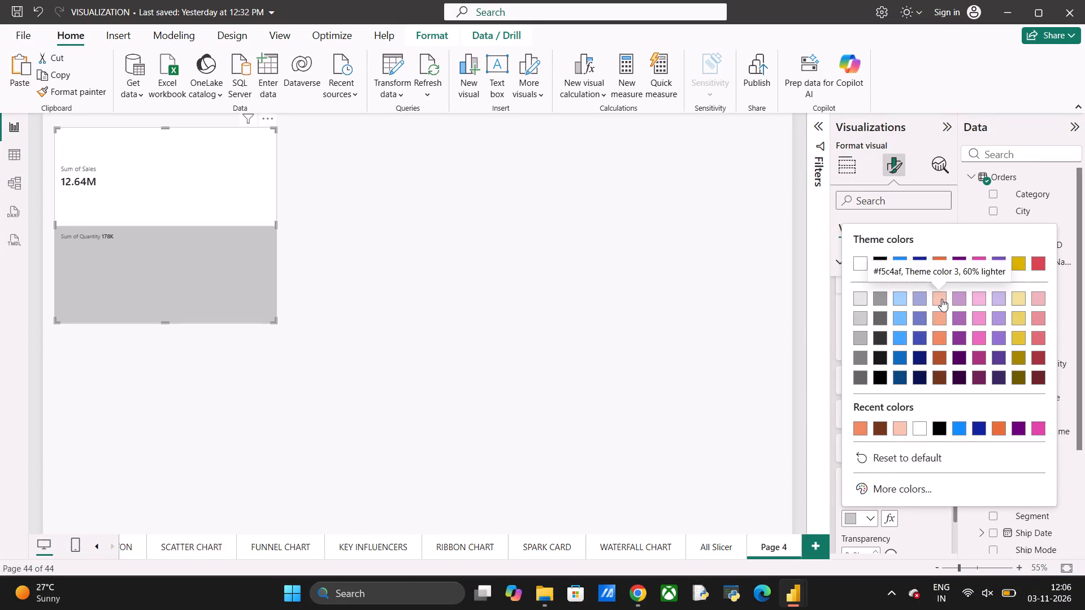
{"action": "left_click", "coordinate": [941, 299]}
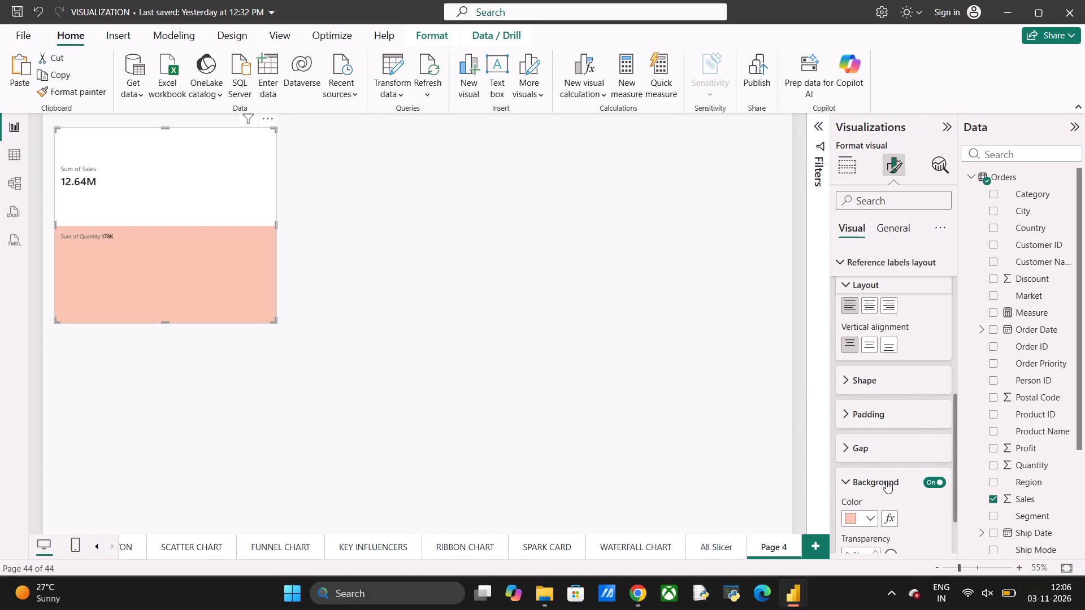
{"action": "scroll", "coordinate": [886, 481], "scroll_direction": "down", "scroll_amount": 2}
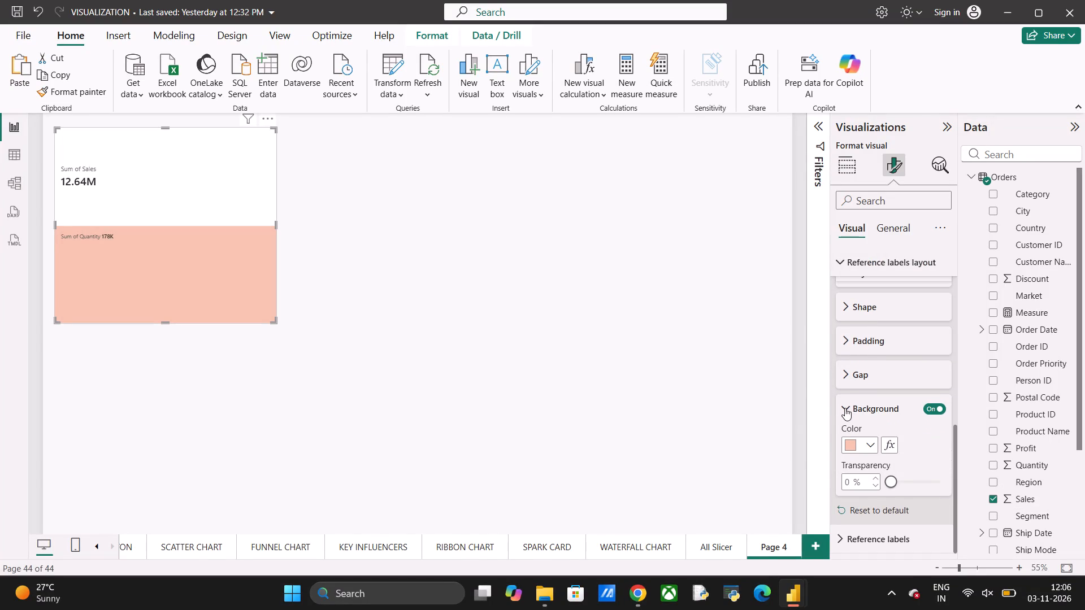
{"action": "left_click", "coordinate": [847, 407]}
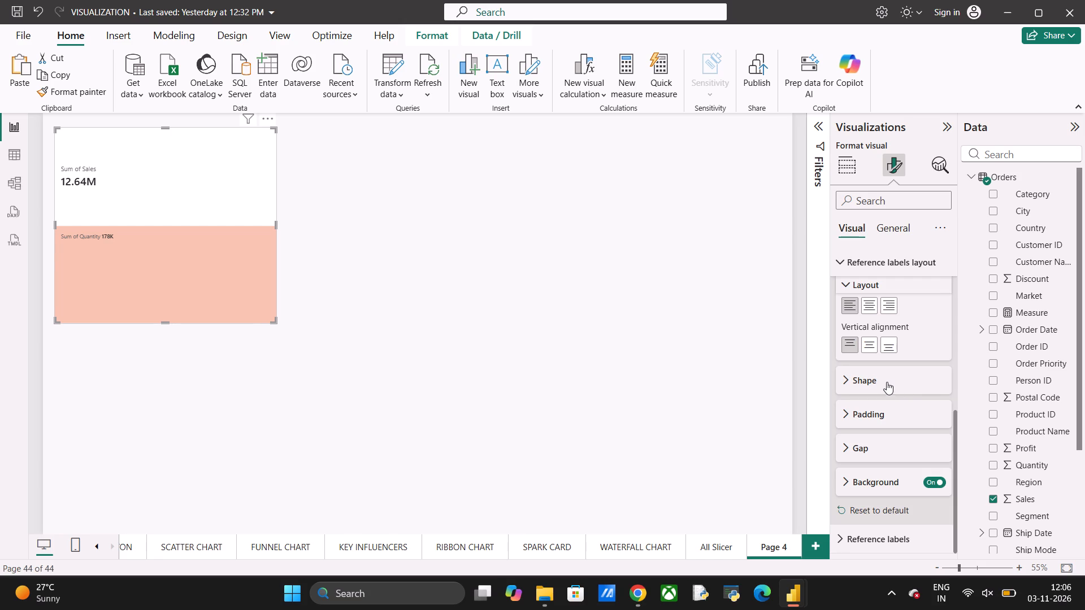
Turn on the card visual's overall background effect and set it to the orange theme tint one shade darker than #f5c4af.
{"action": "scroll", "coordinate": [887, 384], "scroll_direction": "up", "scroll_amount": 3}
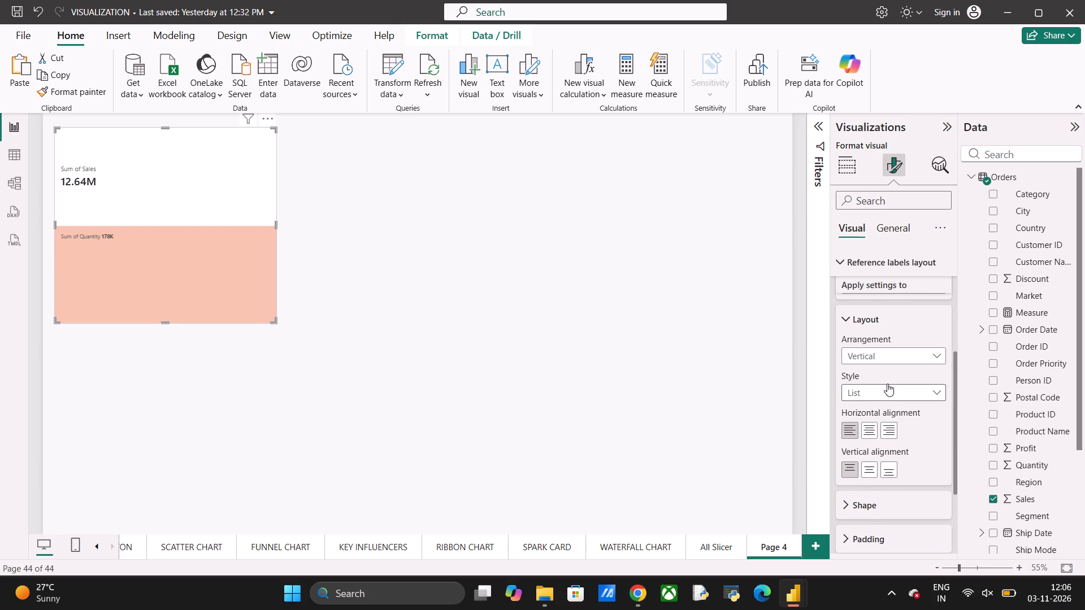
{"action": "scroll", "coordinate": [887, 384], "scroll_direction": "up", "scroll_amount": 2}
{"action": "left_click", "coordinate": [839, 303]}
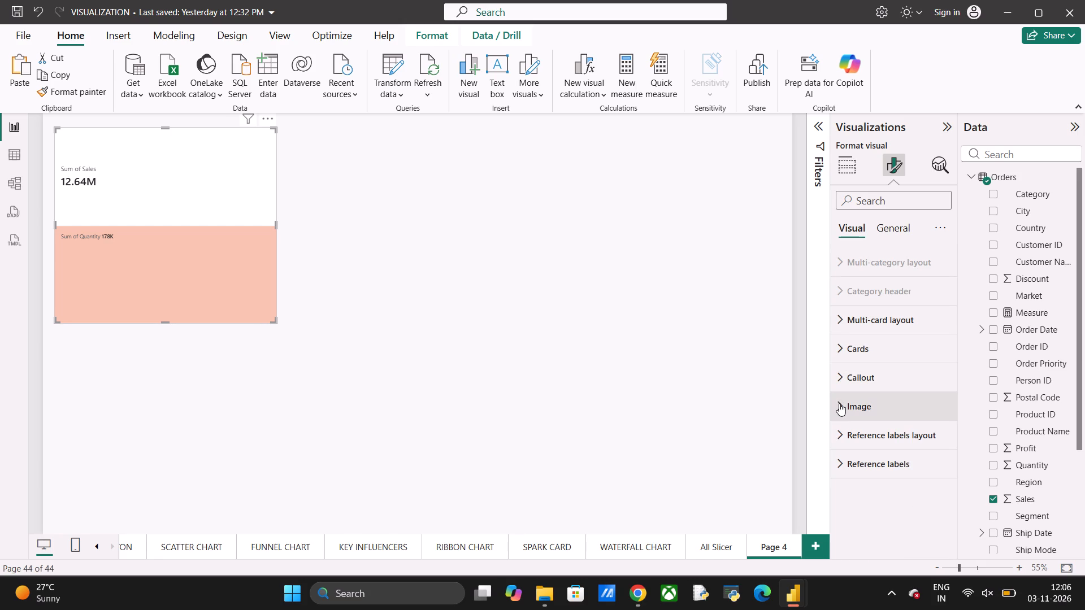
{"action": "left_click", "coordinate": [889, 227]}
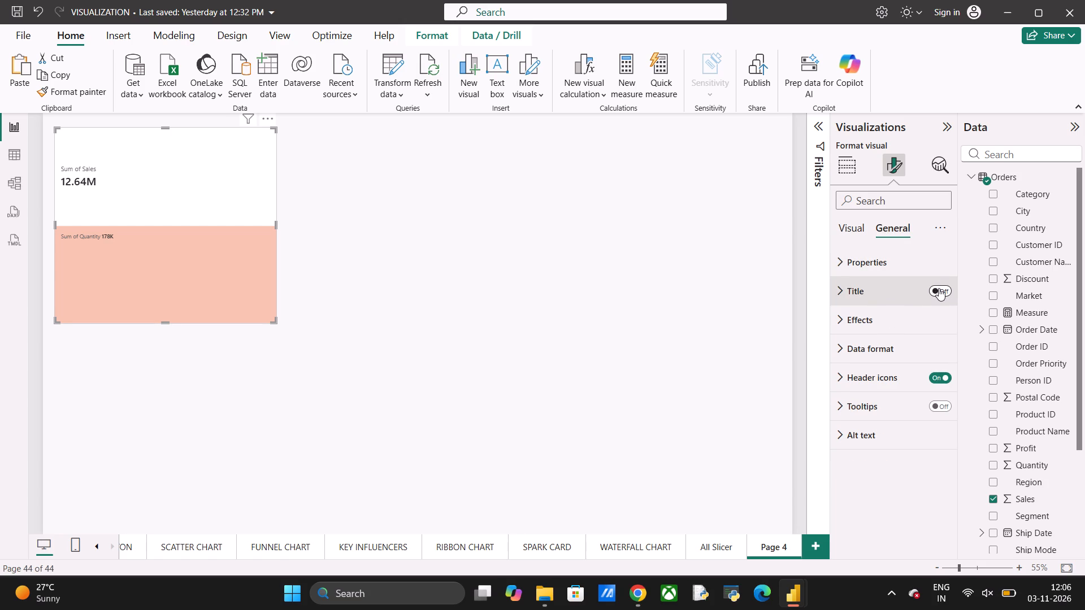
{"action": "left_click", "coordinate": [841, 317]}
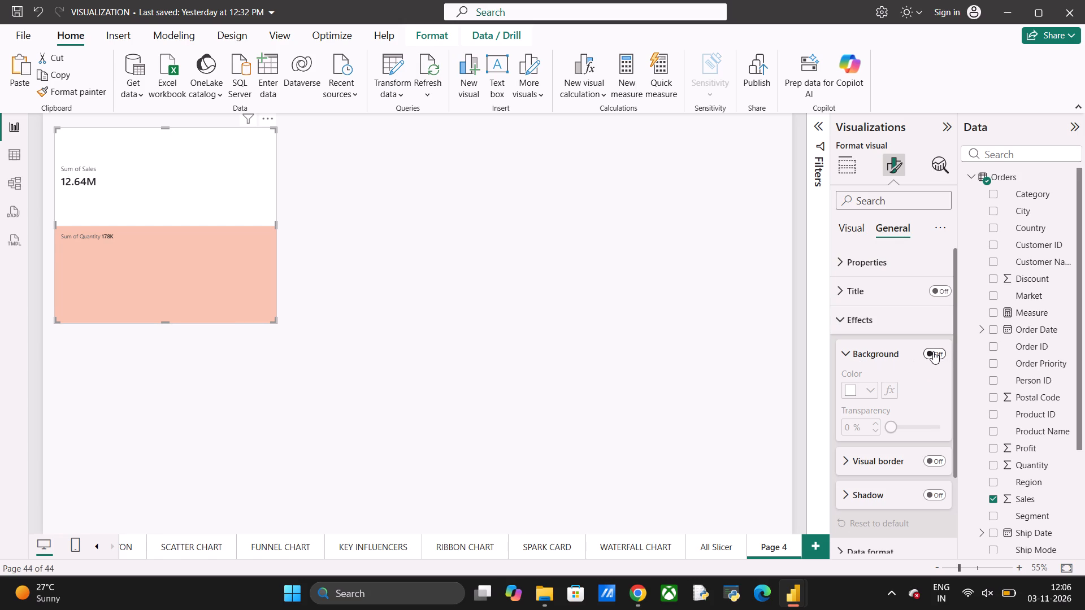
{"action": "left_click", "coordinate": [933, 351]}
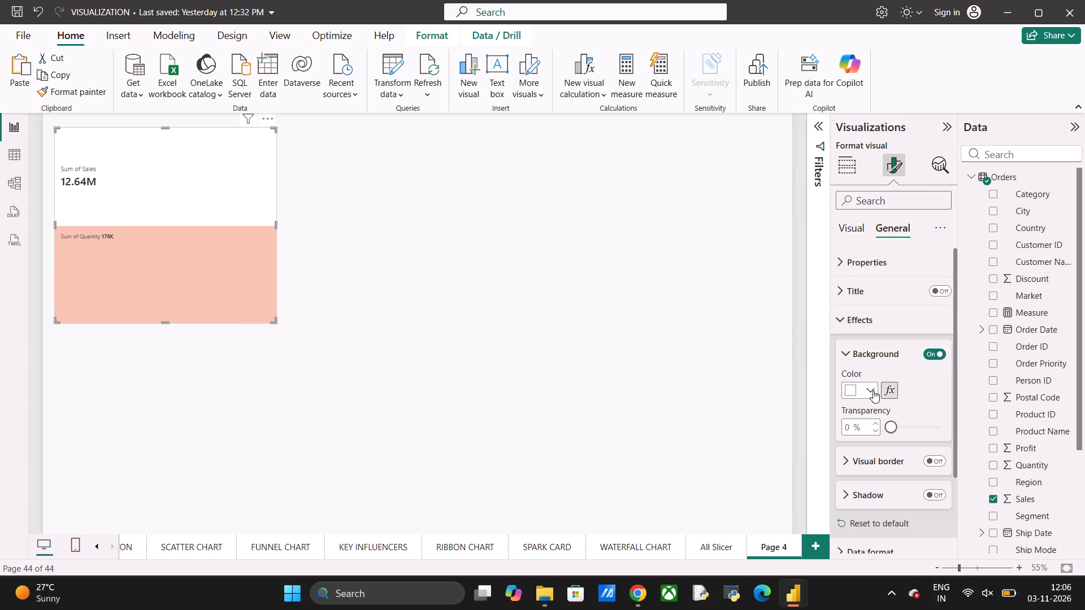
{"action": "left_click", "coordinate": [873, 390]}
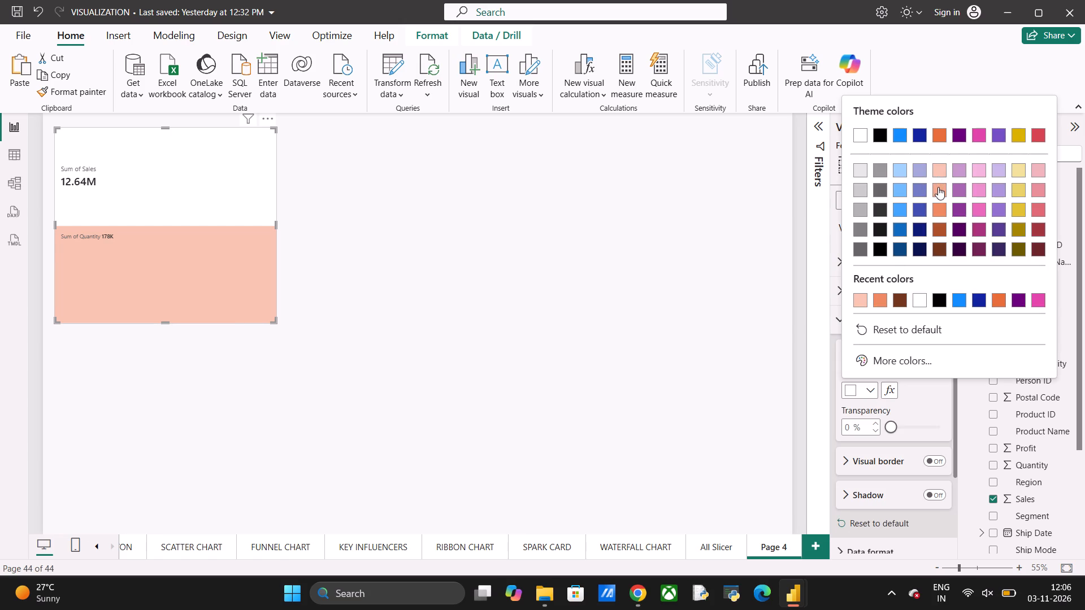
{"action": "left_click", "coordinate": [939, 188]}
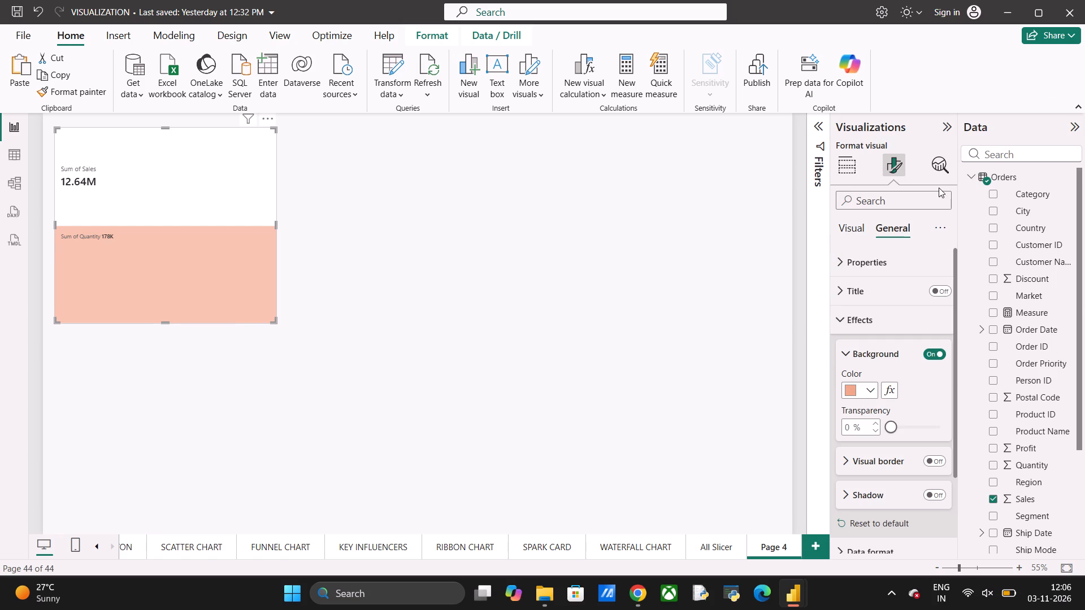
Turn off the card visual's overall background effect.
{"action": "scroll", "coordinate": [910, 393], "scroll_direction": "down", "scroll_amount": 1}
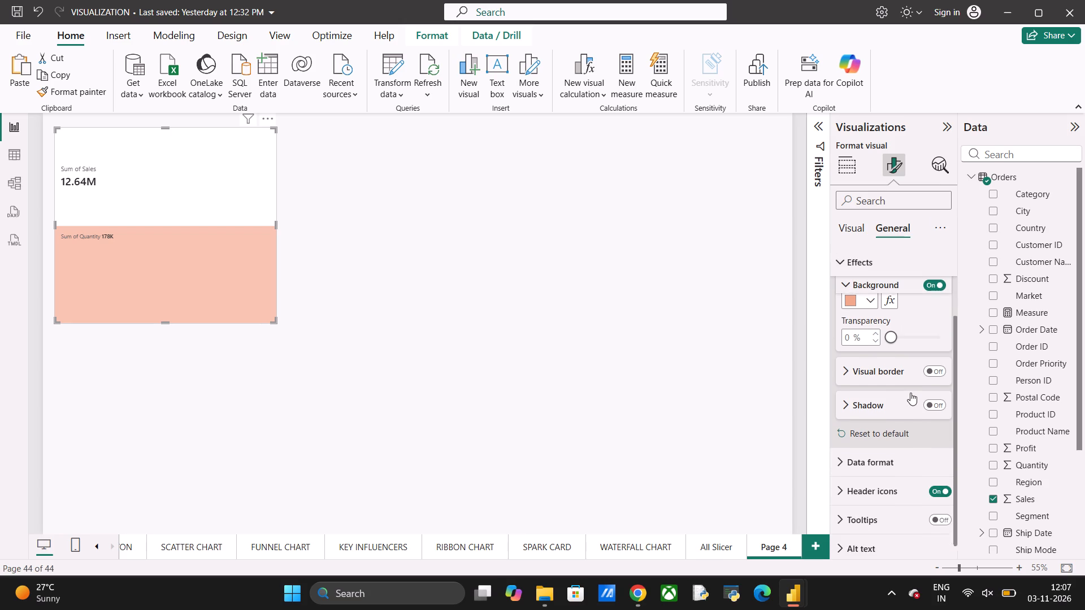
{"action": "scroll", "coordinate": [910, 393], "scroll_direction": "down", "scroll_amount": 2}
{"action": "scroll", "coordinate": [910, 393], "scroll_direction": "up", "scroll_amount": 1}
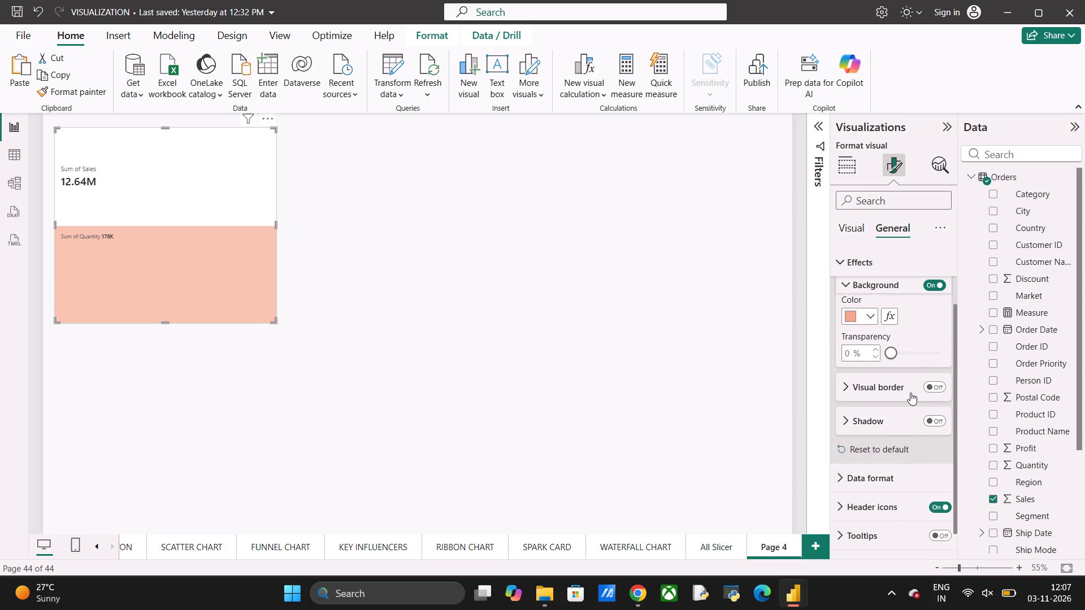
{"action": "scroll", "coordinate": [910, 393], "scroll_direction": "up", "scroll_amount": 1}
{"action": "left_click", "coordinate": [929, 352]}
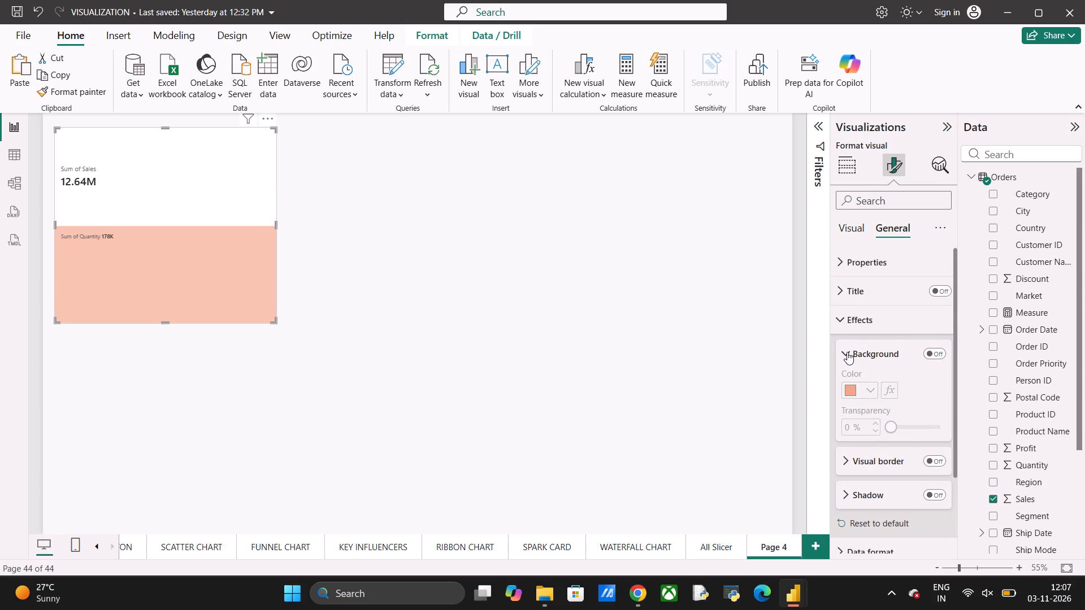
{"action": "left_click", "coordinate": [837, 319]}
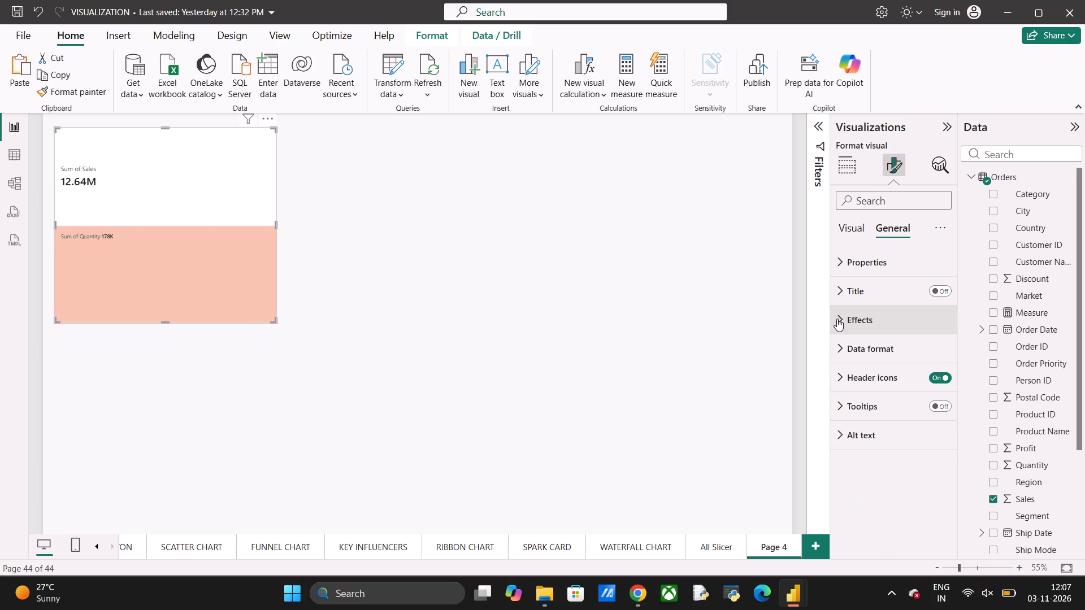
{"action": "left_click", "coordinate": [840, 260]}
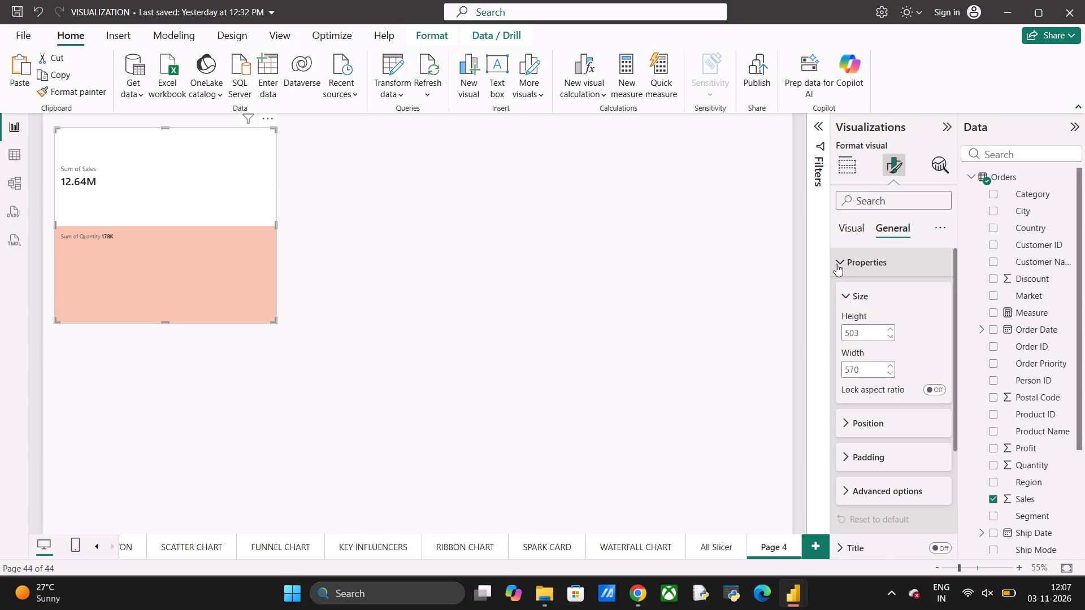
{"action": "left_click", "coordinate": [840, 264]}
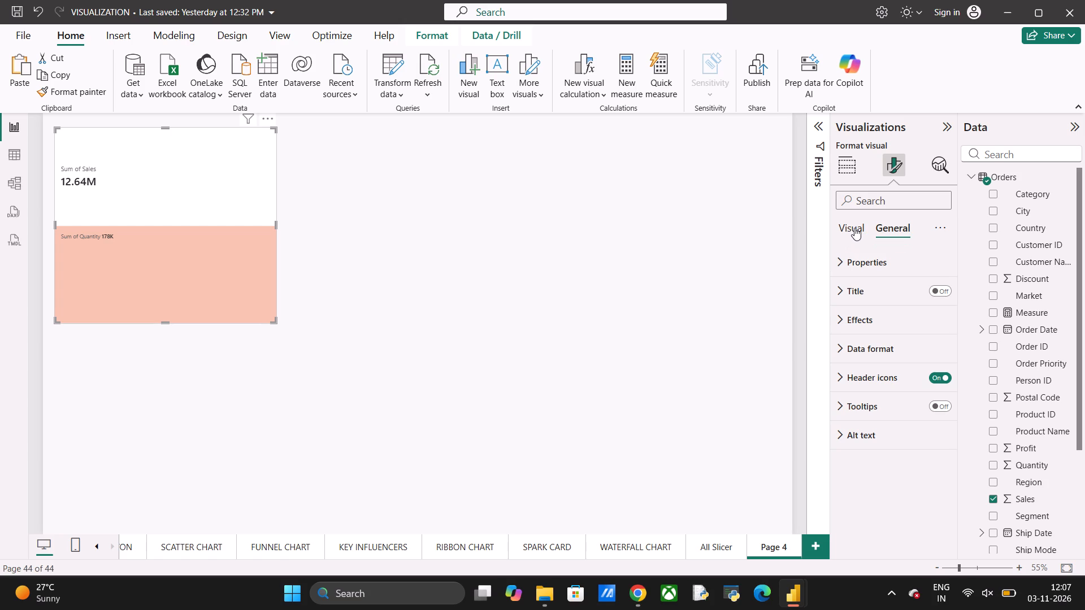
Set the card's Sum of Sales callout value to font size 40 and colour it dark brown #73361c.
{"action": "left_click", "coordinate": [854, 228]}
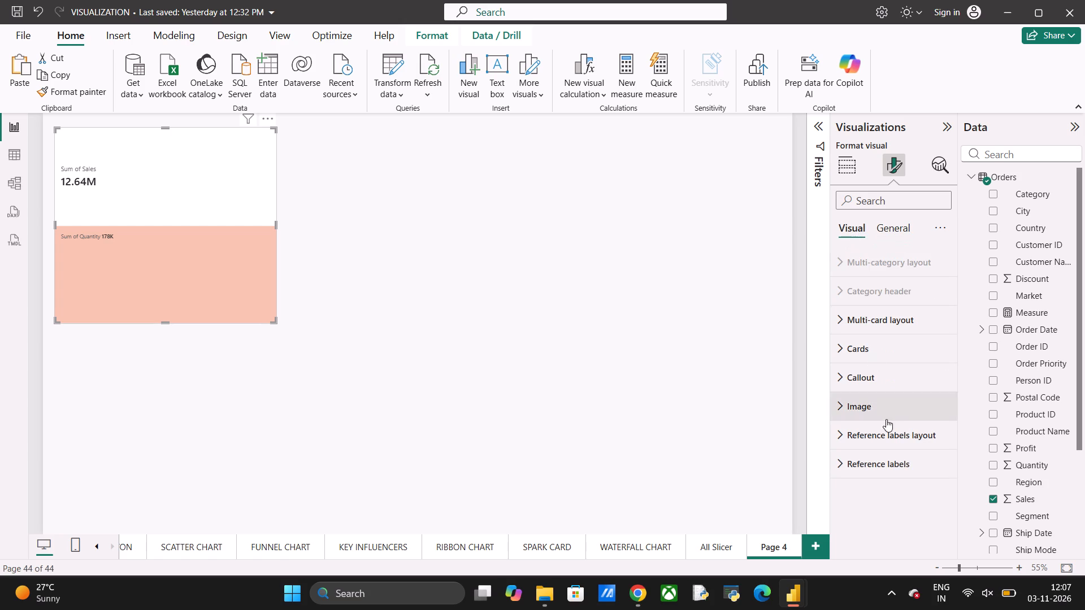
{"action": "left_click", "coordinate": [839, 372]}
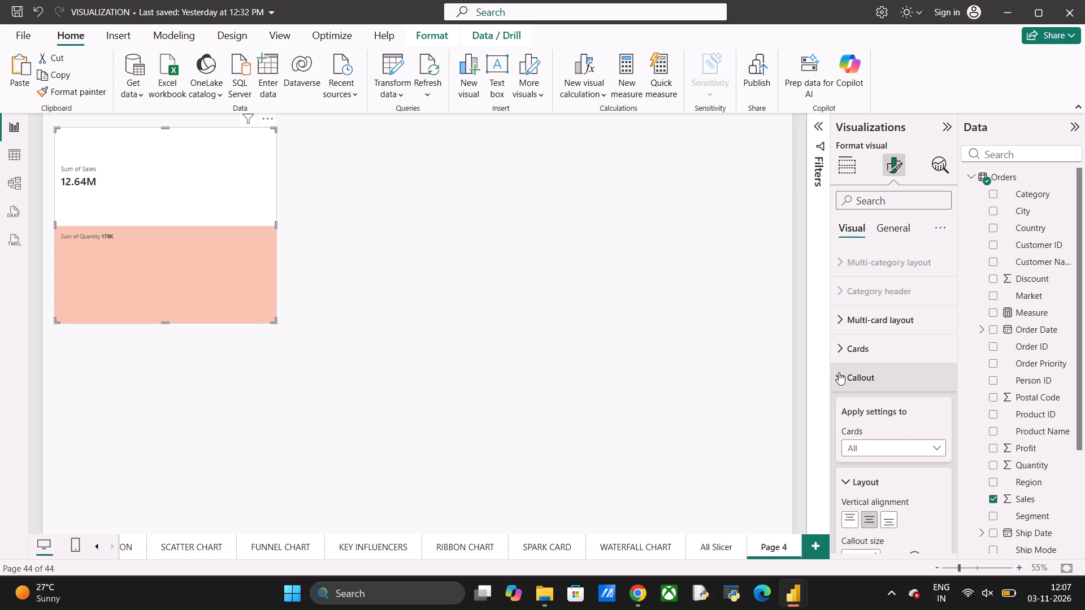
{"action": "scroll", "coordinate": [874, 446], "scroll_direction": "down", "scroll_amount": 2}
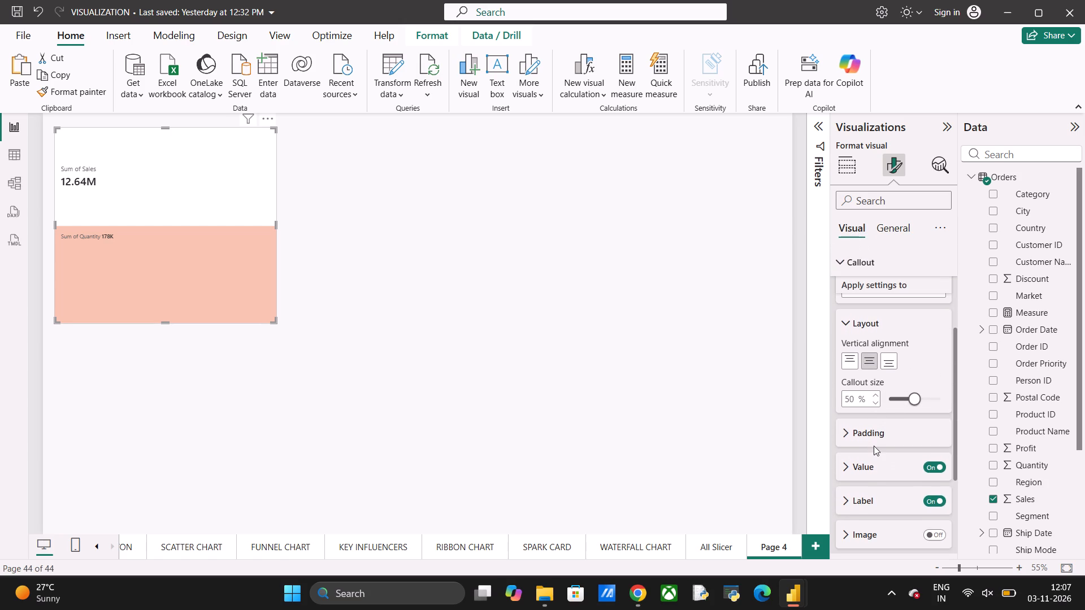
{"action": "scroll", "coordinate": [874, 446], "scroll_direction": "down", "scroll_amount": 1}
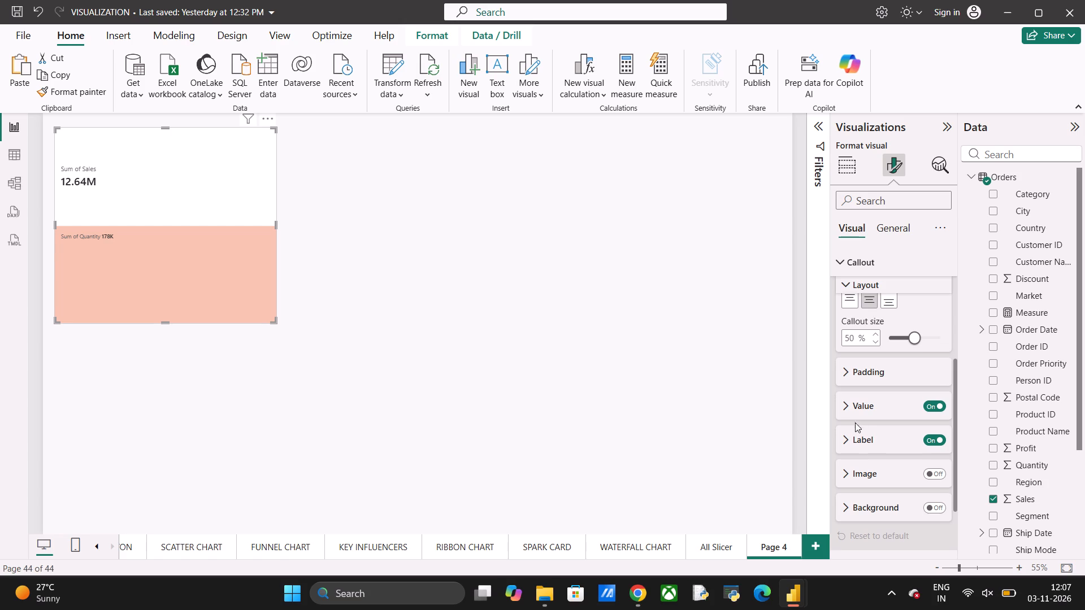
{"action": "left_click", "coordinate": [847, 406]}
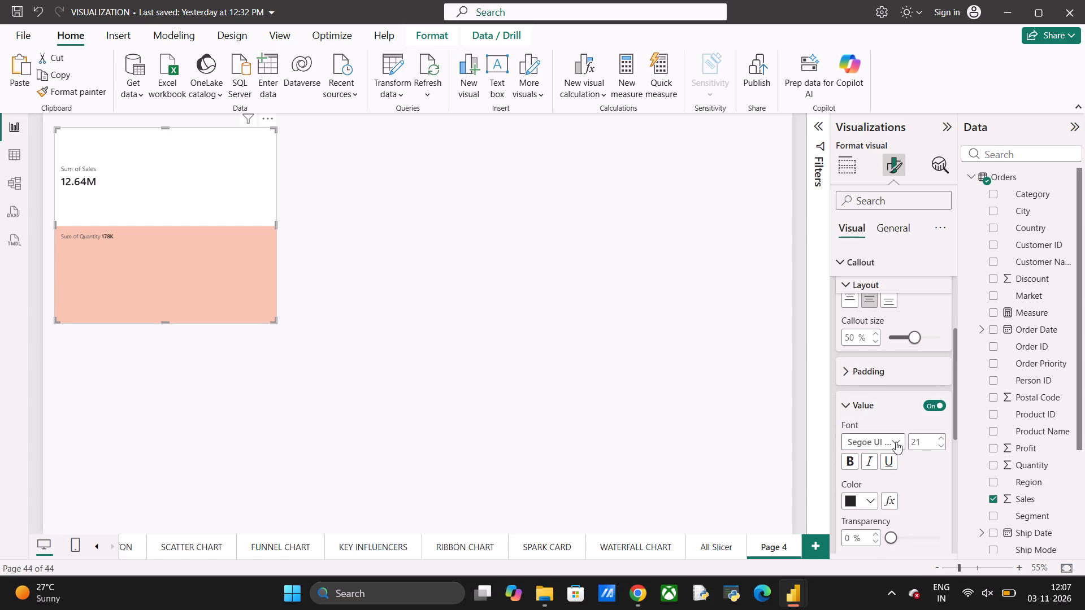
{"action": "left_click", "coordinate": [921, 442]}
{"action": "type", "text": "40"}
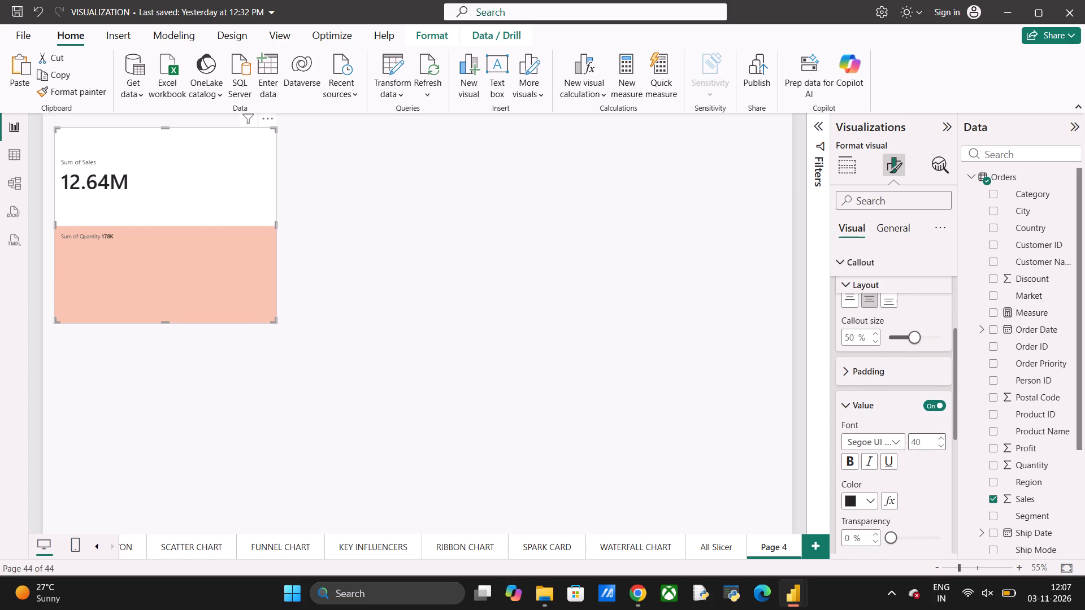
{"action": "left_click", "coordinate": [871, 499]}
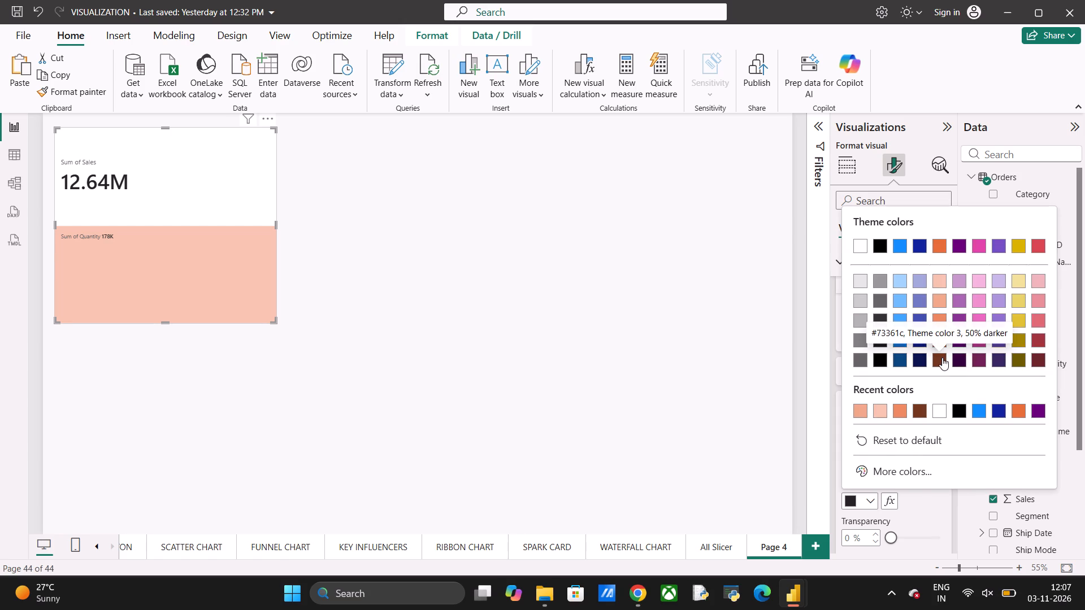
{"action": "left_click", "coordinate": [942, 358]}
Centre the card's callout value horizontally.
{"action": "scroll", "coordinate": [896, 449], "scroll_direction": "down", "scroll_amount": 1}
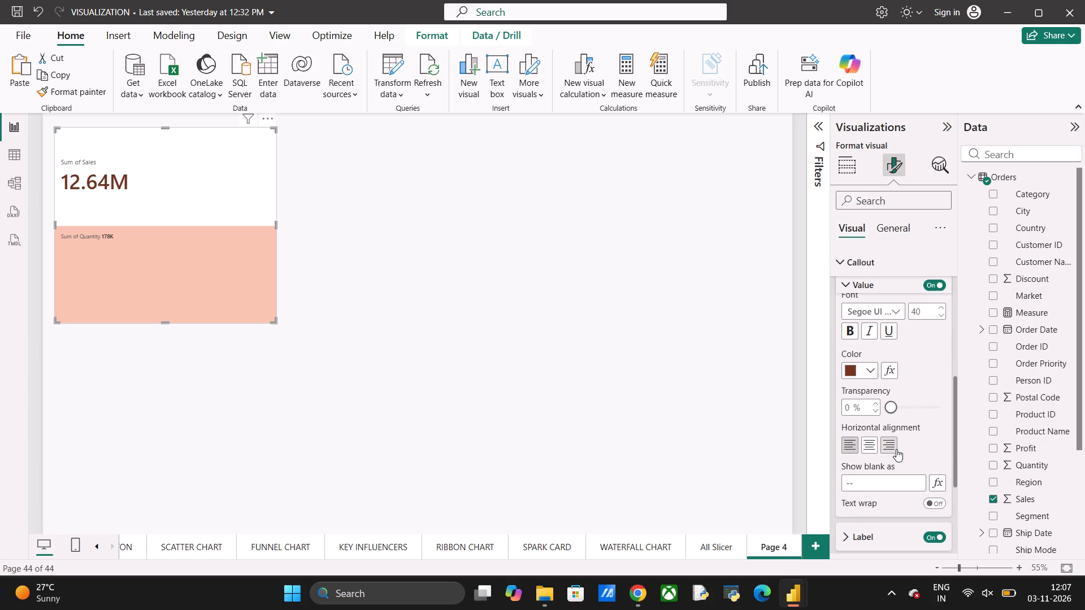
{"action": "scroll", "coordinate": [896, 449], "scroll_direction": "down", "scroll_amount": 1}
{"action": "left_click", "coordinate": [867, 441]}
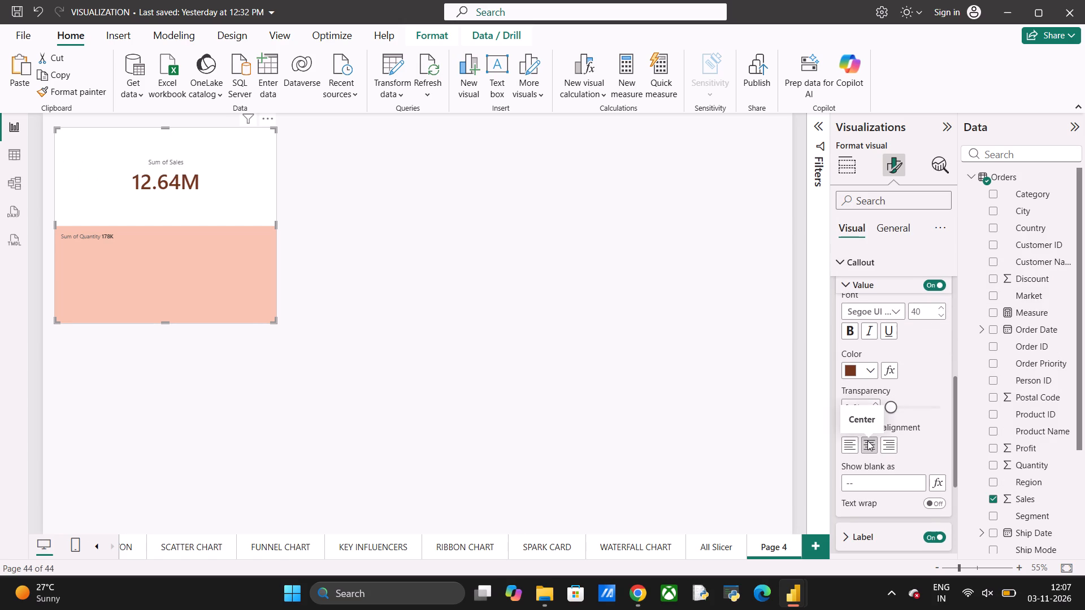
{"action": "left_click", "coordinate": [893, 224]}
{"action": "left_click", "coordinate": [850, 229]}
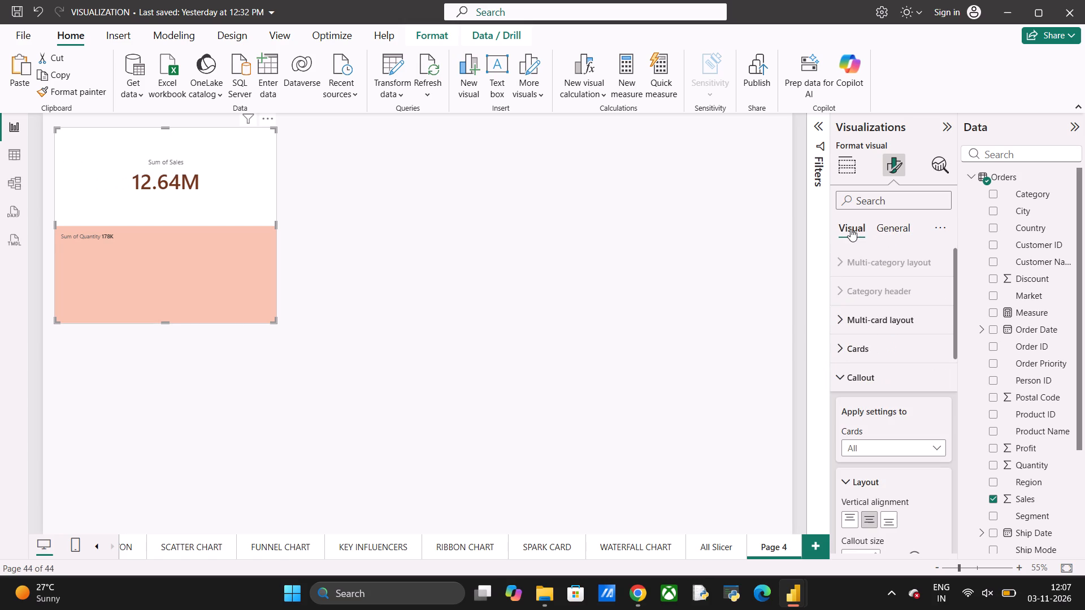
{"action": "left_click", "coordinate": [841, 377]}
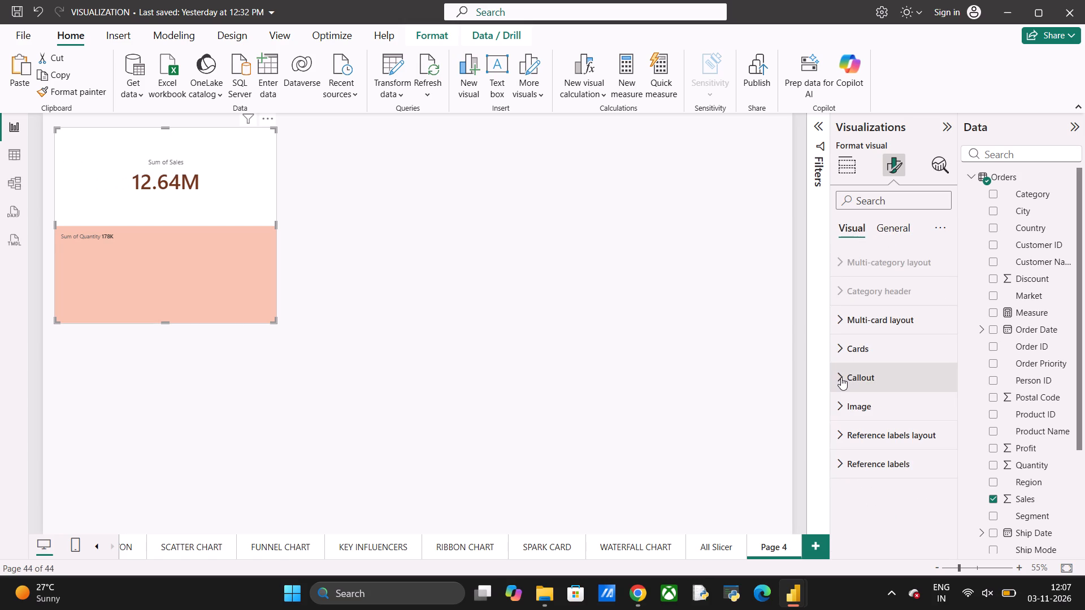
Turn on the card's image and upload the dollar picture from the Downloads folder.
{"action": "left_click", "coordinate": [838, 402]}
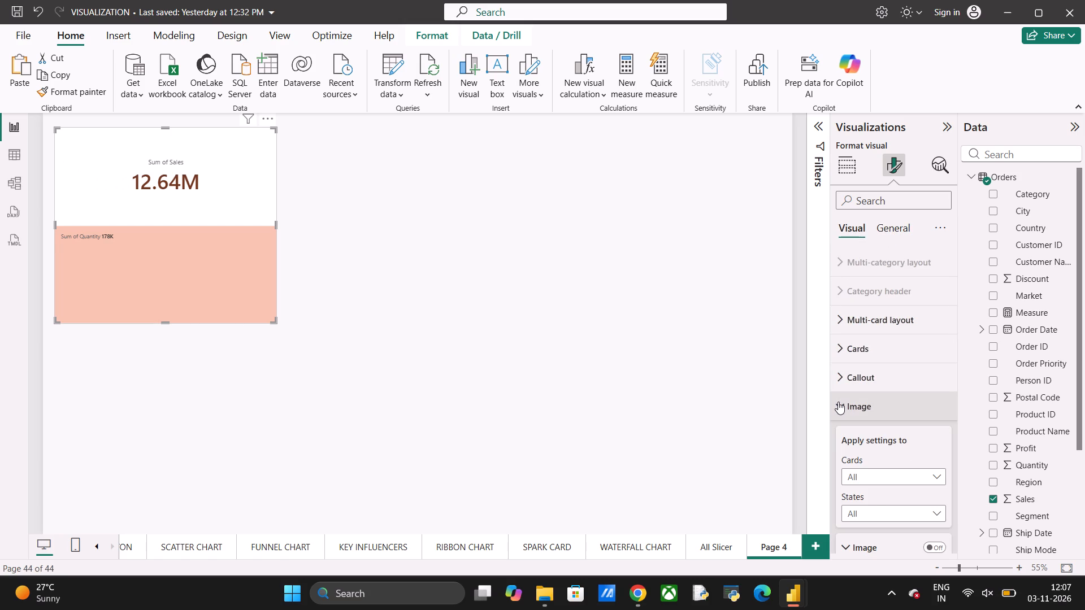
{"action": "scroll", "coordinate": [871, 487], "scroll_direction": "down", "scroll_amount": 1}
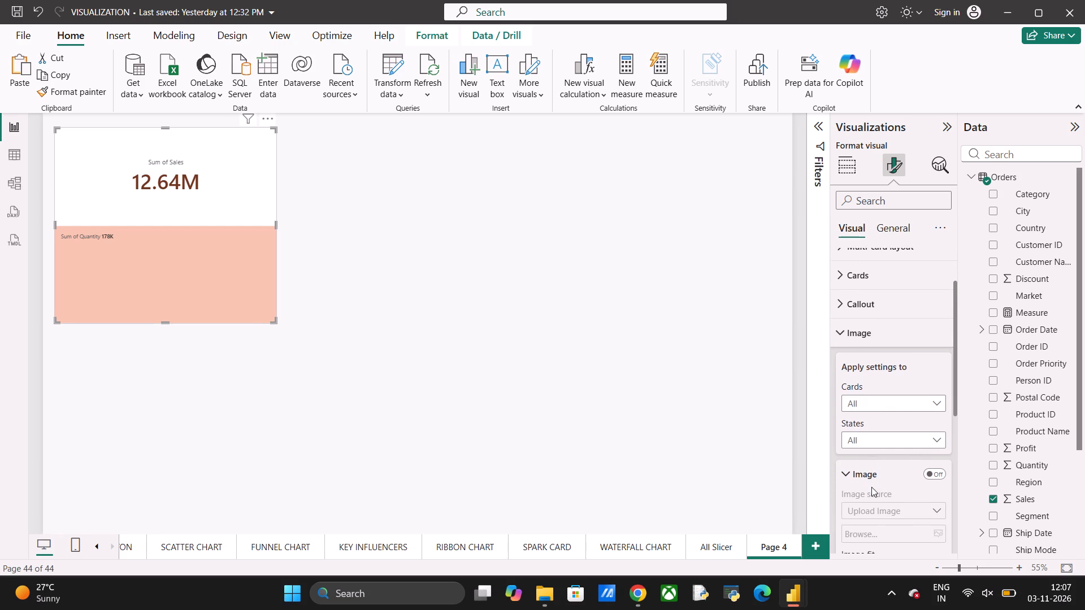
{"action": "left_click", "coordinate": [934, 473]}
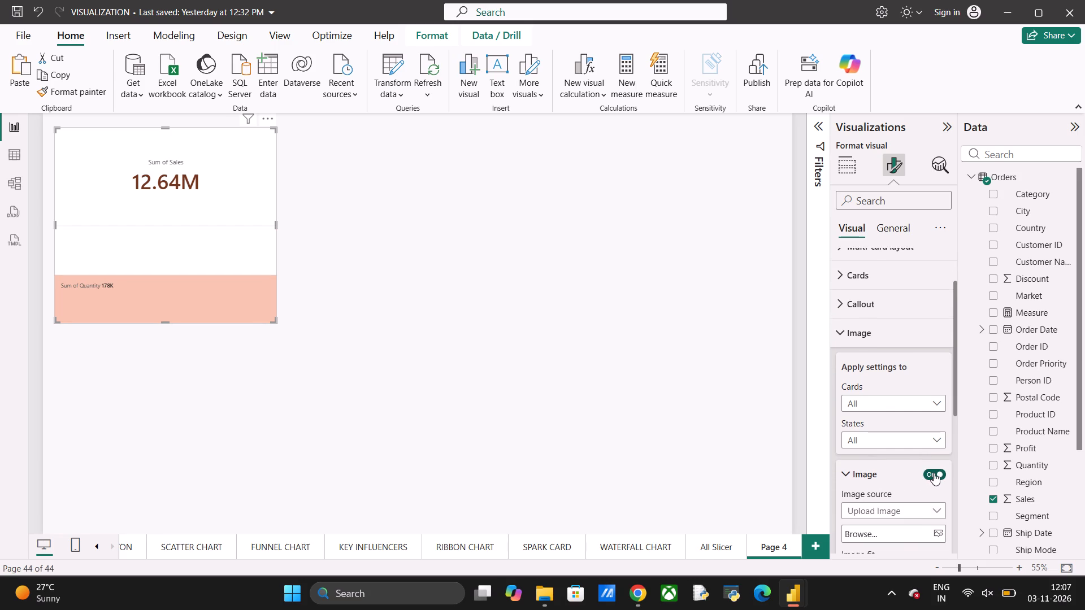
{"action": "left_click", "coordinate": [901, 531]}
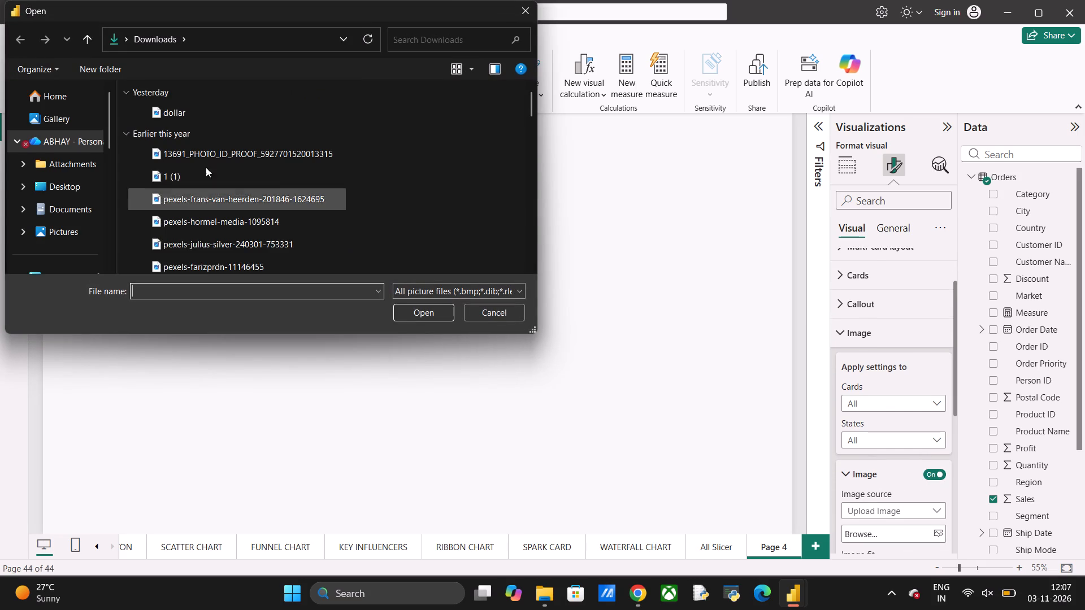
{"action": "left_click", "coordinate": [171, 112]}
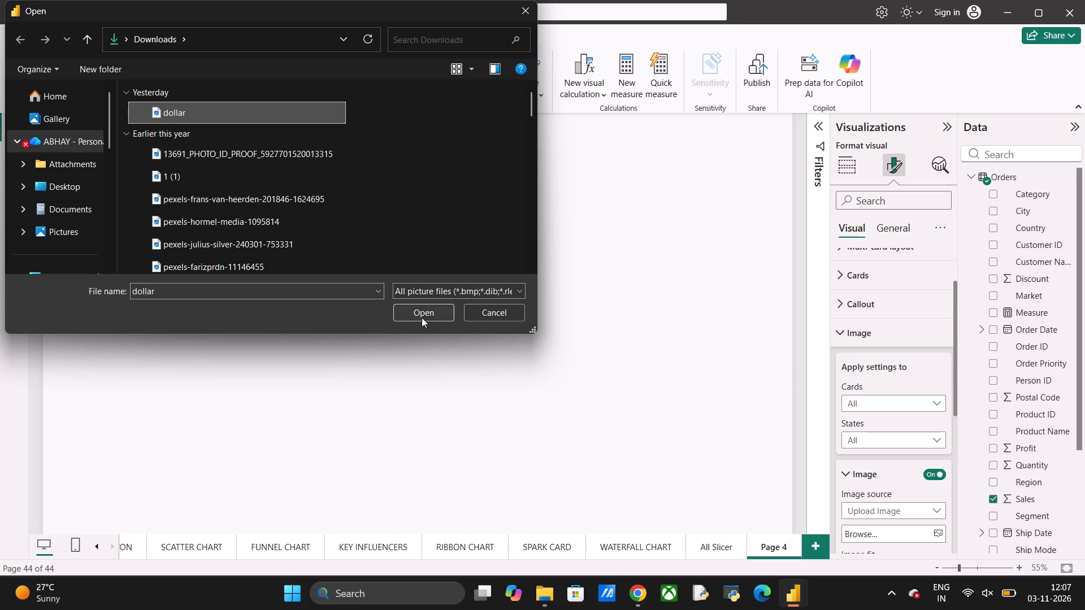
{"action": "left_click", "coordinate": [425, 311]}
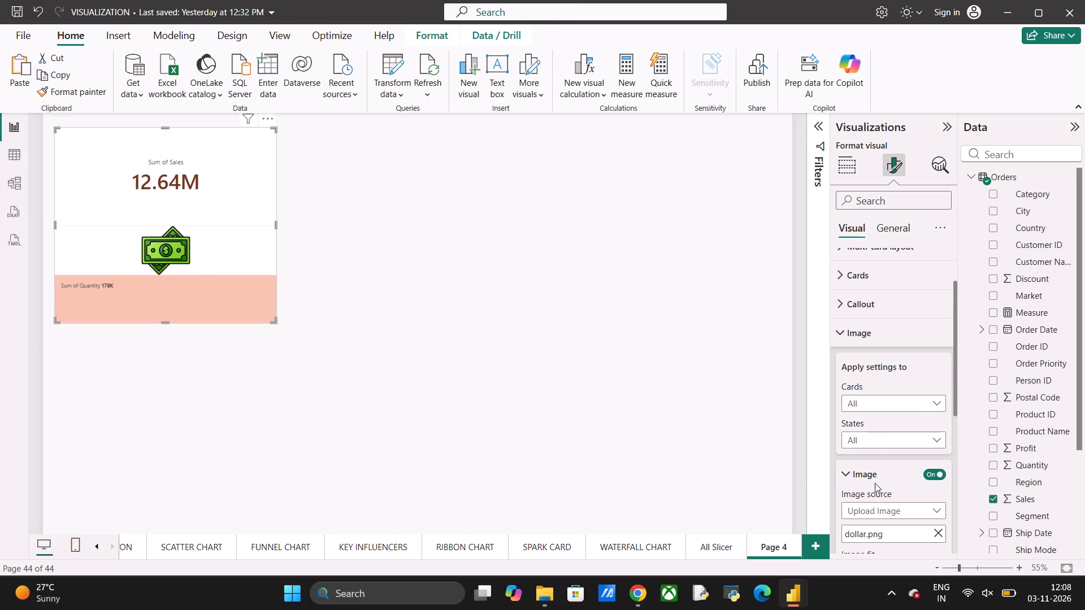
Examine the card image's fit options and the cards its settings can apply to.
{"action": "scroll", "coordinate": [875, 483], "scroll_direction": "down", "scroll_amount": 2}
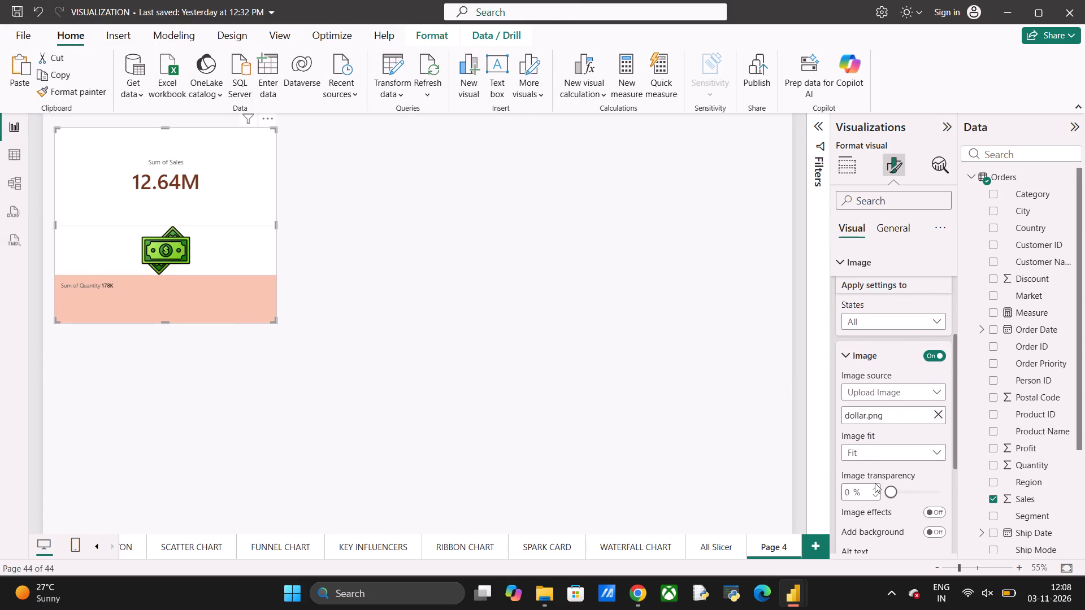
{"action": "left_click", "coordinate": [932, 451]}
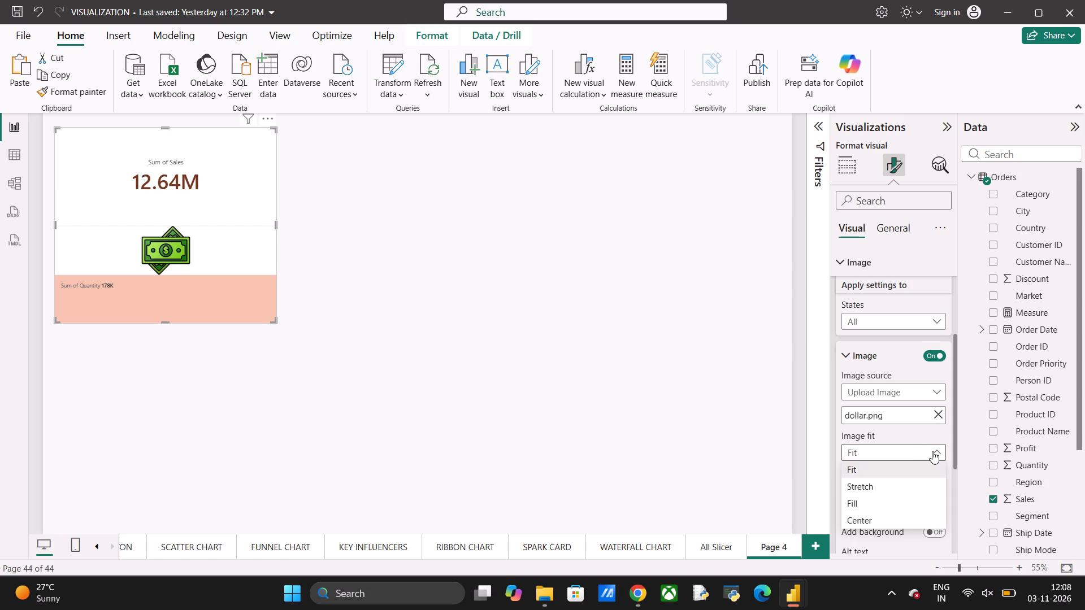
{"action": "left_click", "coordinate": [932, 451]}
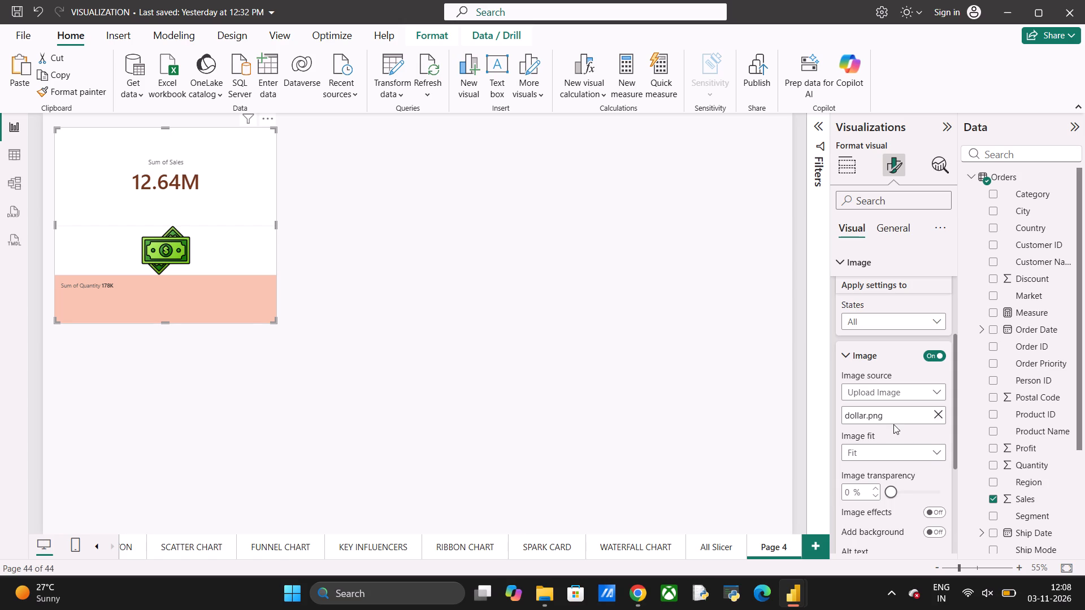
{"action": "scroll", "coordinate": [893, 424], "scroll_direction": "left", "scroll_amount": 1}
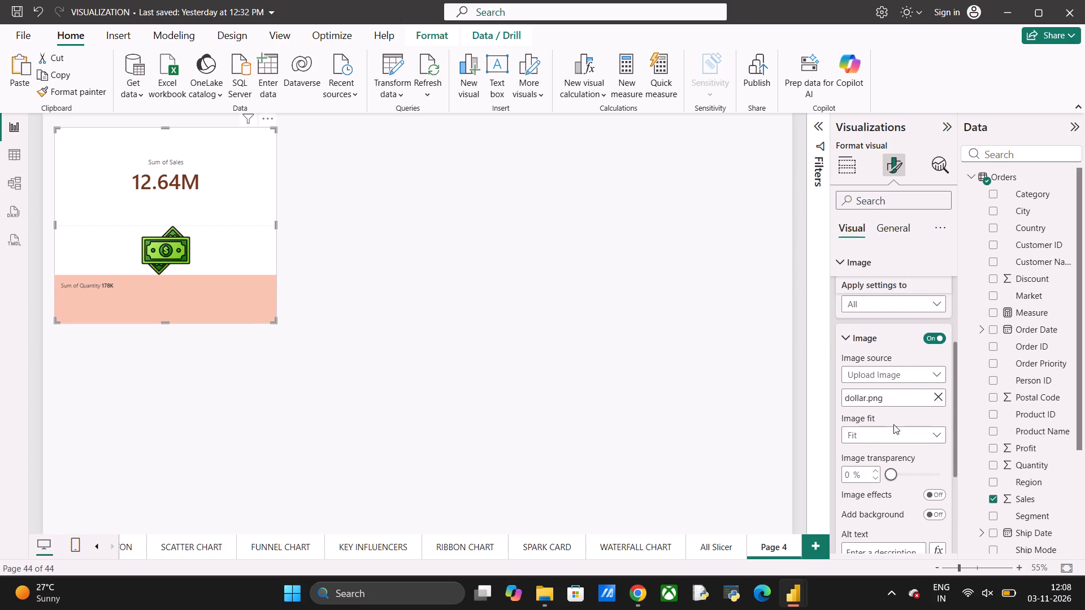
{"action": "scroll", "coordinate": [893, 424], "scroll_direction": "left", "scroll_amount": 1}
{"action": "scroll", "coordinate": [904, 358], "scroll_direction": "up", "scroll_amount": 1}
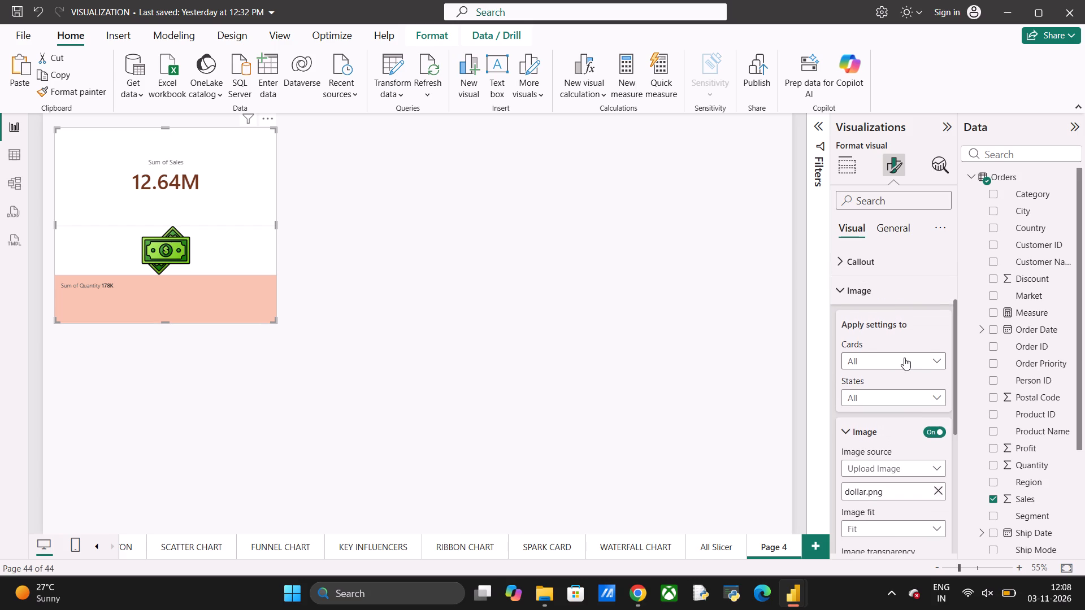
{"action": "scroll", "coordinate": [904, 358], "scroll_direction": "up", "scroll_amount": 1}
{"action": "left_click", "coordinate": [935, 361]}
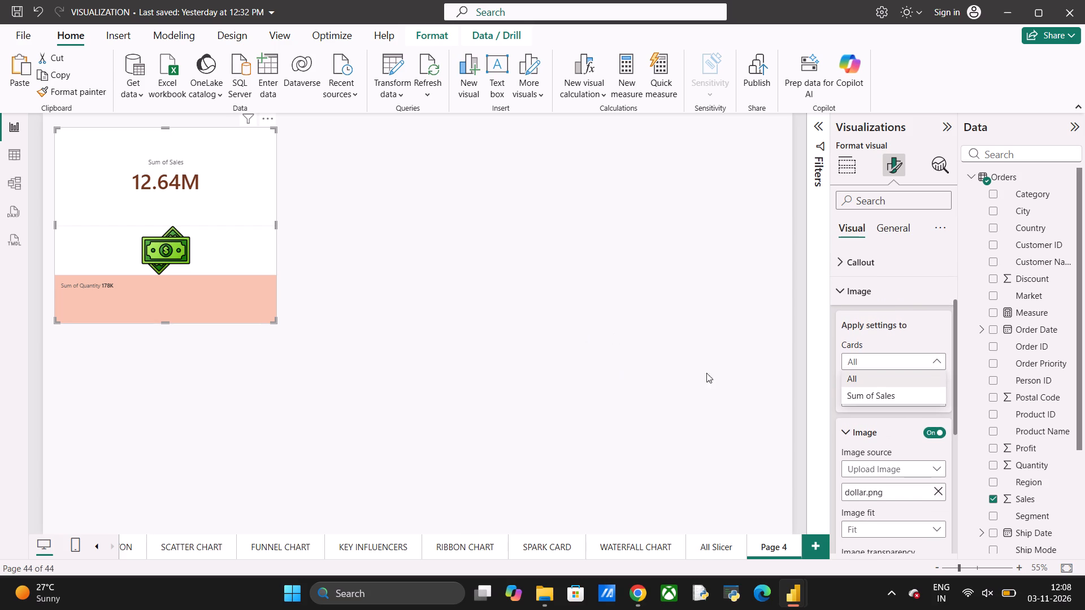
{"action": "left_click", "coordinate": [840, 289]}
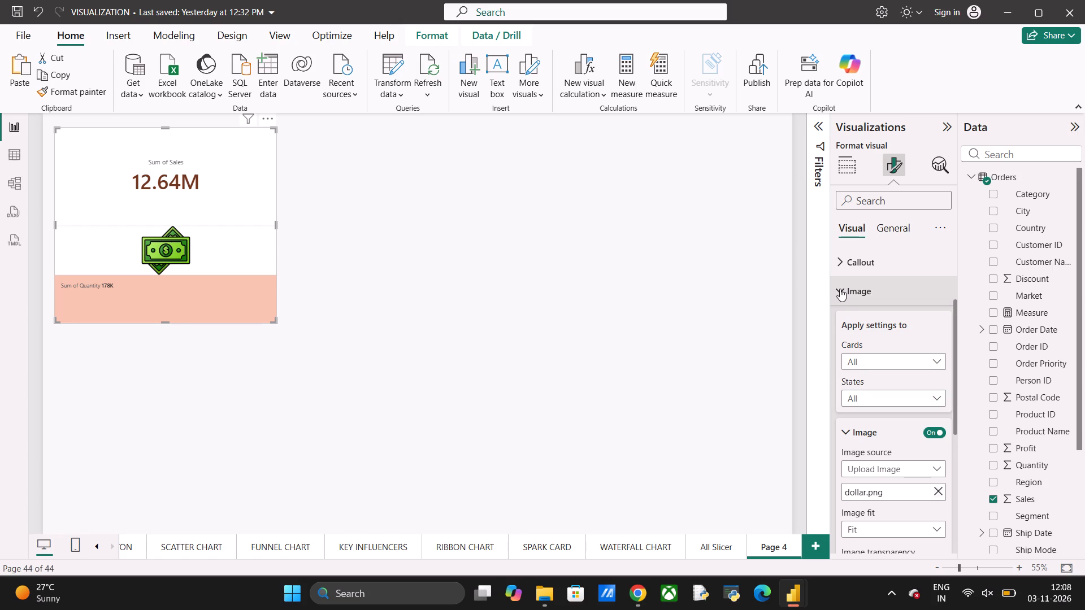
{"action": "left_click", "coordinate": [840, 289]}
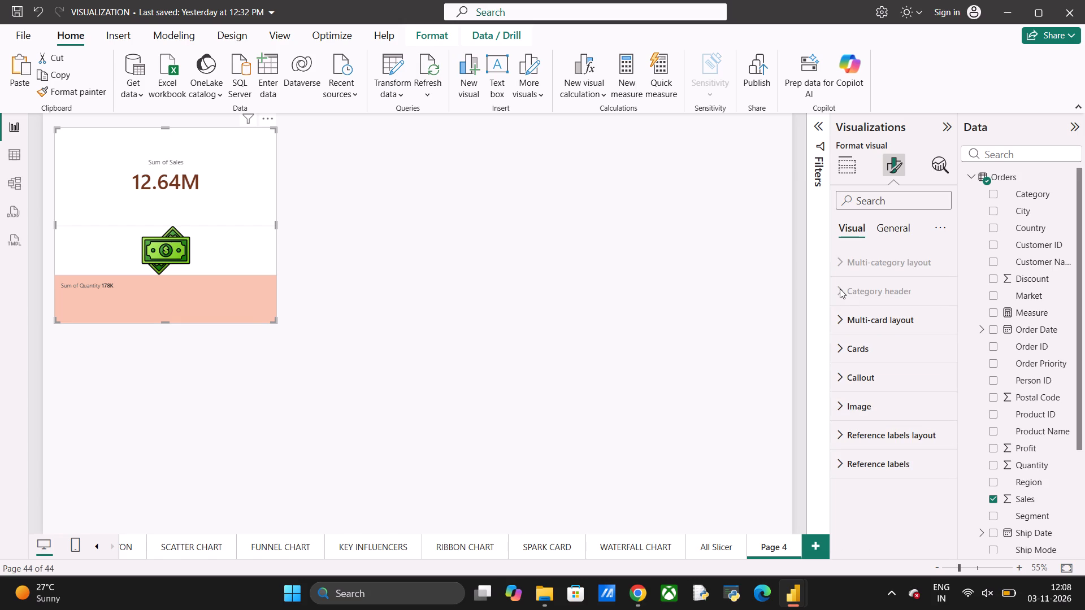
Make the card's Sum of Sales callout value bold.
{"action": "left_click", "coordinate": [839, 374]}
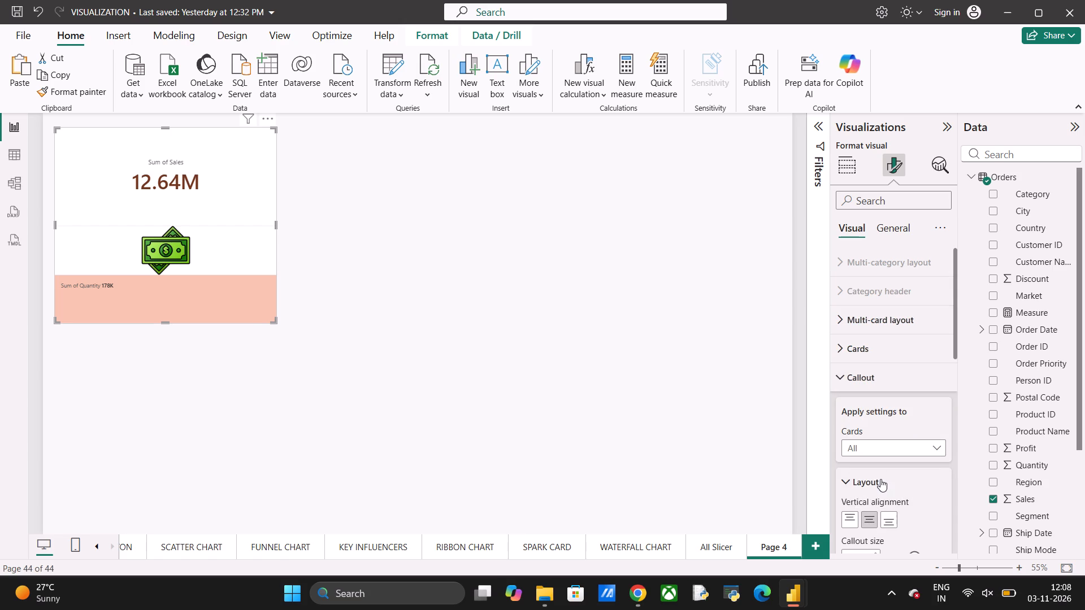
{"action": "scroll", "coordinate": [880, 479], "scroll_direction": "down", "scroll_amount": 2}
{"action": "left_click_drag", "start_coordinate": [880, 479], "coordinate": [852, 489]}
{"action": "left_click", "coordinate": [852, 489]}
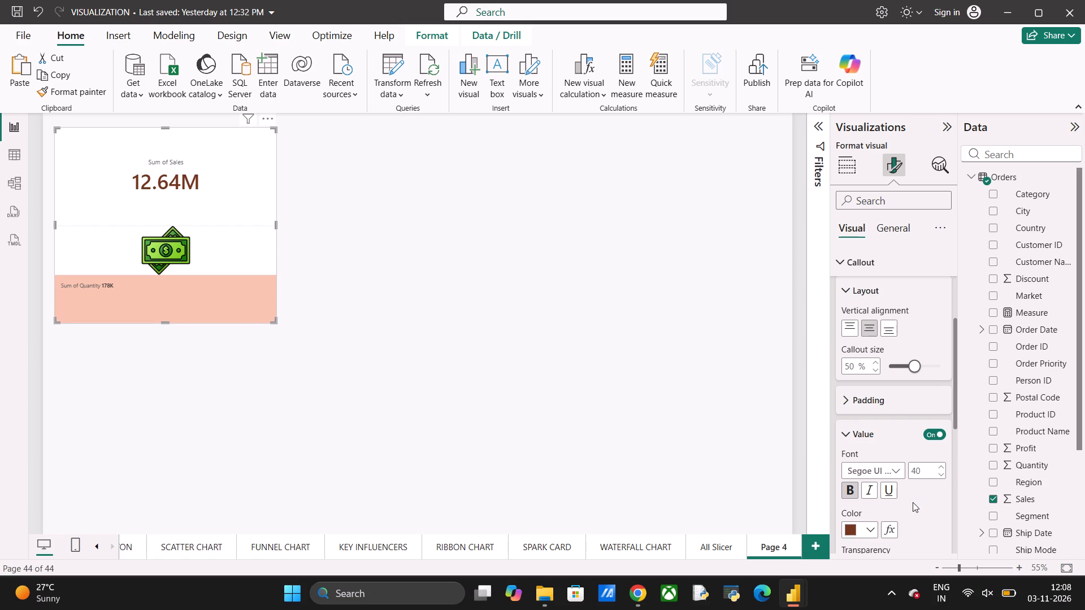
{"action": "scroll", "coordinate": [913, 498], "scroll_direction": "down", "scroll_amount": 1}
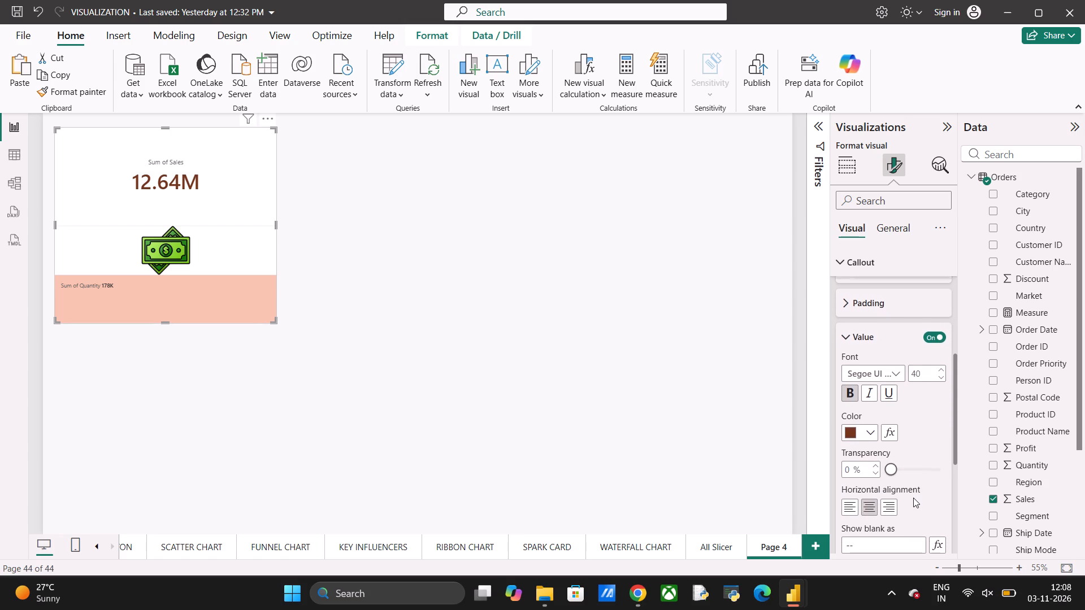
Set the font size of the card's Sum of Sales callout label to 30.
{"action": "scroll", "coordinate": [913, 498], "scroll_direction": "down", "scroll_amount": 1}
{"action": "scroll", "coordinate": [913, 498], "scroll_direction": "up", "scroll_amount": 1}
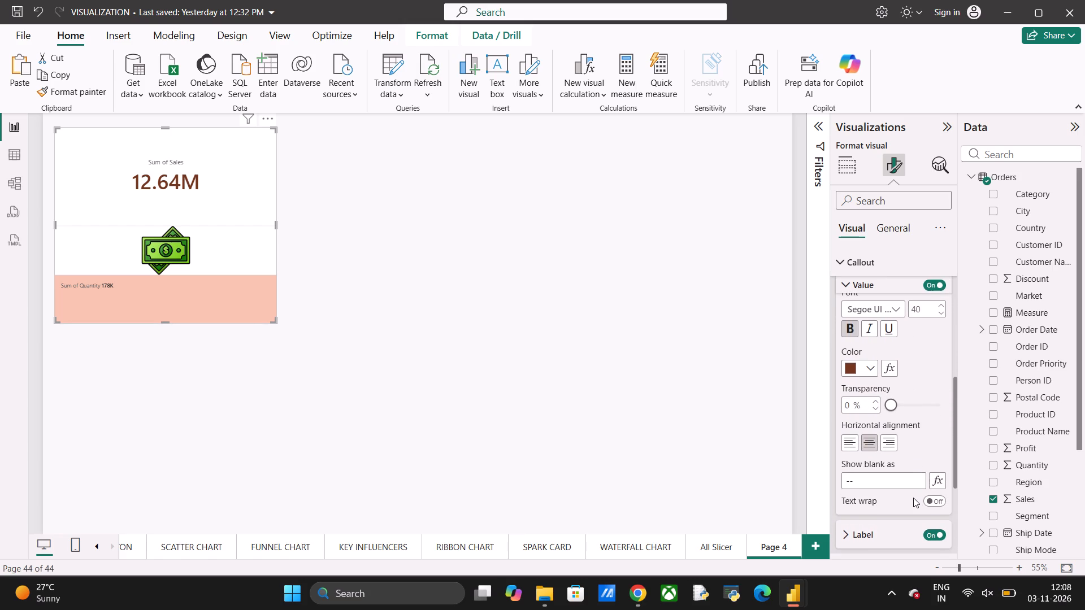
{"action": "scroll", "coordinate": [913, 498], "scroll_direction": "up", "scroll_amount": 1}
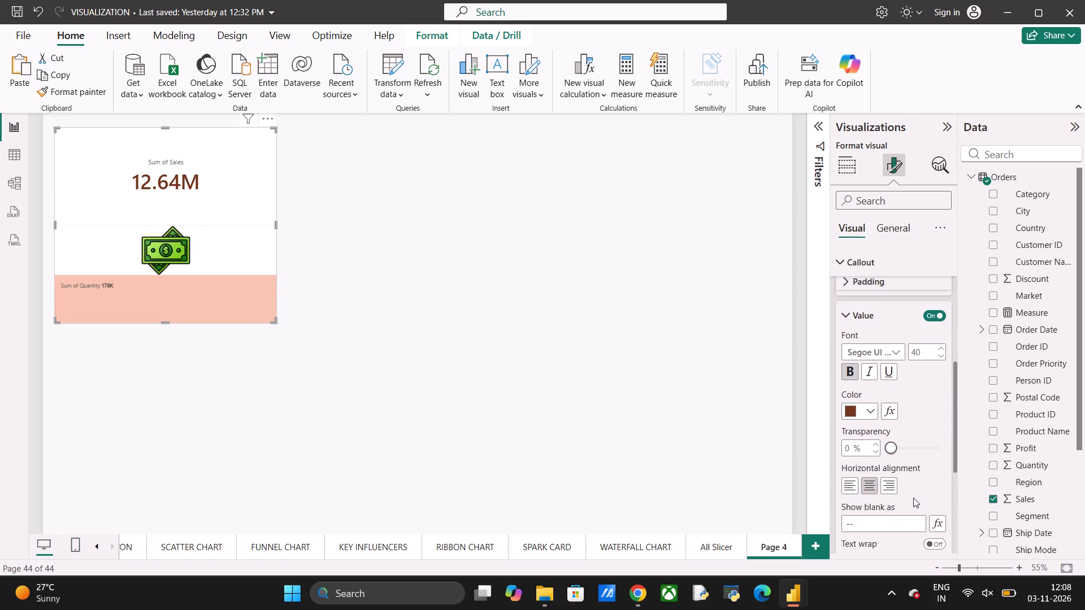
{"action": "scroll", "coordinate": [913, 498], "scroll_direction": "up", "scroll_amount": 1}
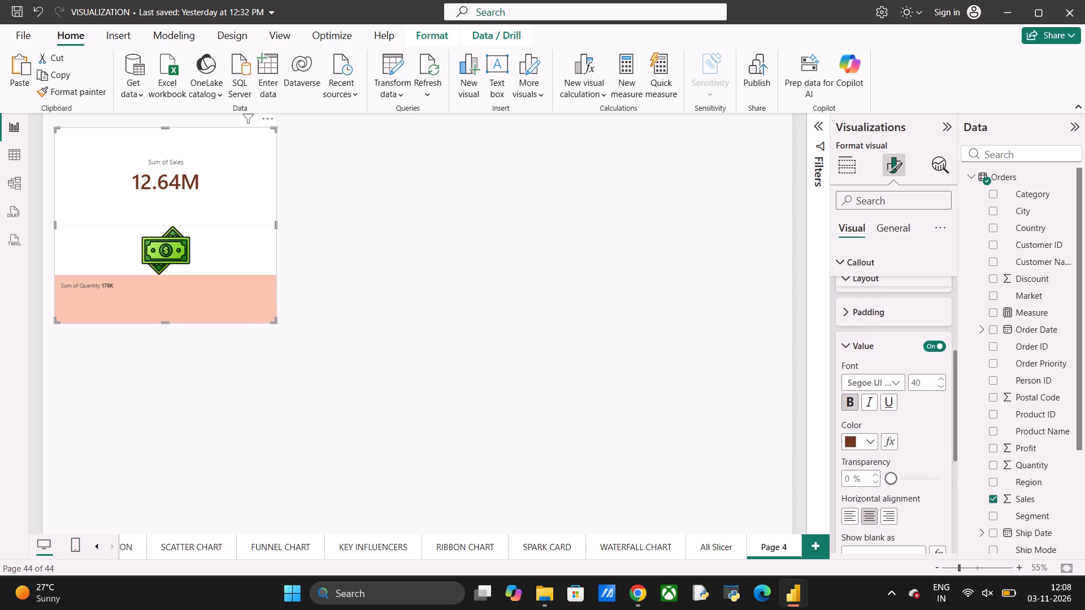
{"action": "scroll", "coordinate": [913, 498], "scroll_direction": "up", "scroll_amount": 1}
{"action": "scroll", "coordinate": [913, 498], "scroll_direction": "down", "scroll_amount": 1}
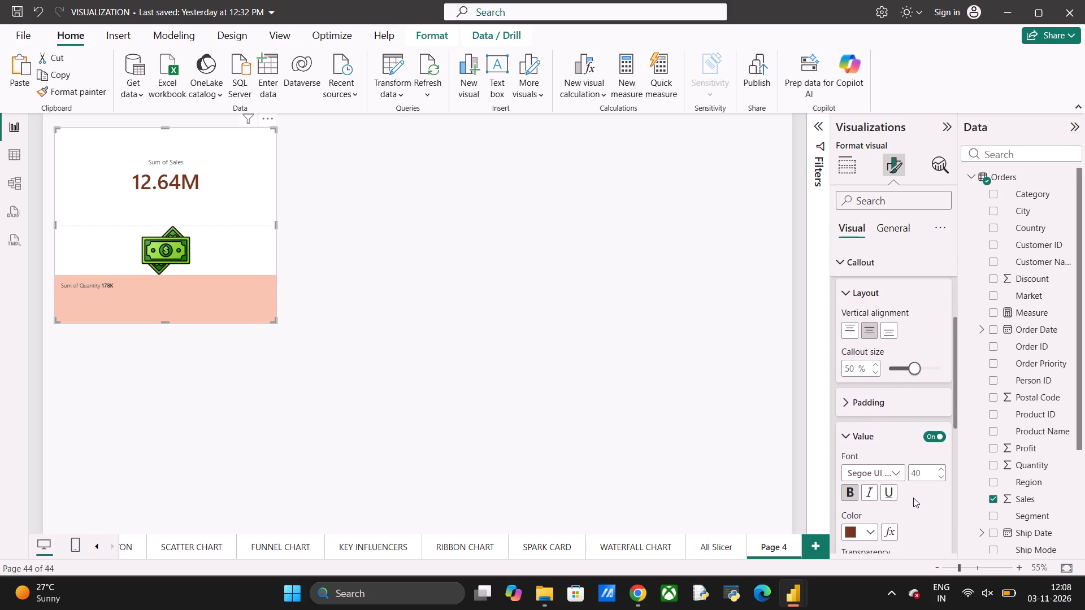
{"action": "scroll", "coordinate": [913, 498], "scroll_direction": "down", "scroll_amount": 1}
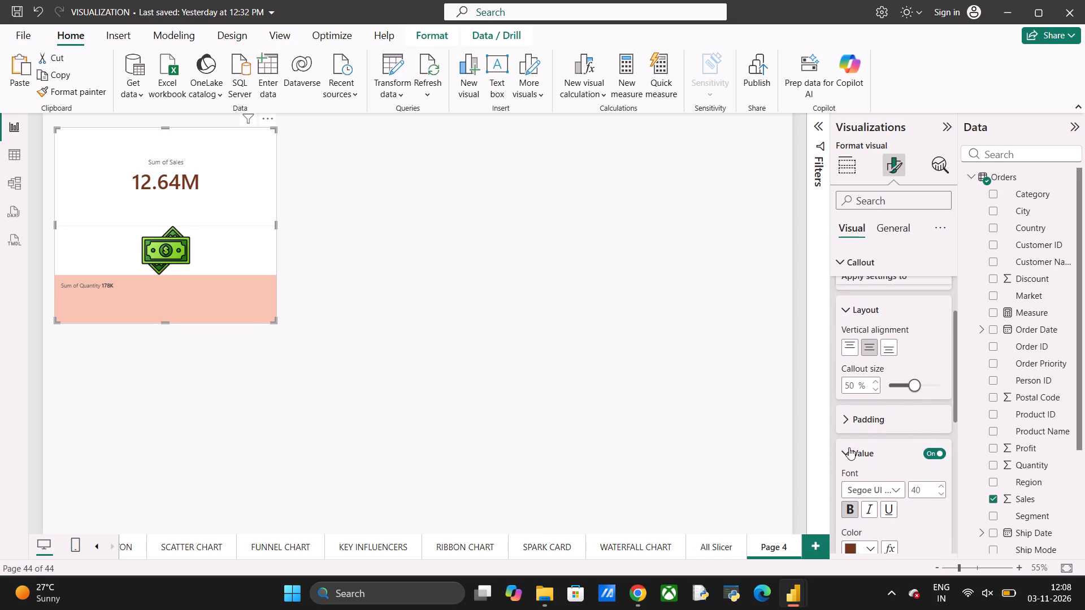
{"action": "left_click", "coordinate": [845, 451]}
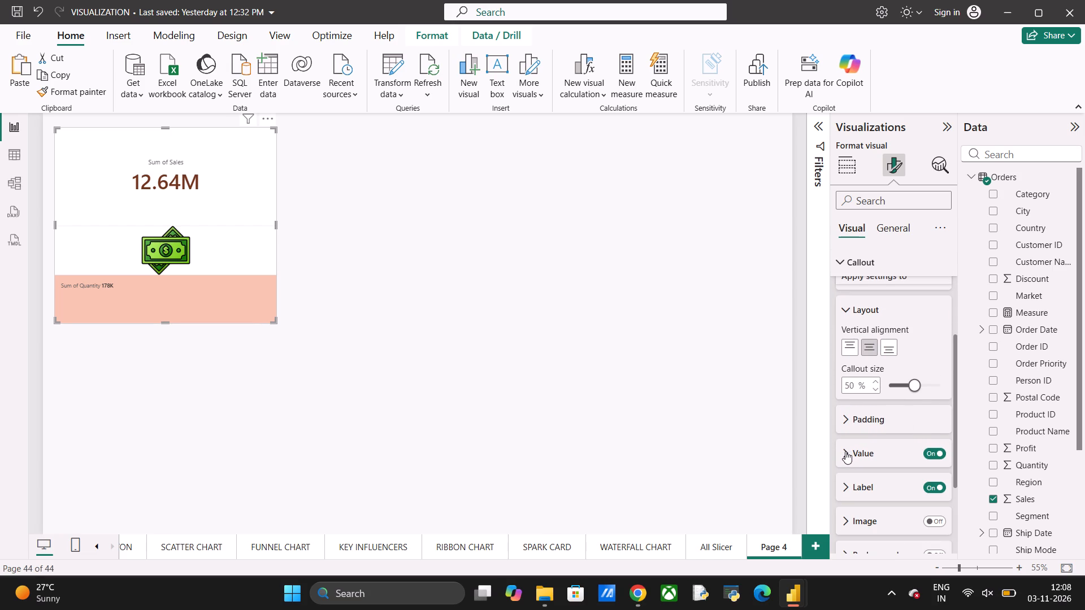
{"action": "left_click", "coordinate": [848, 485]}
{"action": "scroll", "coordinate": [865, 500], "scroll_direction": "down", "scroll_amount": 3}
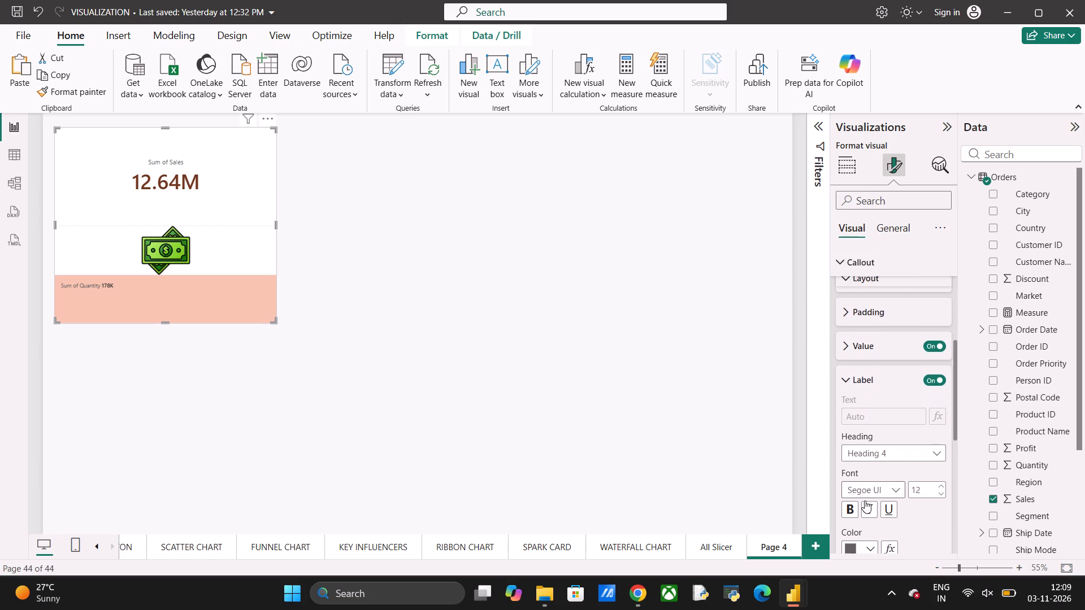
{"action": "scroll", "coordinate": [865, 500], "scroll_direction": "down", "scroll_amount": 1}
{"action": "left_click", "coordinate": [927, 465]}
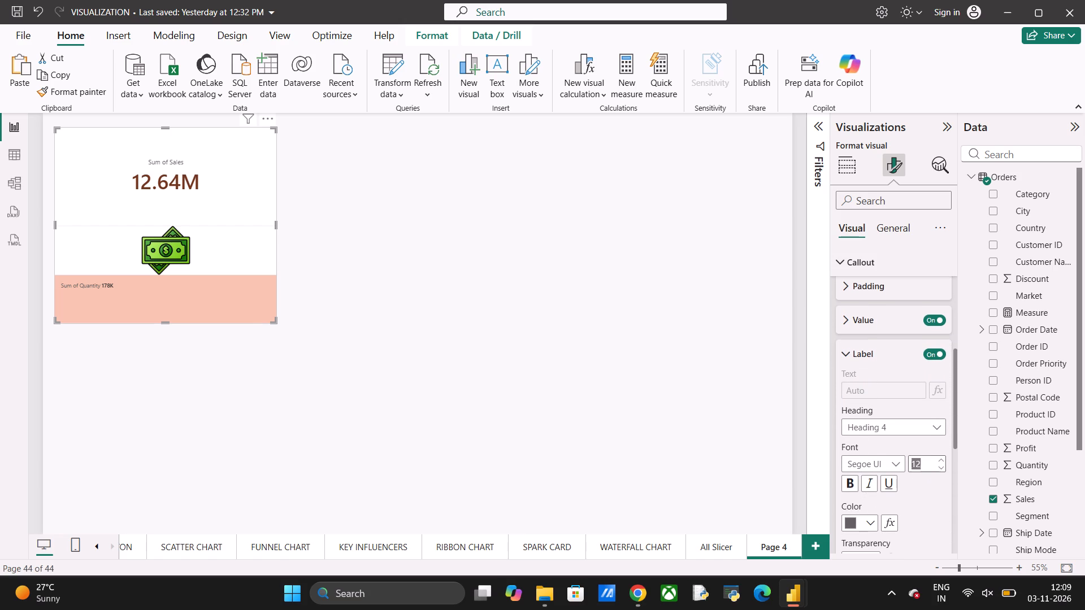
{"action": "type", "text": "40"}
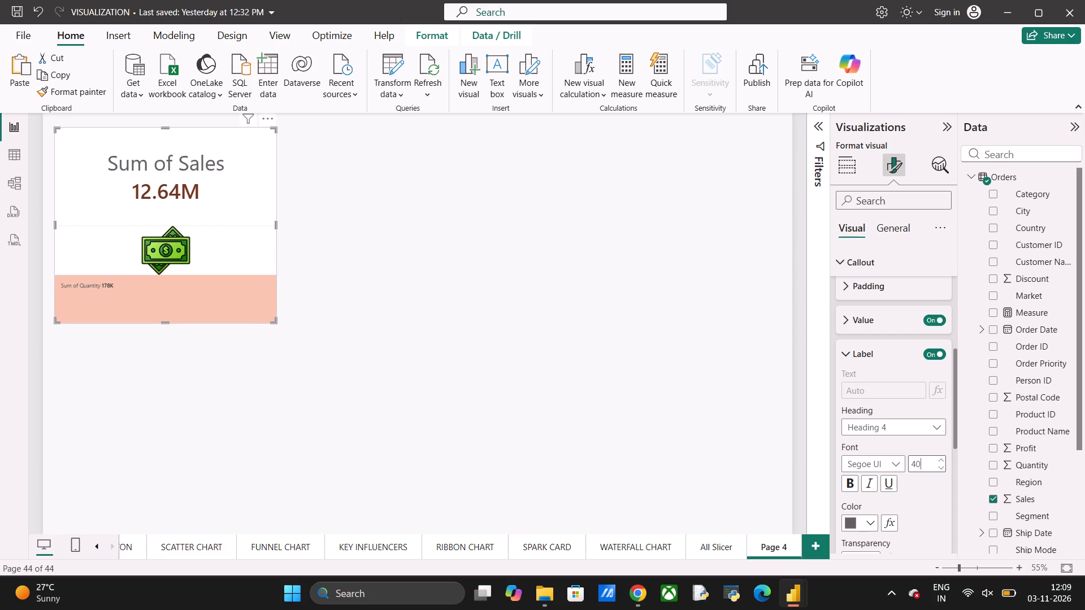
{"action": "key", "text": "BackSpace"}
{"action": "key", "text": "BackSpace"}
{"action": "type", "text": "30"}
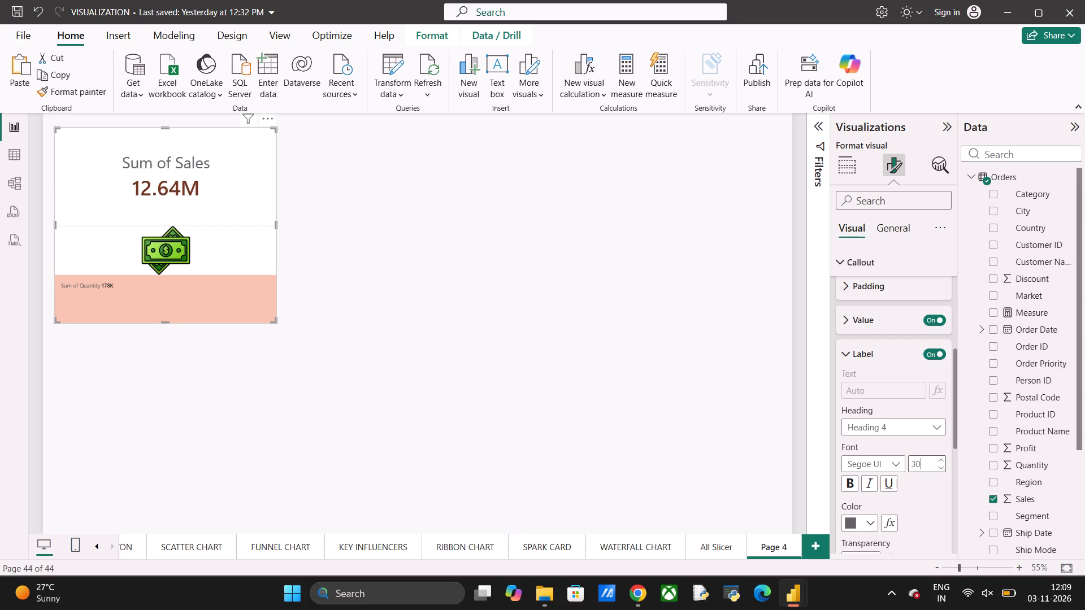
Make the Sum of Sales callout label bold and colour it the same dark brown as the callout value.
{"action": "left_click", "coordinate": [856, 478]}
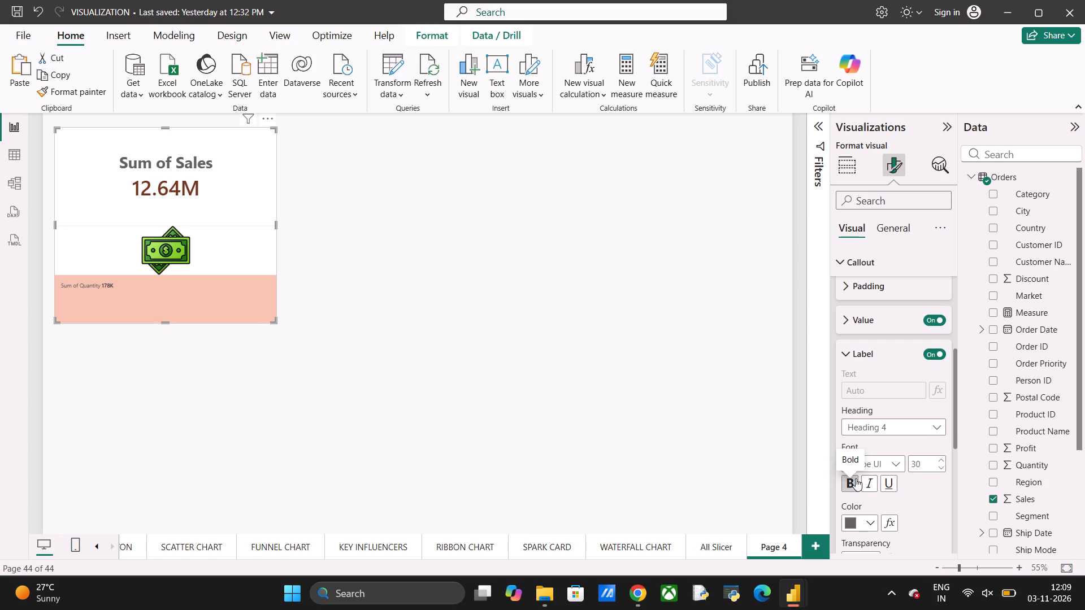
{"action": "left_click", "coordinate": [870, 521]}
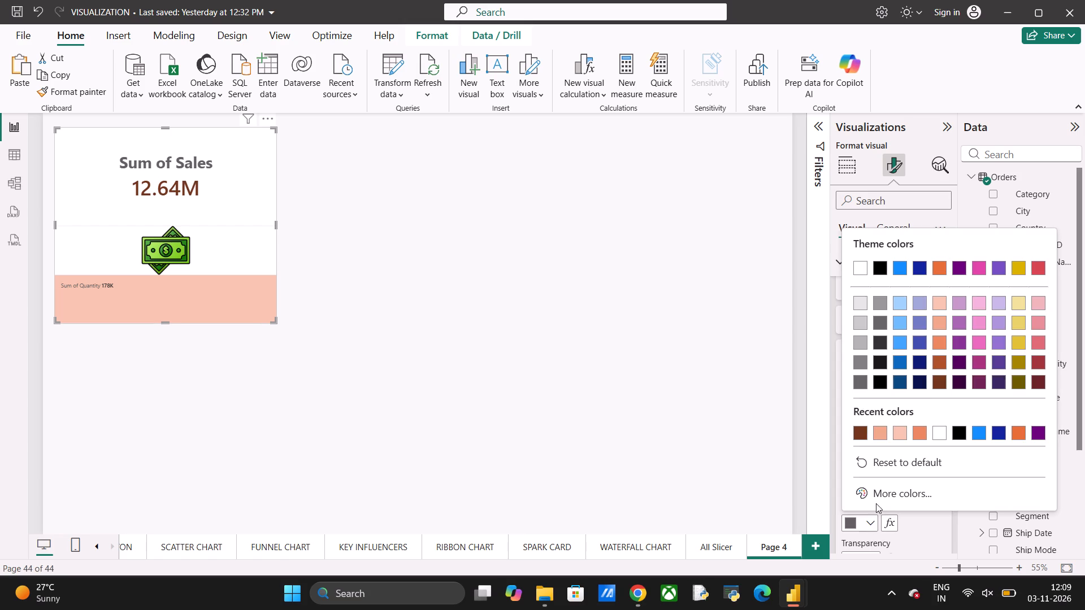
{"action": "left_click", "coordinate": [936, 382]}
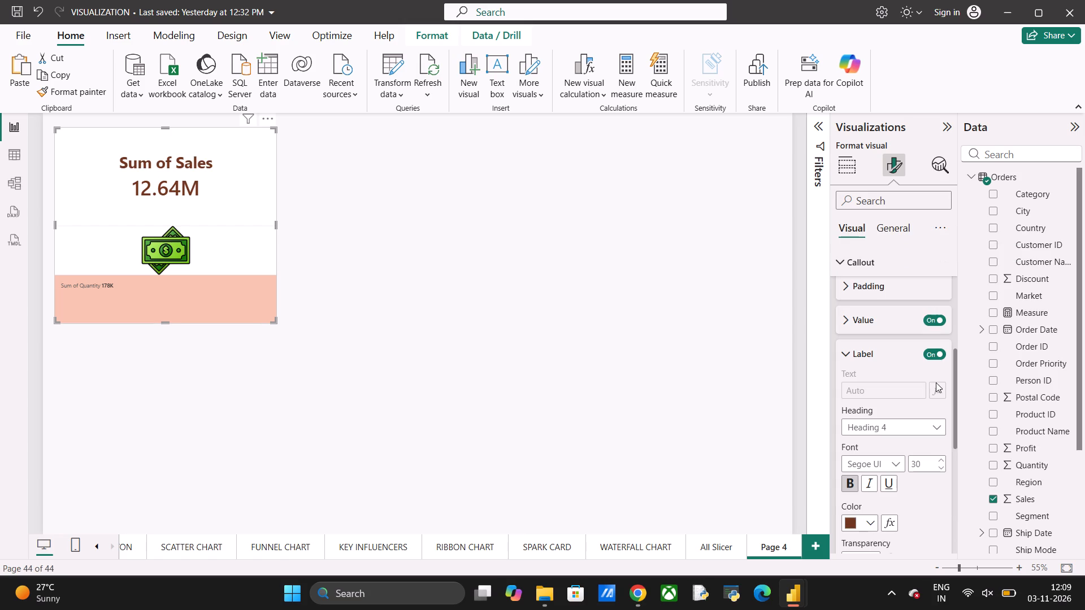
Turn on the card's callout background and fill it with the medium orange theme shade.
{"action": "scroll", "coordinate": [917, 505], "scroll_direction": "down", "scroll_amount": 1}
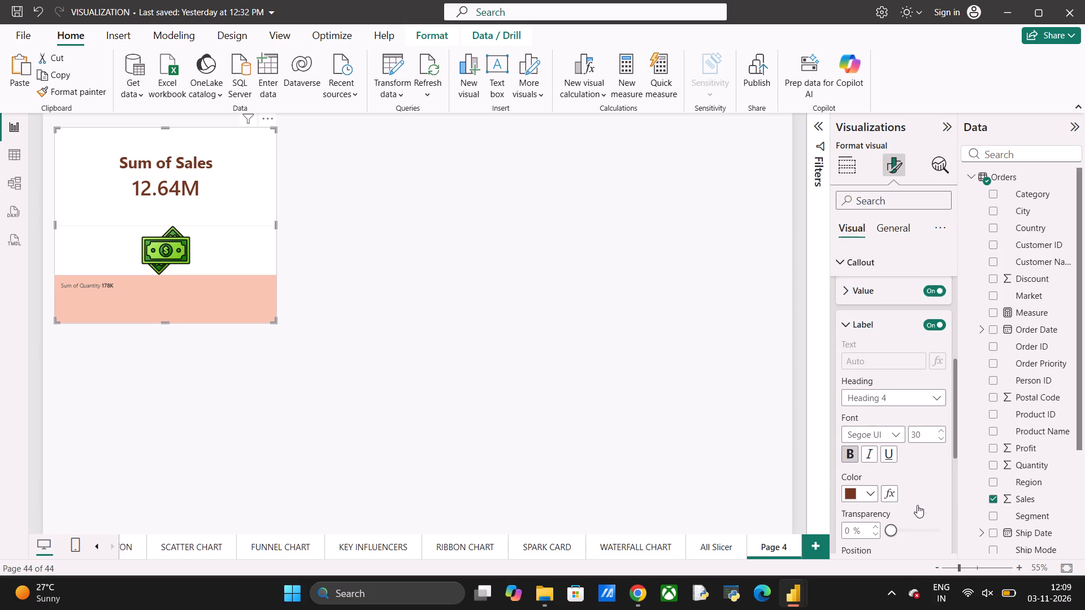
{"action": "scroll", "coordinate": [917, 505], "scroll_direction": "down", "scroll_amount": 3}
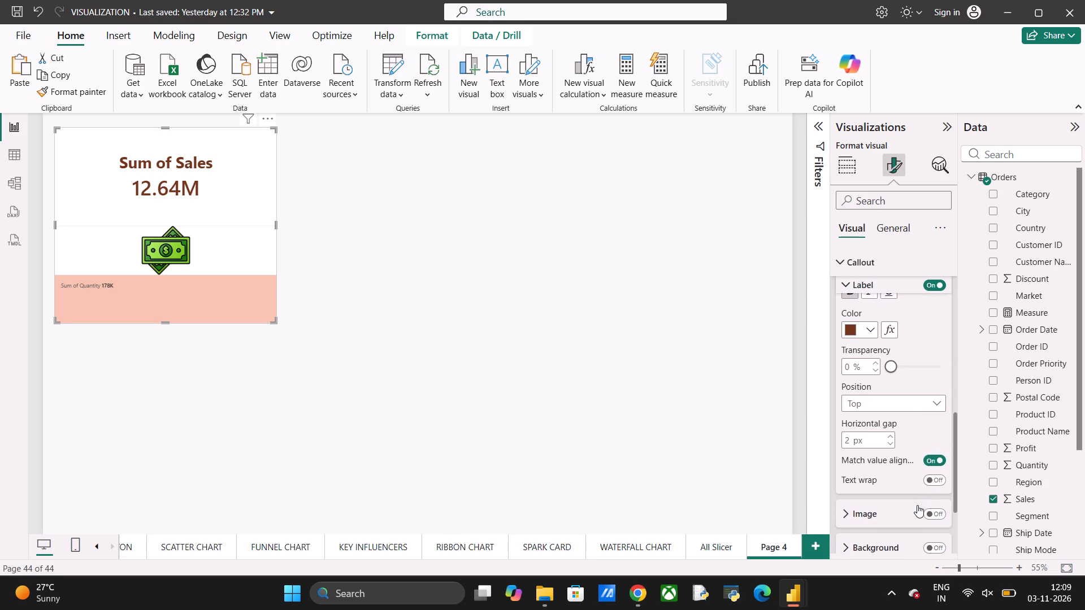
{"action": "scroll", "coordinate": [917, 505], "scroll_direction": "down", "scroll_amount": 2}
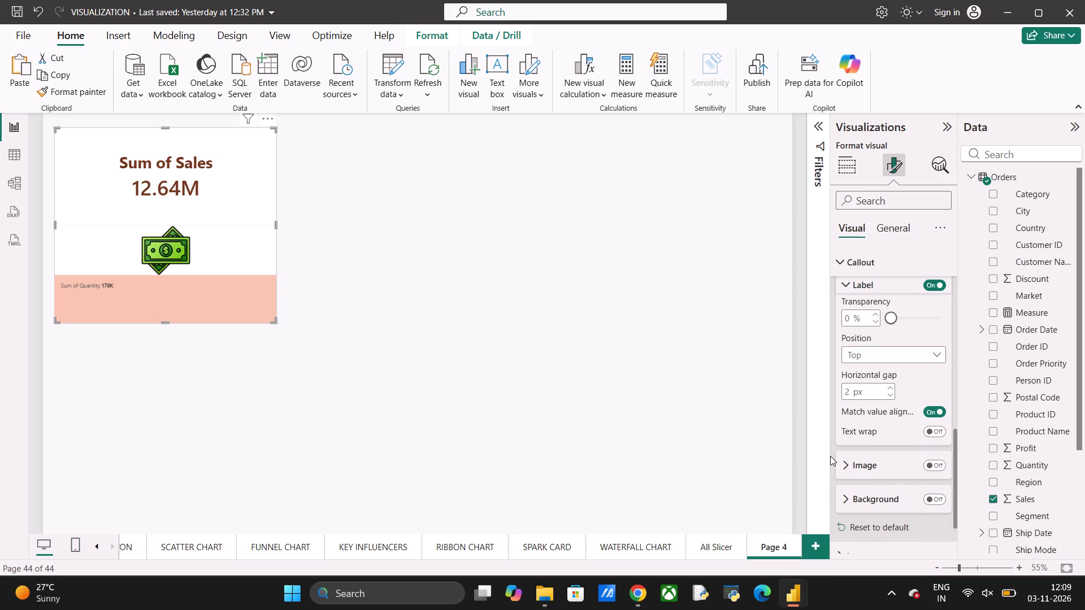
{"action": "left_click", "coordinate": [934, 496]}
{"action": "left_click", "coordinate": [845, 495]}
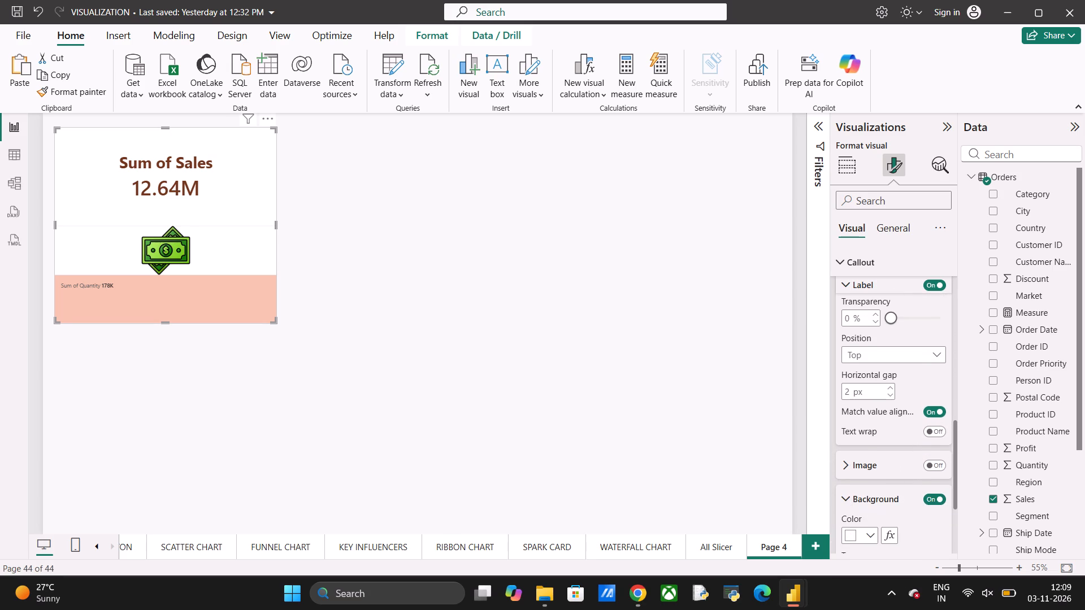
{"action": "left_click", "coordinate": [869, 533]}
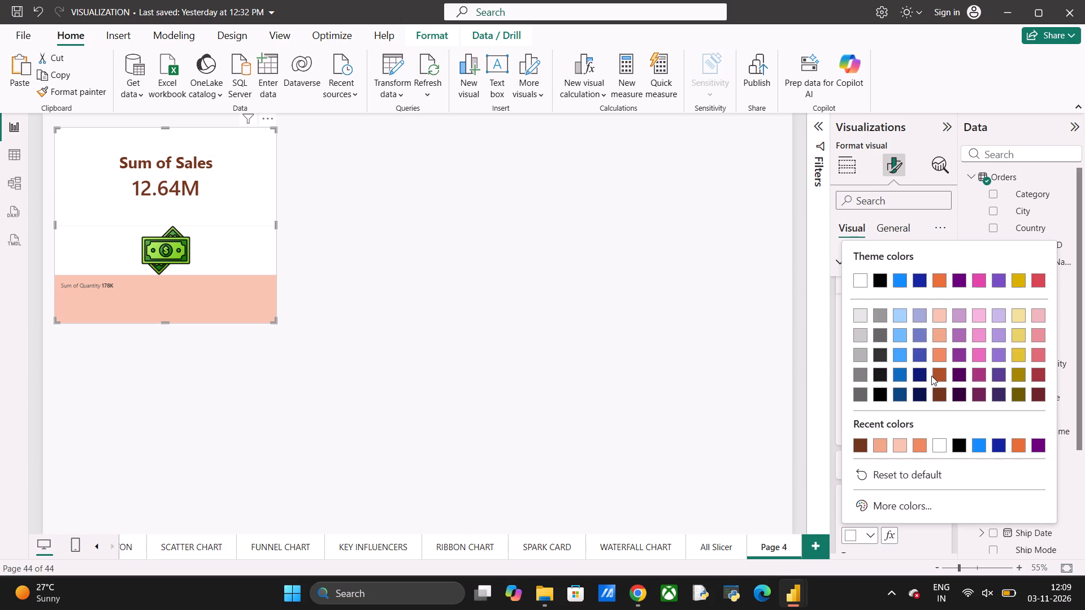
{"action": "left_click", "coordinate": [938, 357]}
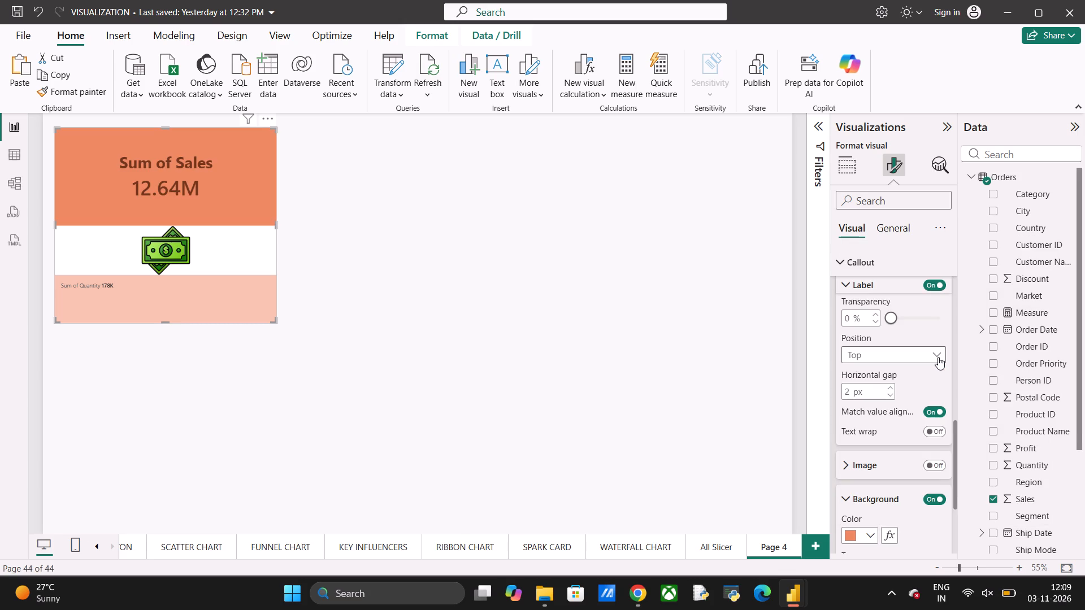
Examine the card's image settings, including source, fit, transparency, effects and padding.
{"action": "scroll", "coordinate": [866, 511], "scroll_direction": "down", "scroll_amount": 1}
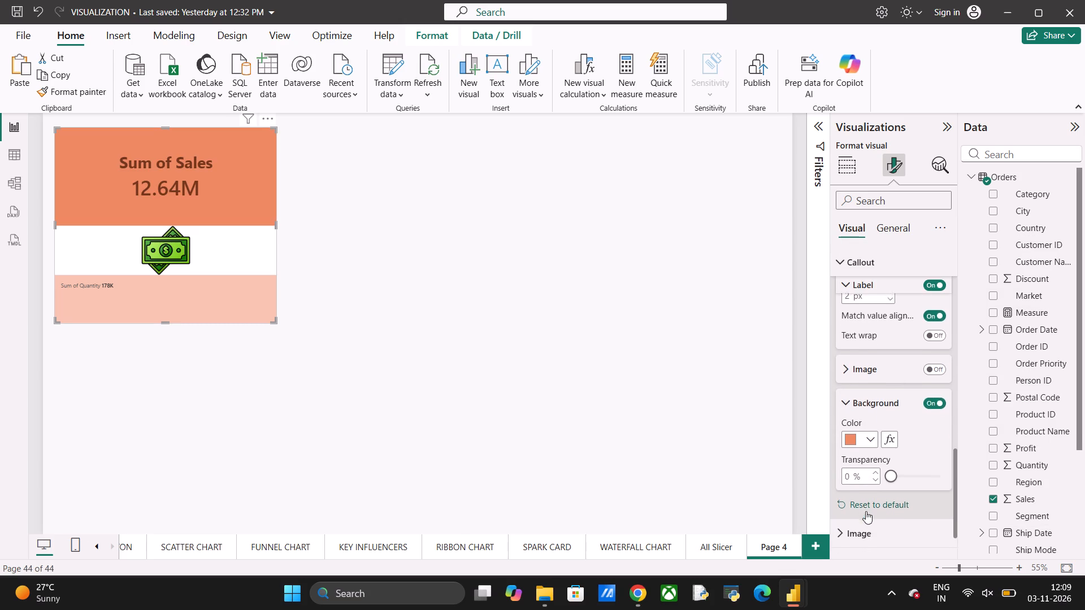
{"action": "scroll", "coordinate": [866, 511], "scroll_direction": "down", "scroll_amount": 1}
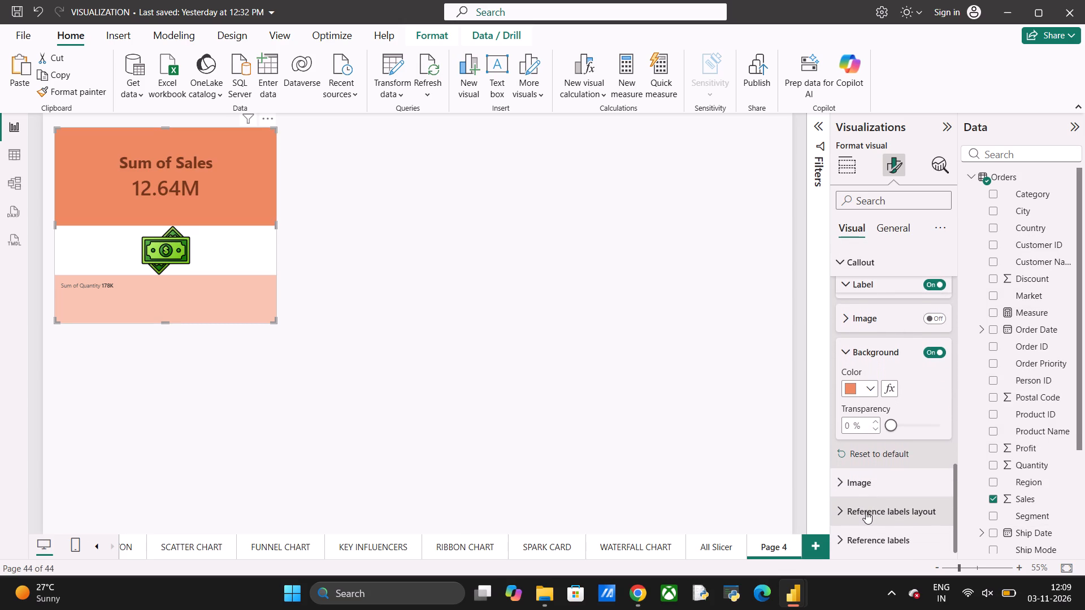
{"action": "scroll", "coordinate": [866, 511], "scroll_direction": "down", "scroll_amount": 1}
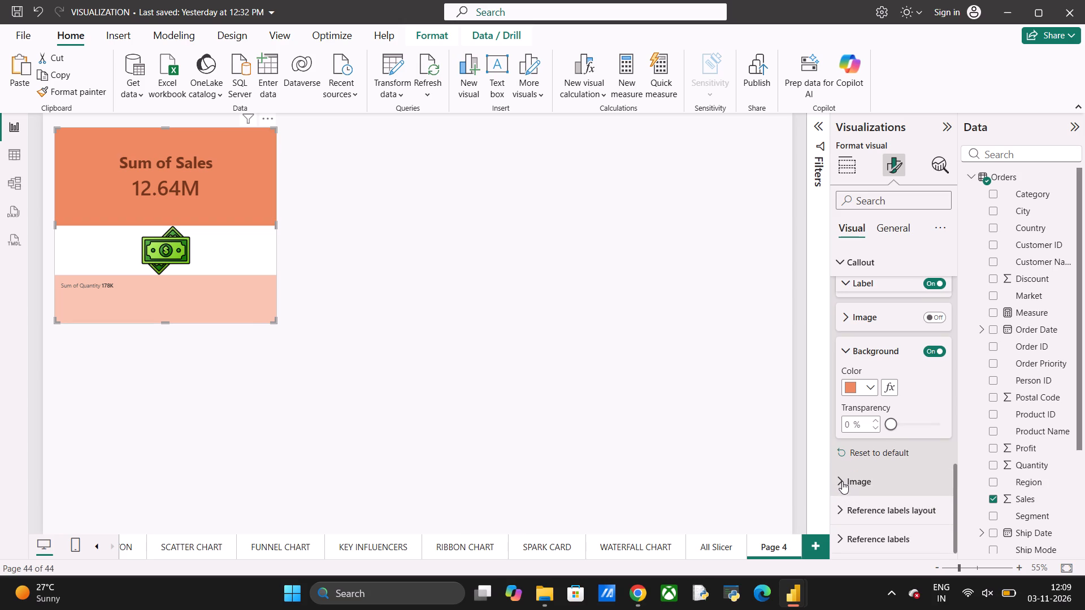
{"action": "left_click", "coordinate": [842, 481]}
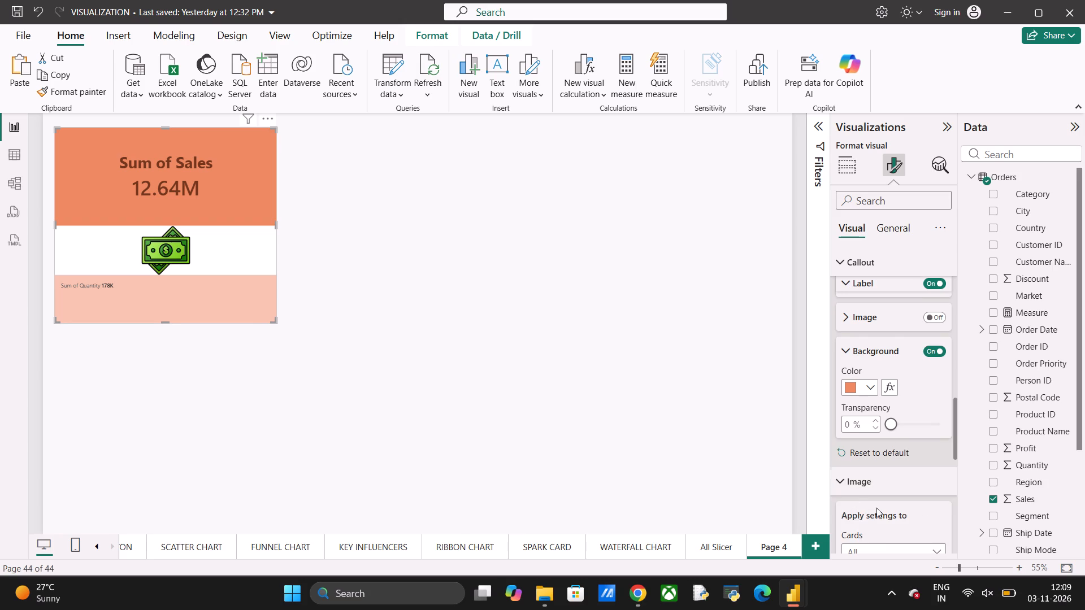
{"action": "scroll", "coordinate": [885, 517], "scroll_direction": "down", "scroll_amount": 3}
{"action": "scroll", "coordinate": [885, 517], "scroll_direction": "up", "scroll_amount": 1}
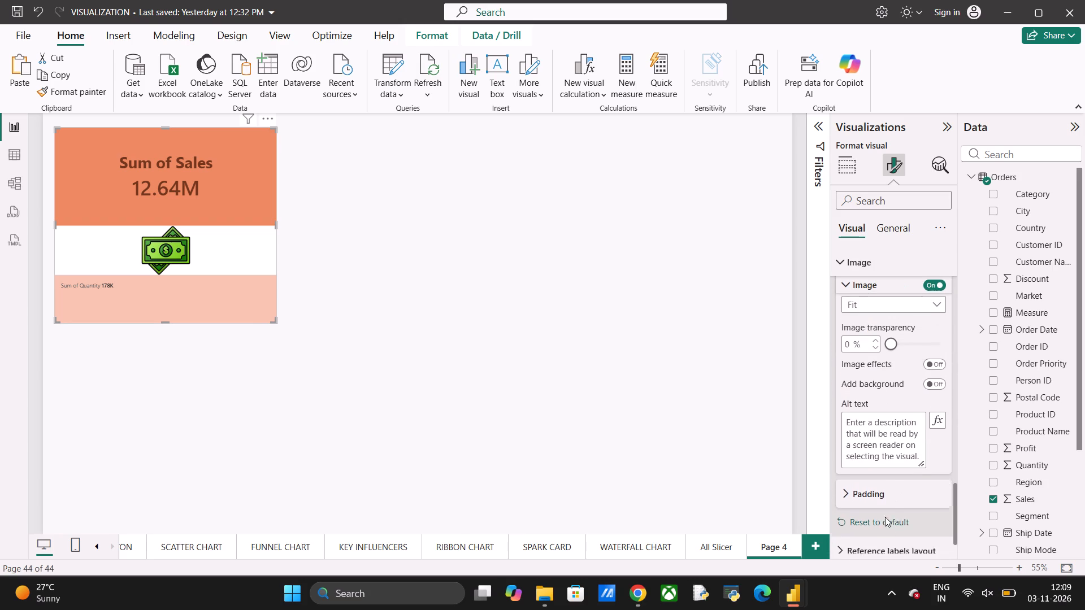
{"action": "scroll", "coordinate": [885, 517], "scroll_direction": "up", "scroll_amount": 2}
{"action": "scroll", "coordinate": [885, 517], "scroll_direction": "down", "scroll_amount": 1}
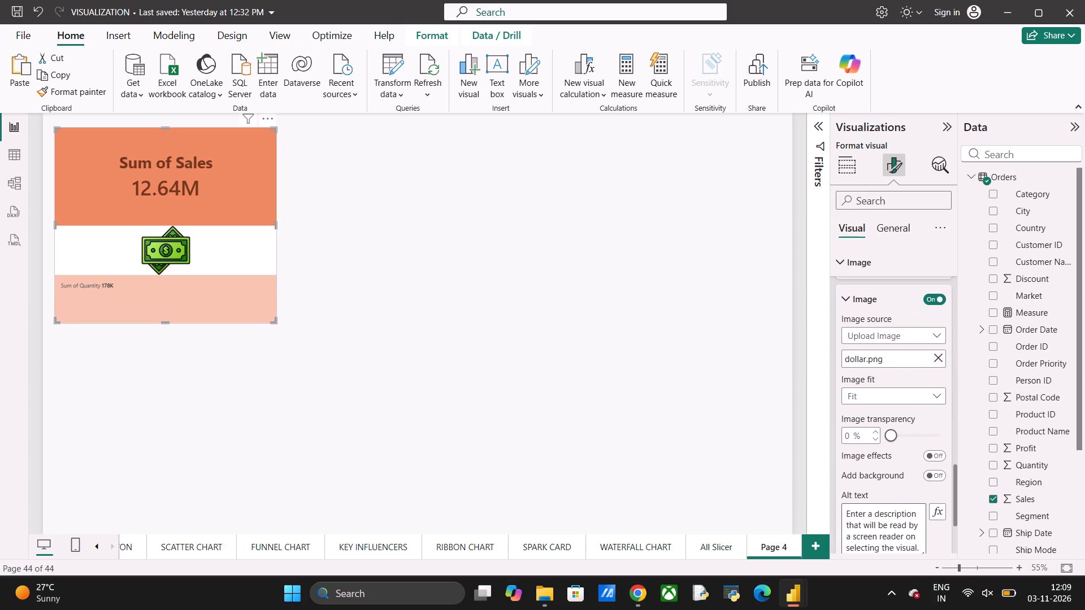
{"action": "scroll", "coordinate": [885, 517], "scroll_direction": "down", "scroll_amount": 1}
{"action": "scroll", "coordinate": [885, 517], "scroll_direction": "up", "scroll_amount": 1}
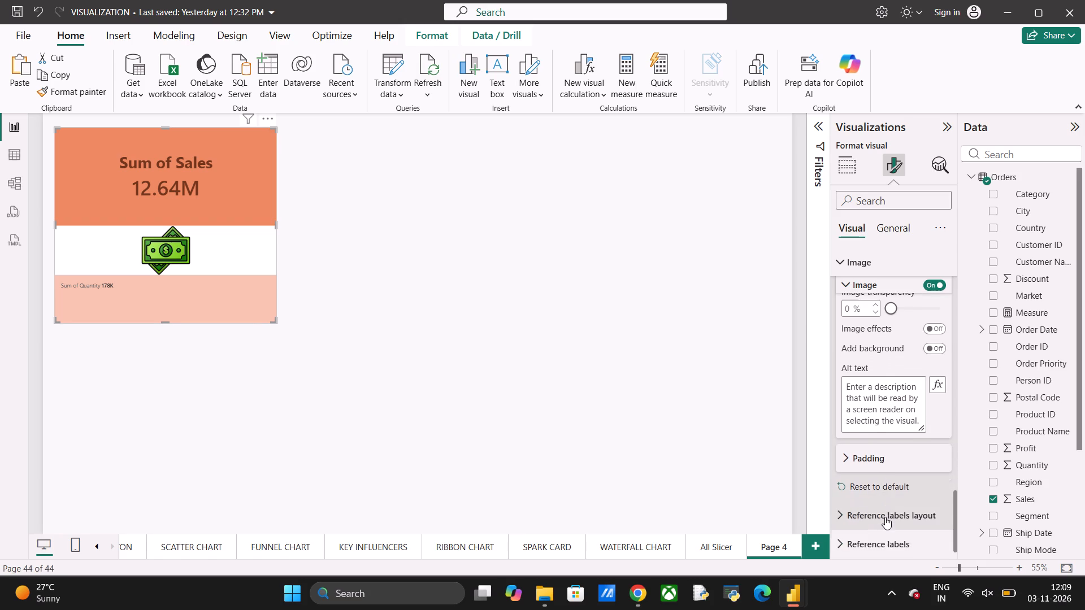
{"action": "scroll", "coordinate": [885, 517], "scroll_direction": "up", "scroll_amount": 1}
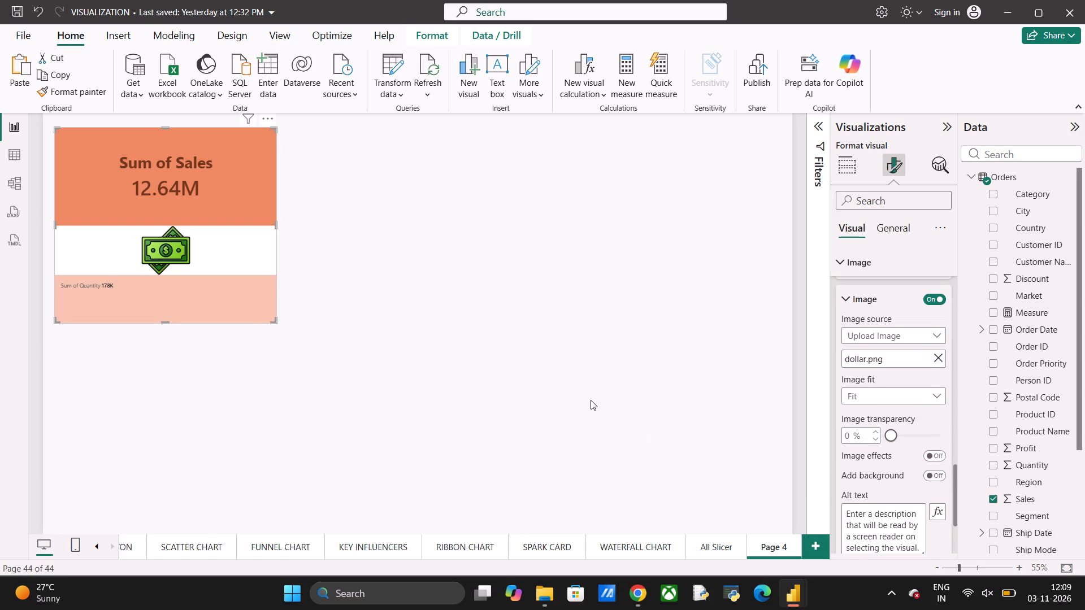
Move the Sales card away from the page's upper-left corner towards the middle and enlarge it in width and height.
{"action": "left_click_drag", "start_coordinate": [241, 208], "coordinate": [366, 255]}
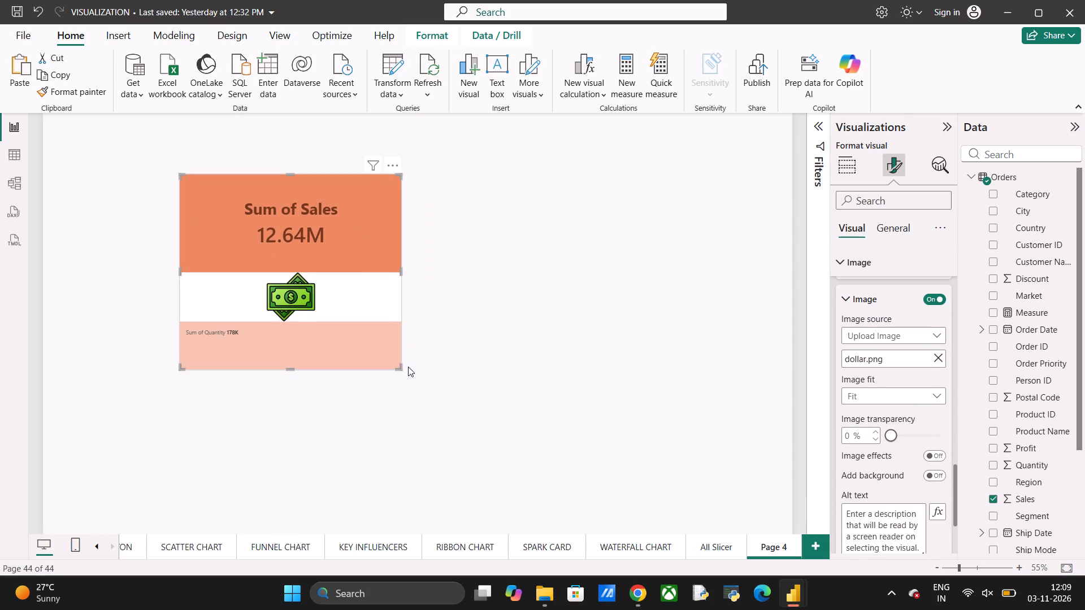
{"action": "left_click_drag", "start_coordinate": [400, 369], "coordinate": [468, 390]}
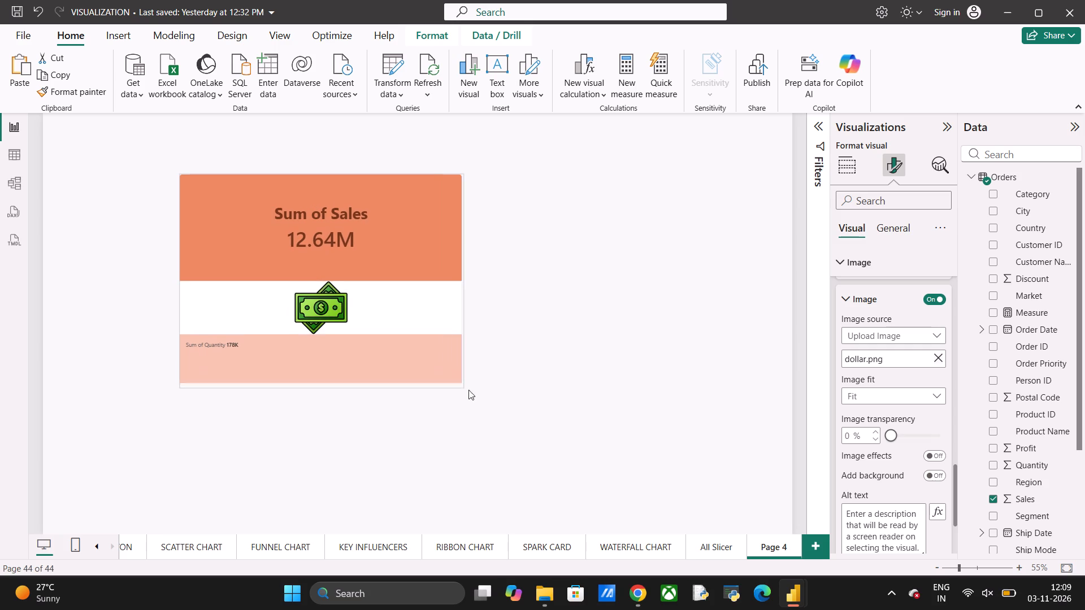
{"action": "left_click_drag", "start_coordinate": [468, 390], "coordinate": [478, 395]}
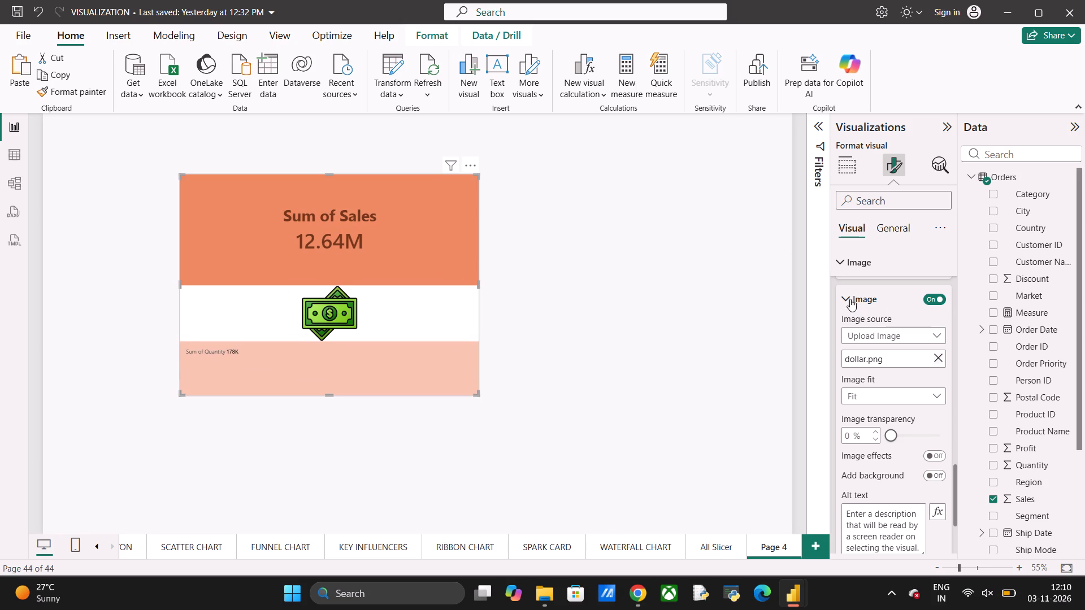
Centre the Sales card's Sum of Quantity reference label horizontally in the reference labels layout.
{"action": "left_click", "coordinate": [840, 259]}
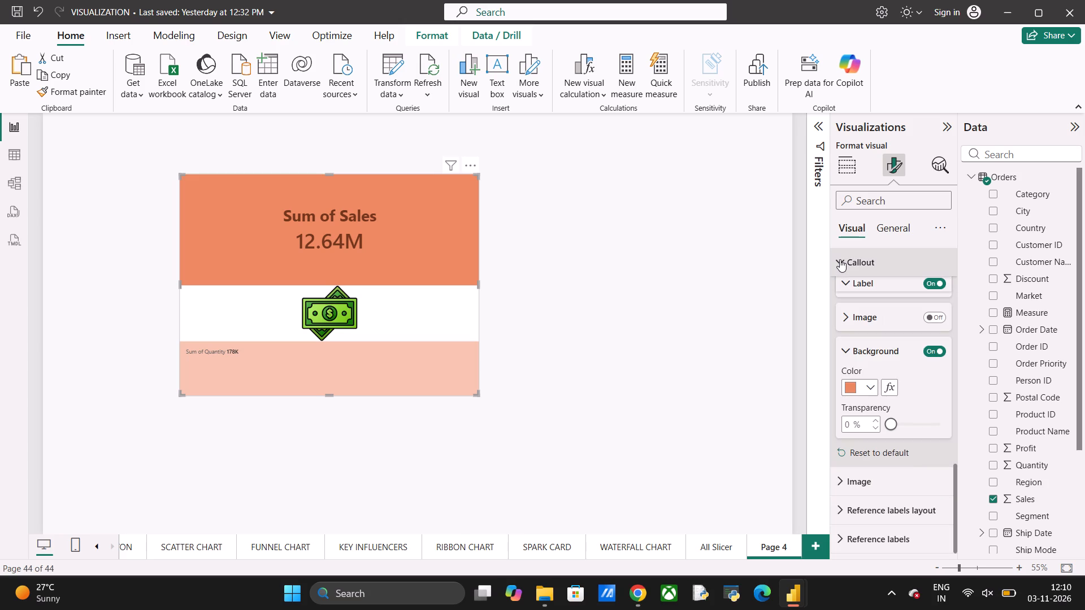
{"action": "left_click", "coordinate": [843, 345]}
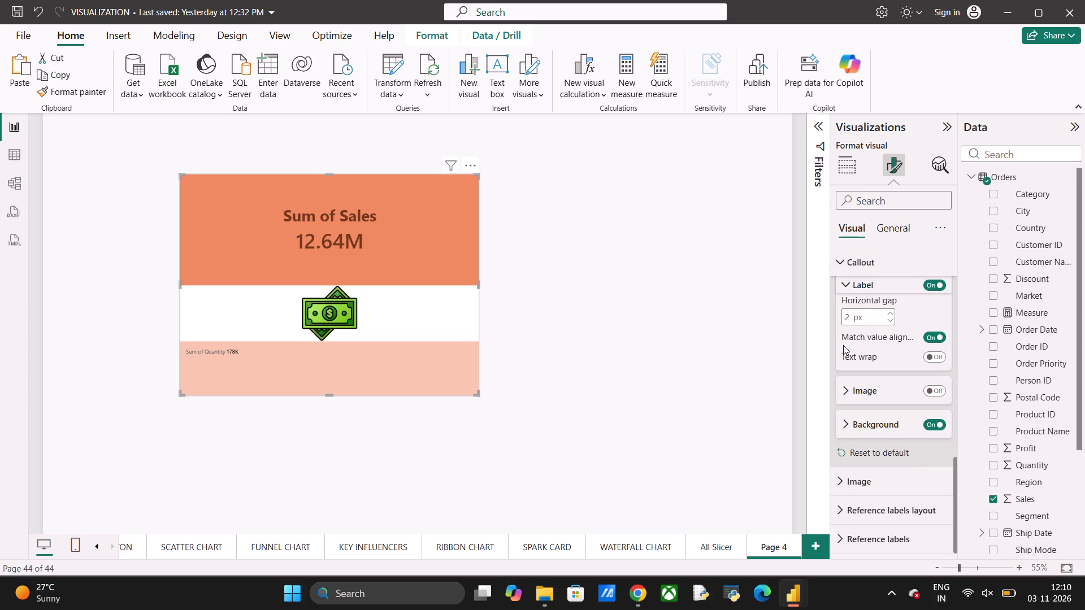
{"action": "left_click", "coordinate": [841, 264]}
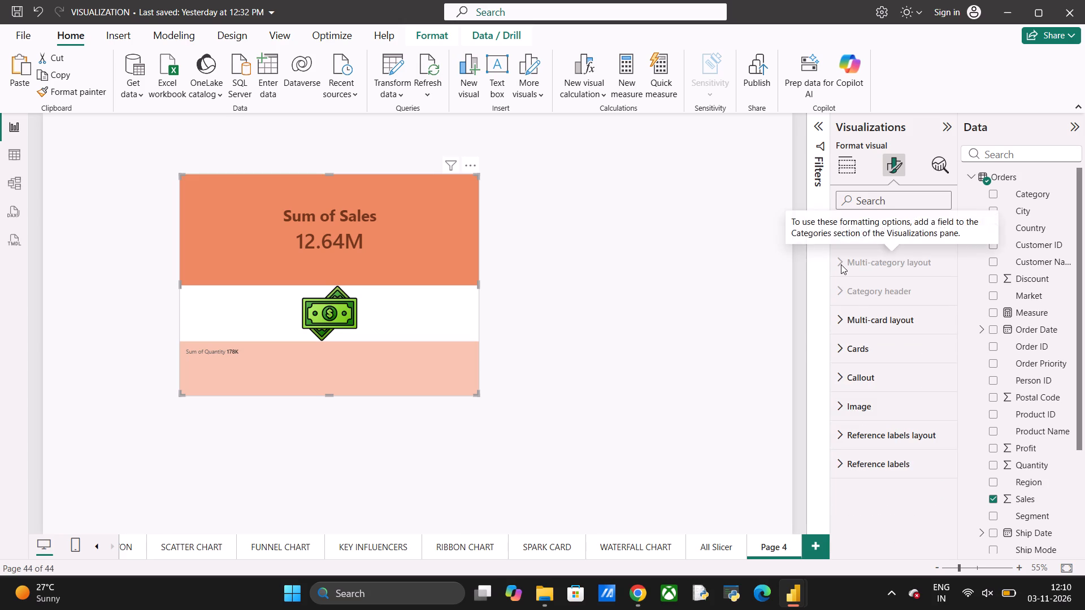
{"action": "left_click", "coordinate": [839, 435]}
{"action": "scroll", "coordinate": [870, 480], "scroll_direction": "down", "scroll_amount": 1}
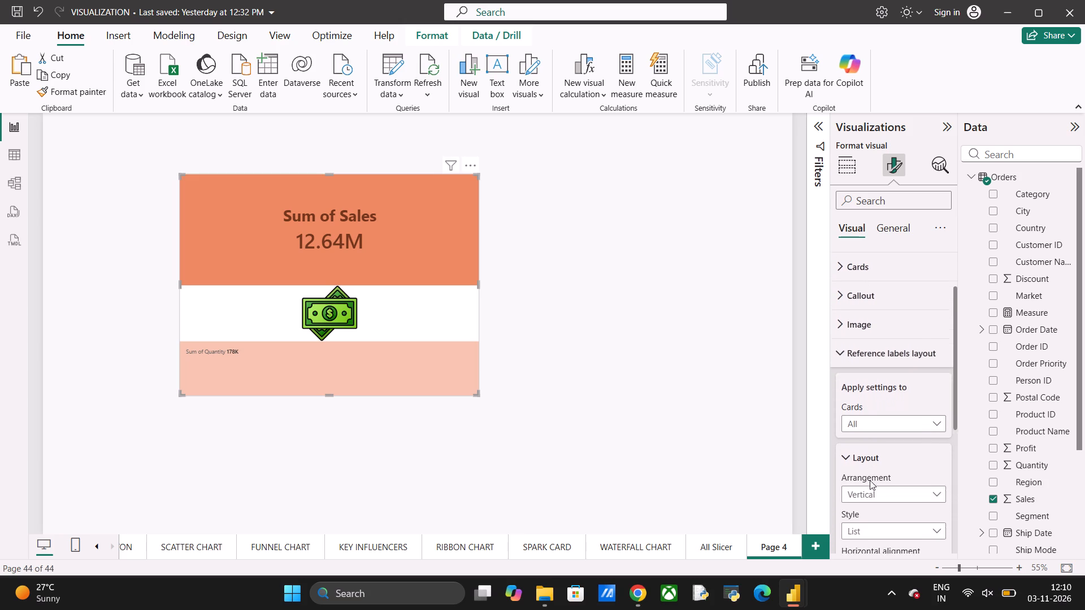
{"action": "scroll", "coordinate": [870, 480], "scroll_direction": "down", "scroll_amount": 3}
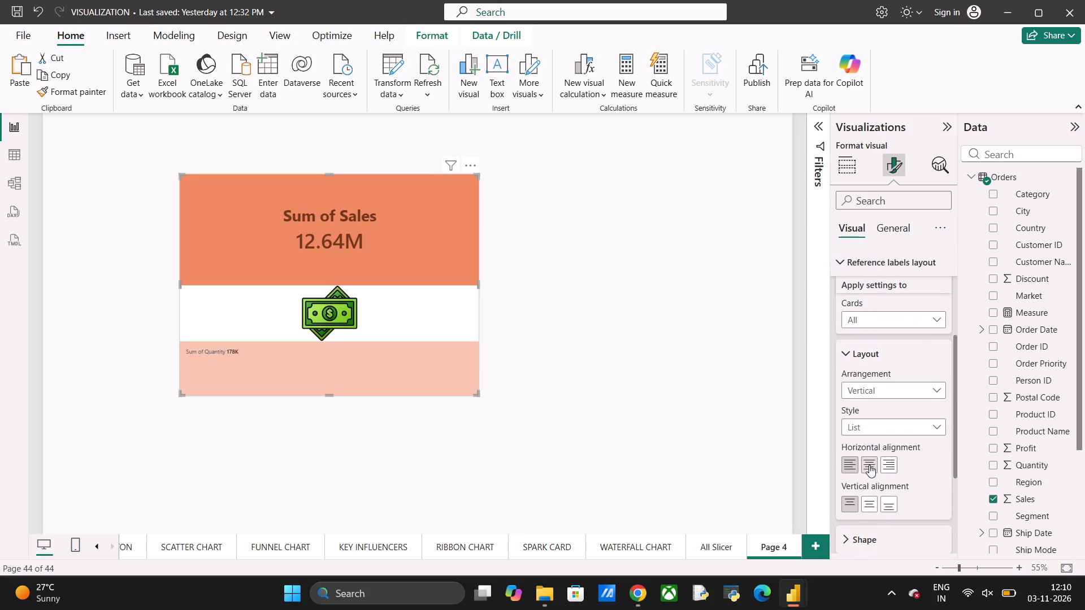
{"action": "left_click", "coordinate": [870, 462]}
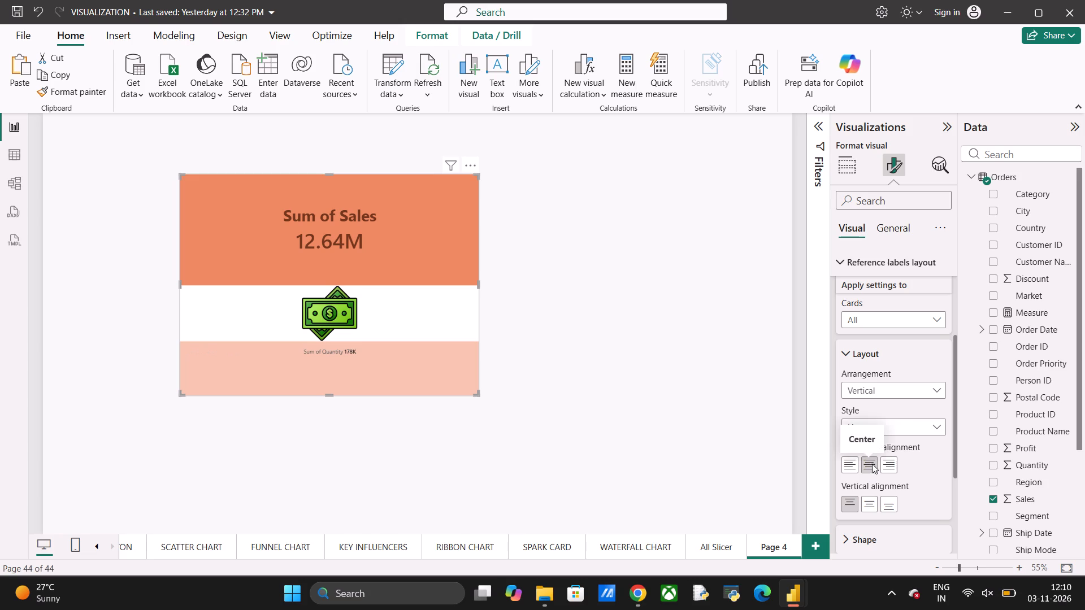
Examine the remaining reference labels layout settings, including the background colour and transparency.
{"action": "scroll", "coordinate": [887, 520], "scroll_direction": "down", "scroll_amount": 1}
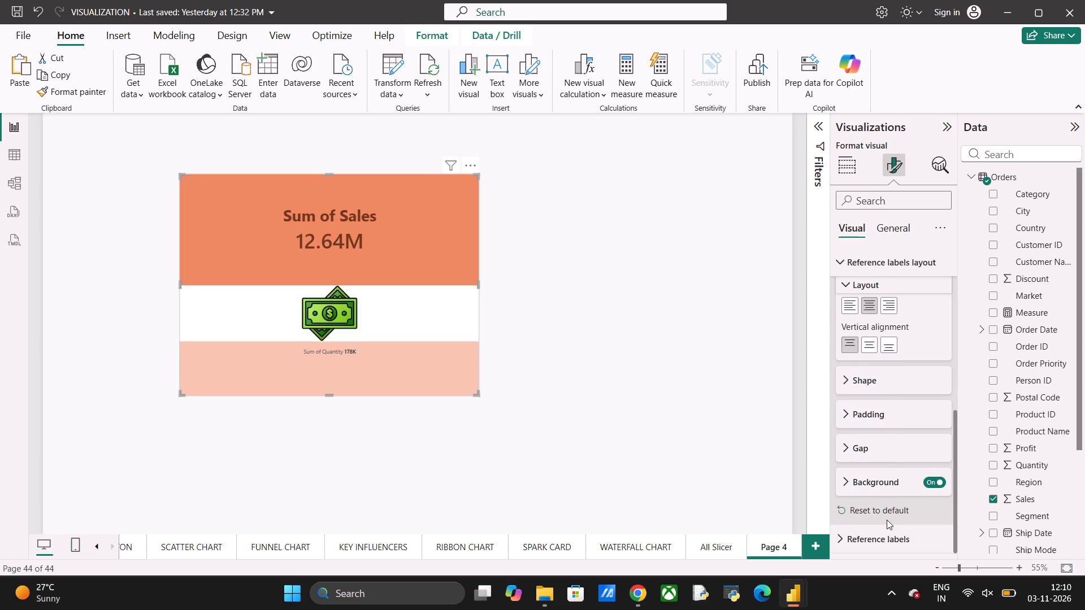
{"action": "scroll", "coordinate": [887, 520], "scroll_direction": "down", "scroll_amount": 1}
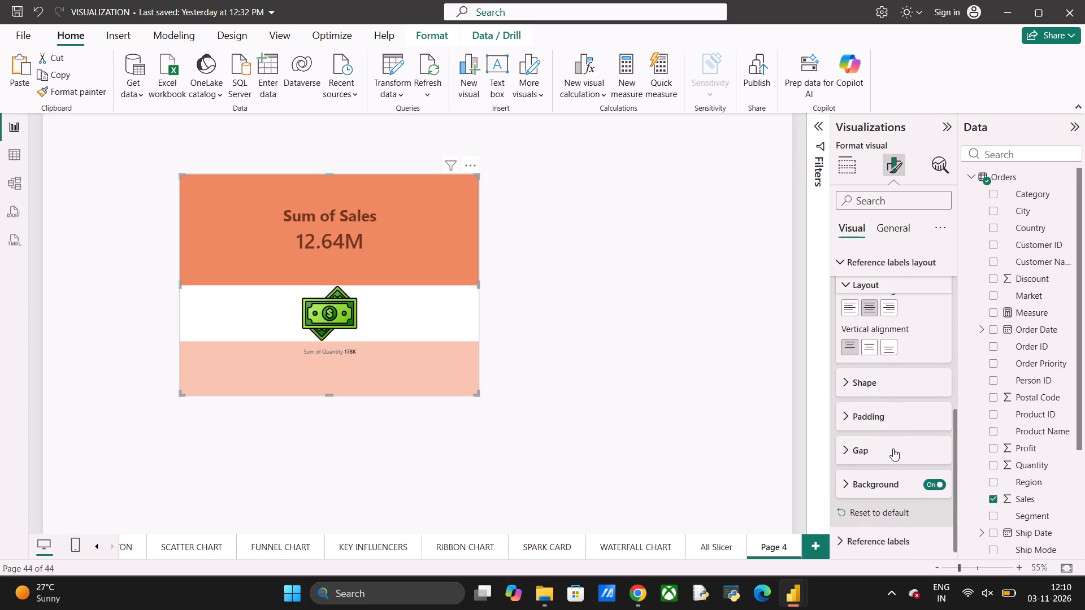
{"action": "left_click", "coordinate": [847, 478]}
{"action": "scroll", "coordinate": [881, 488], "scroll_direction": "down", "scroll_amount": 1}
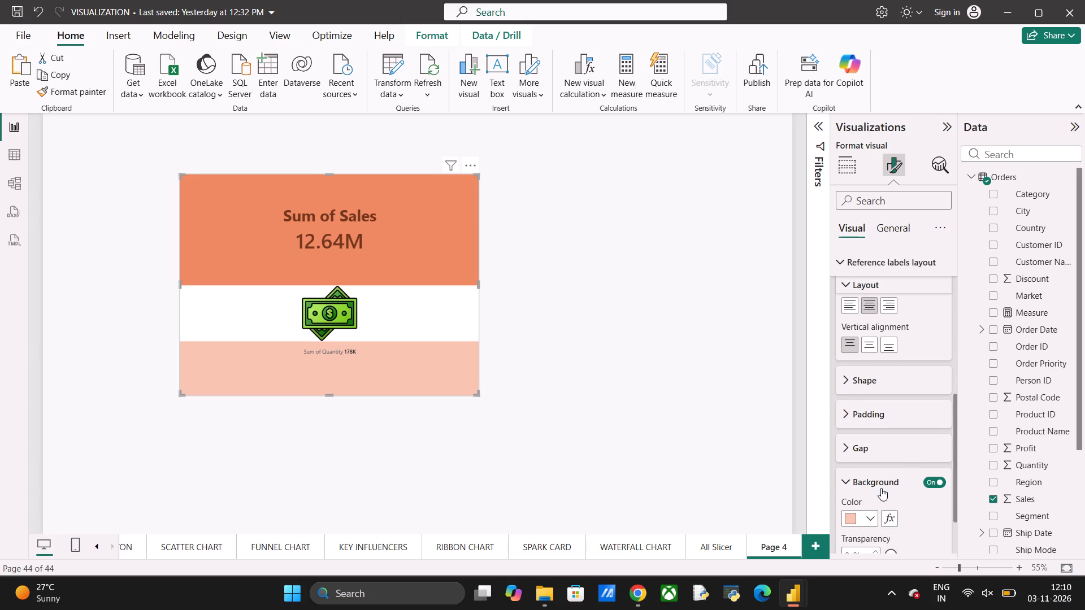
{"action": "scroll", "coordinate": [881, 488], "scroll_direction": "down", "scroll_amount": 1}
{"action": "scroll", "coordinate": [881, 488], "scroll_direction": "up", "scroll_amount": 1}
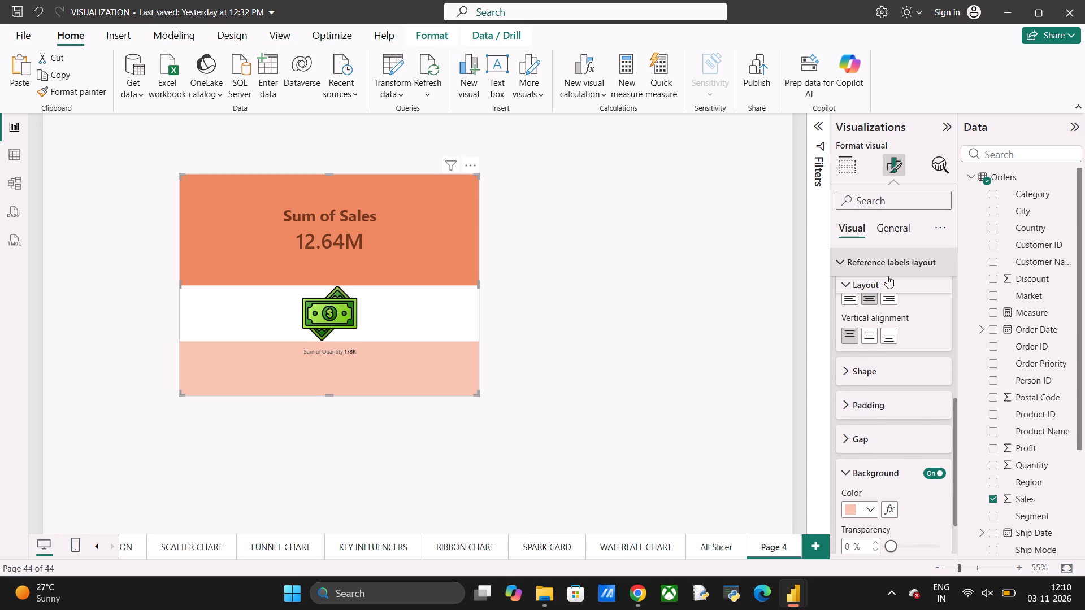
{"action": "scroll", "coordinate": [893, 388], "scroll_direction": "up", "scroll_amount": 1}
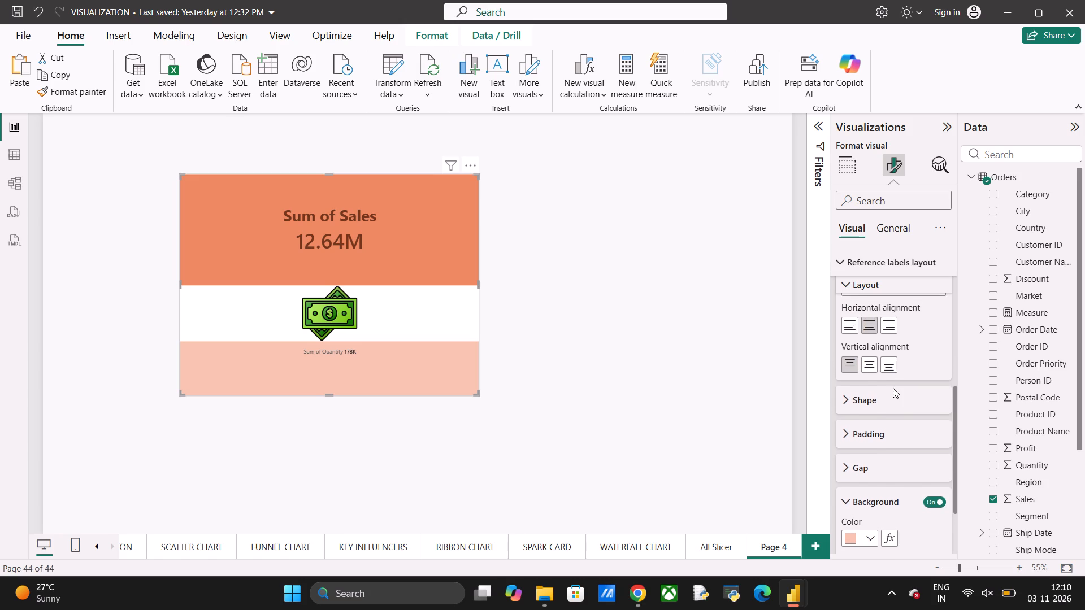
{"action": "scroll", "coordinate": [893, 388], "scroll_direction": "up", "scroll_amount": 2}
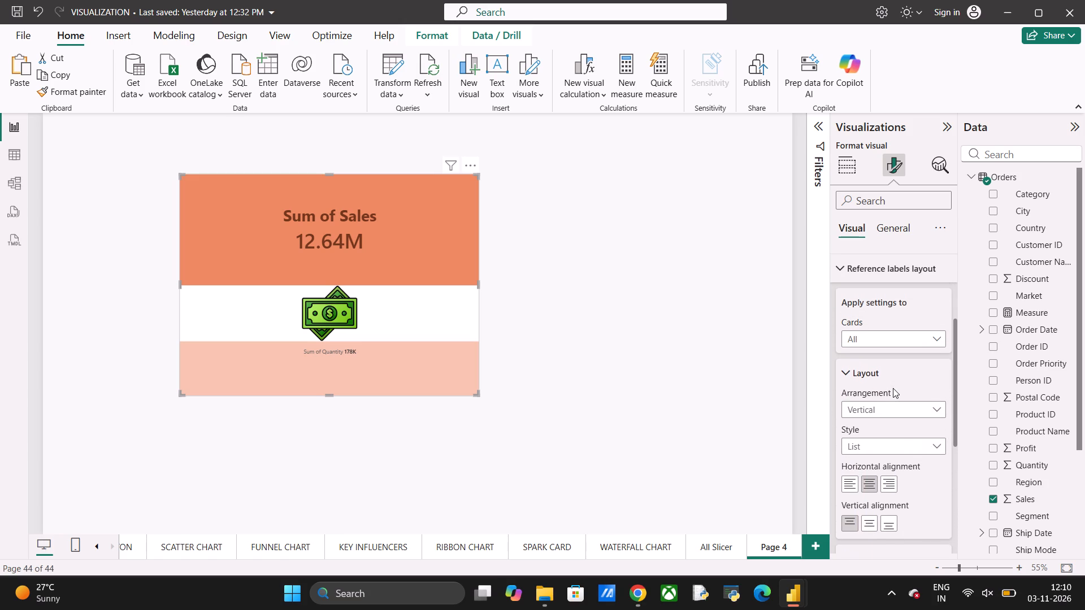
{"action": "scroll", "coordinate": [893, 388], "scroll_direction": "up", "scroll_amount": 2}
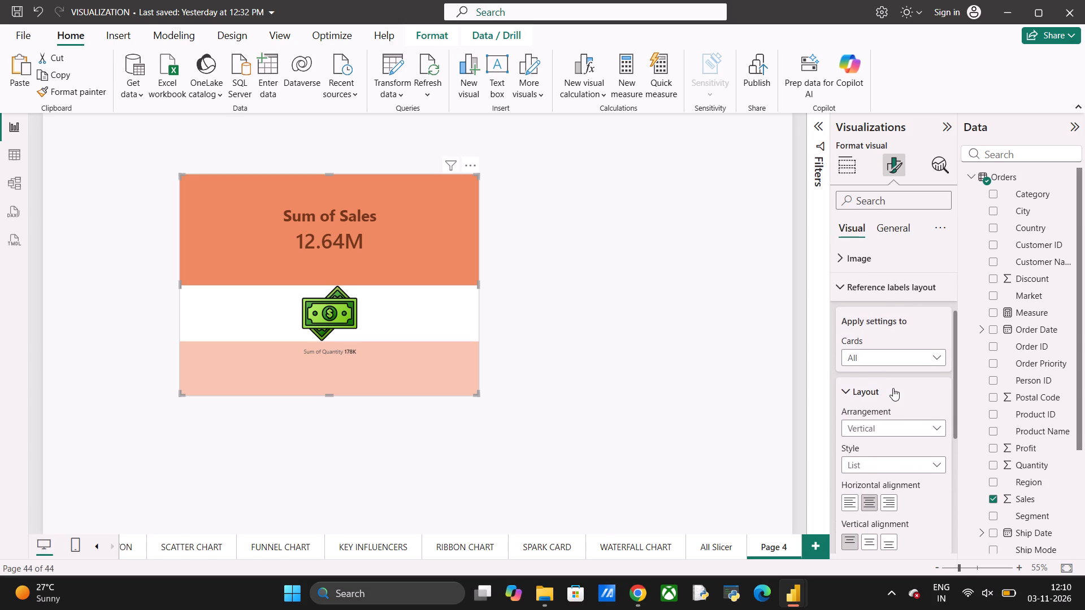
{"action": "scroll", "coordinate": [893, 388], "scroll_direction": "up", "scroll_amount": 1}
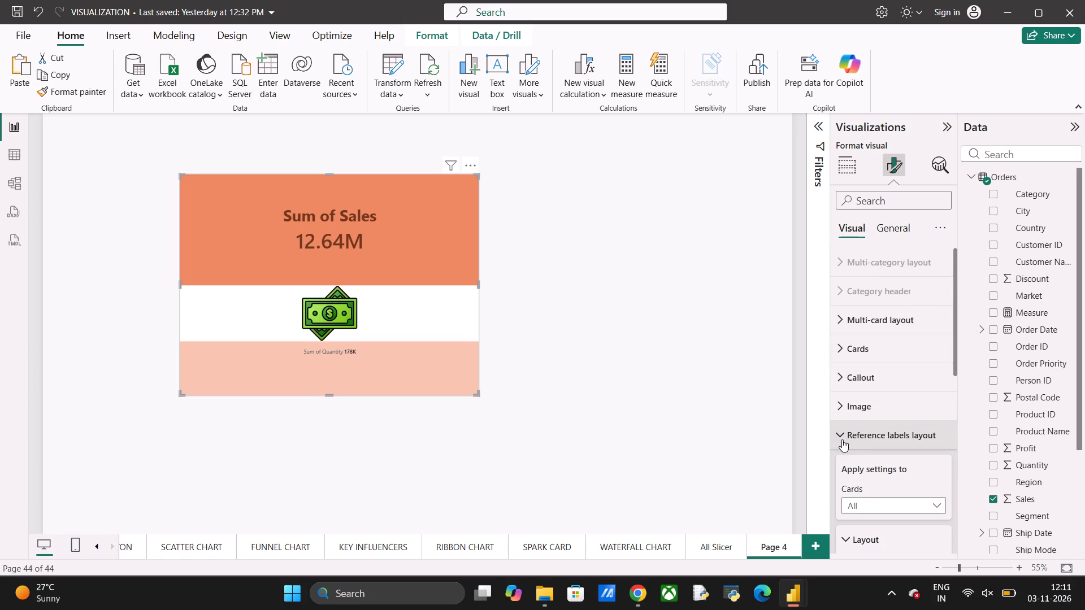
{"action": "left_click", "coordinate": [839, 432]}
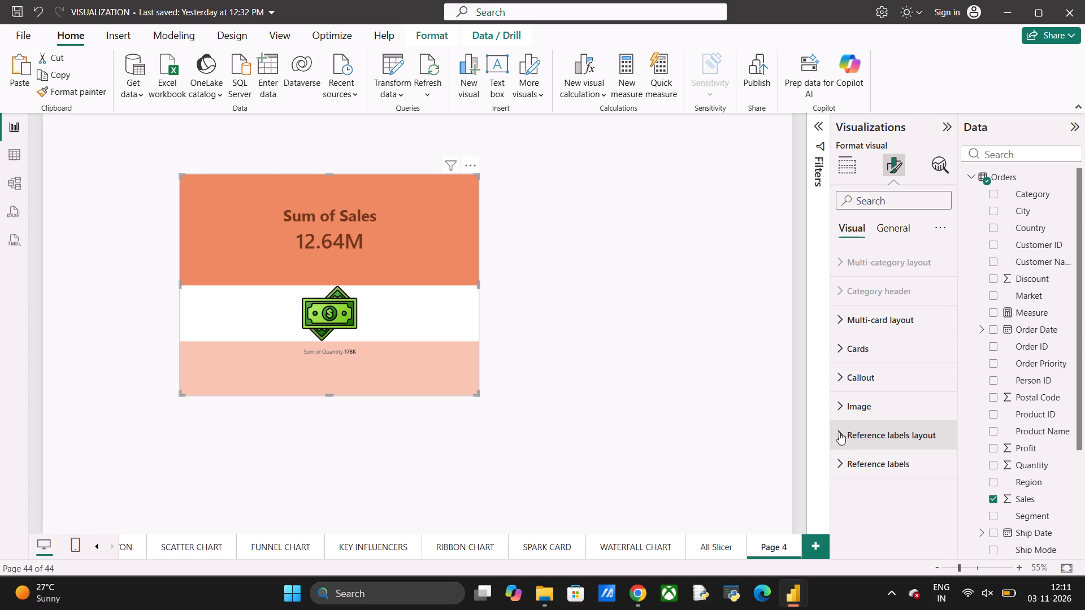
Format the Sum of Quantity reference label's title at font size 26, bold, in the dark brown theme shade.
{"action": "left_click", "coordinate": [841, 461]}
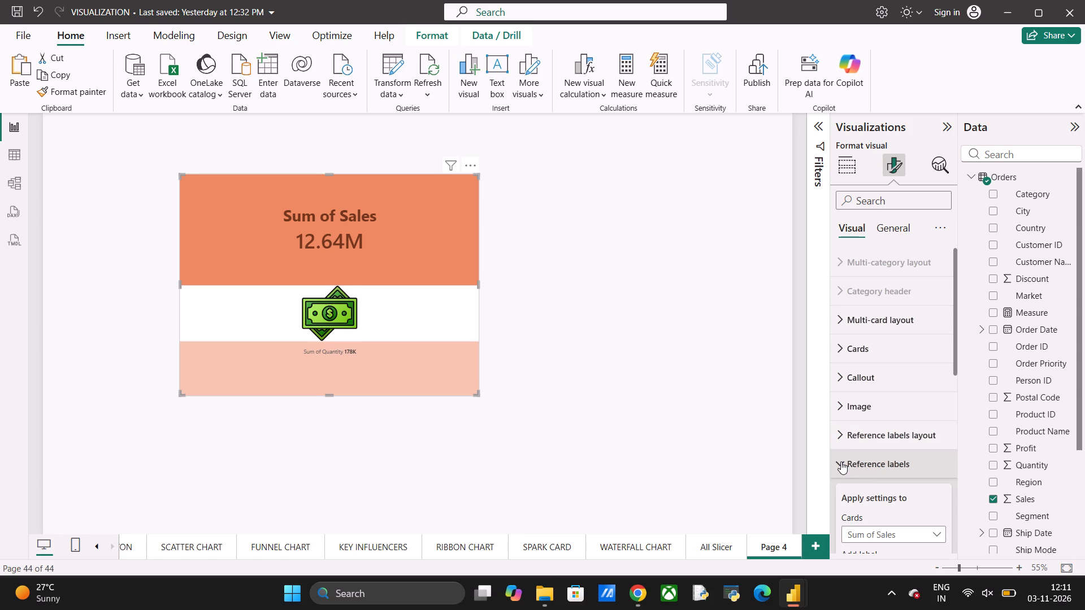
{"action": "scroll", "coordinate": [883, 486], "scroll_direction": "down", "scroll_amount": 4}
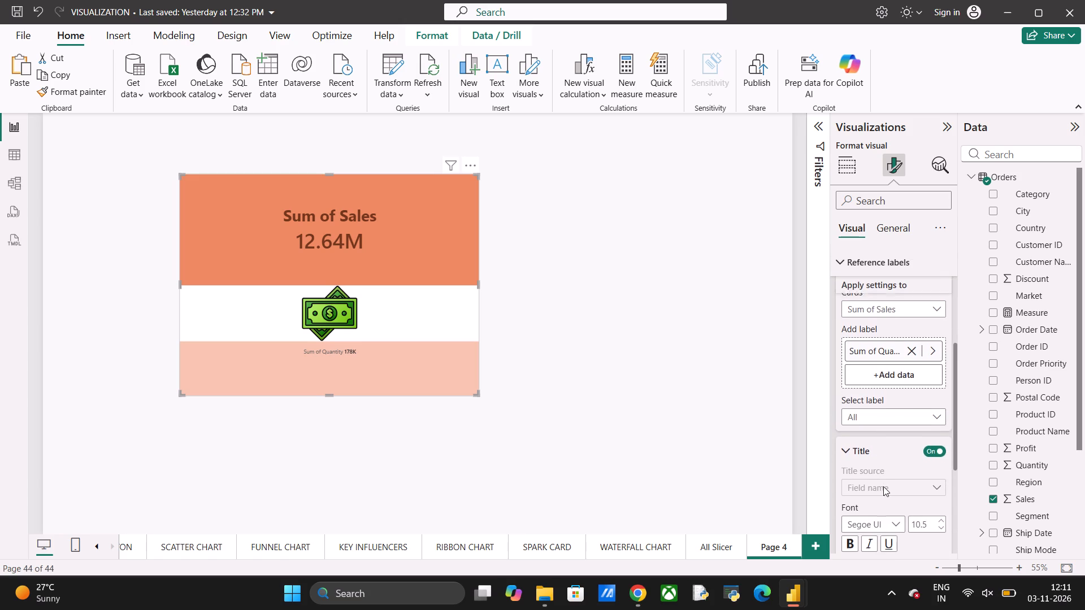
{"action": "scroll", "coordinate": [883, 486], "scroll_direction": "down", "scroll_amount": 2}
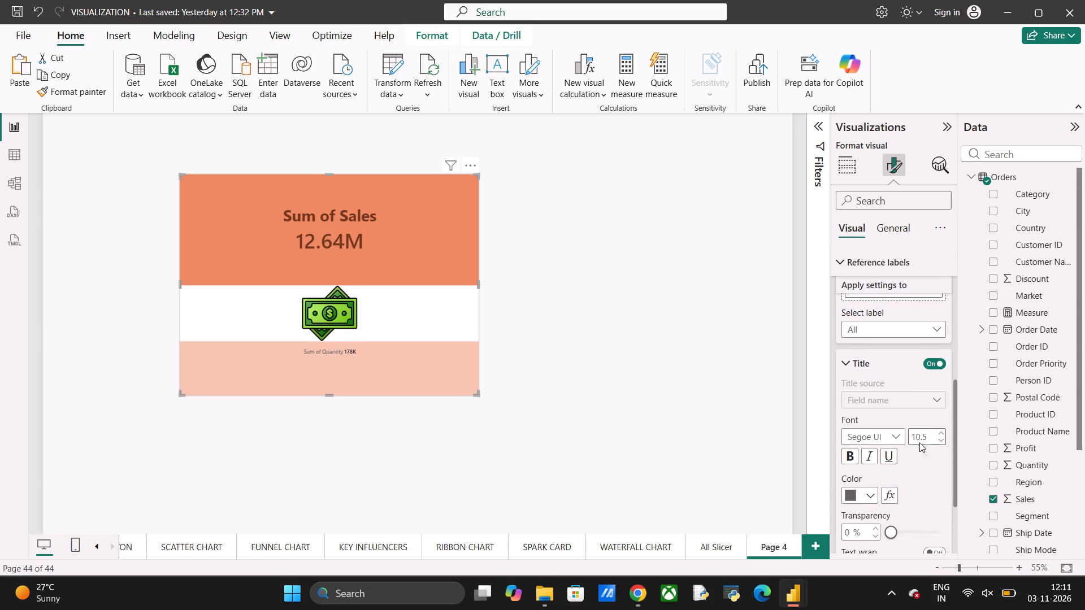
{"action": "left_click", "coordinate": [926, 436]}
{"action": "type", "text": "30"}
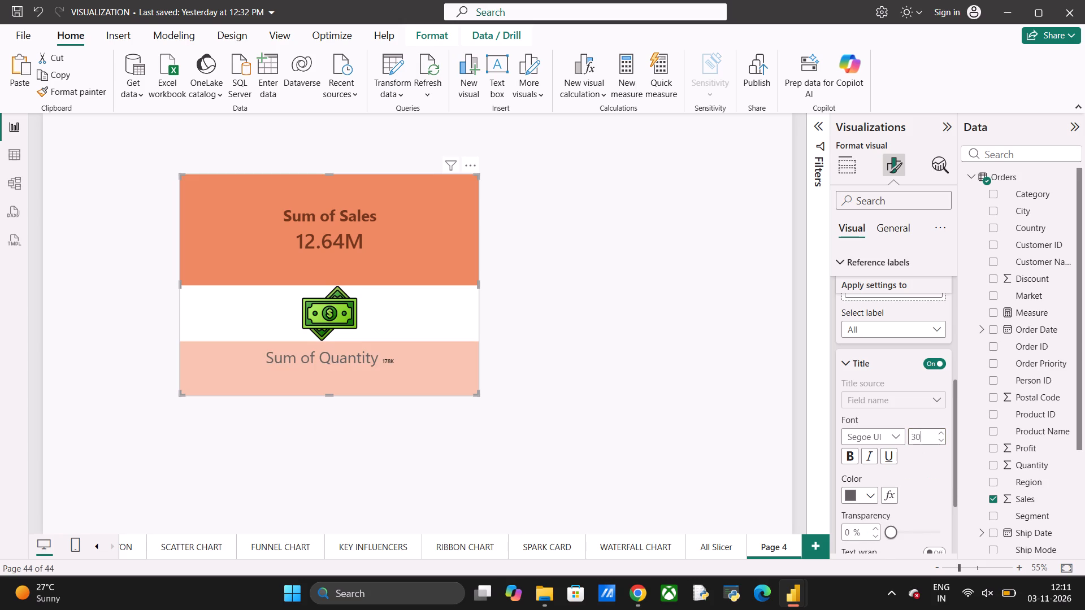
{"action": "key", "text": "BackSpace"}
{"action": "key", "text": "BackSpace"}
{"action": "type", "text": "26"}
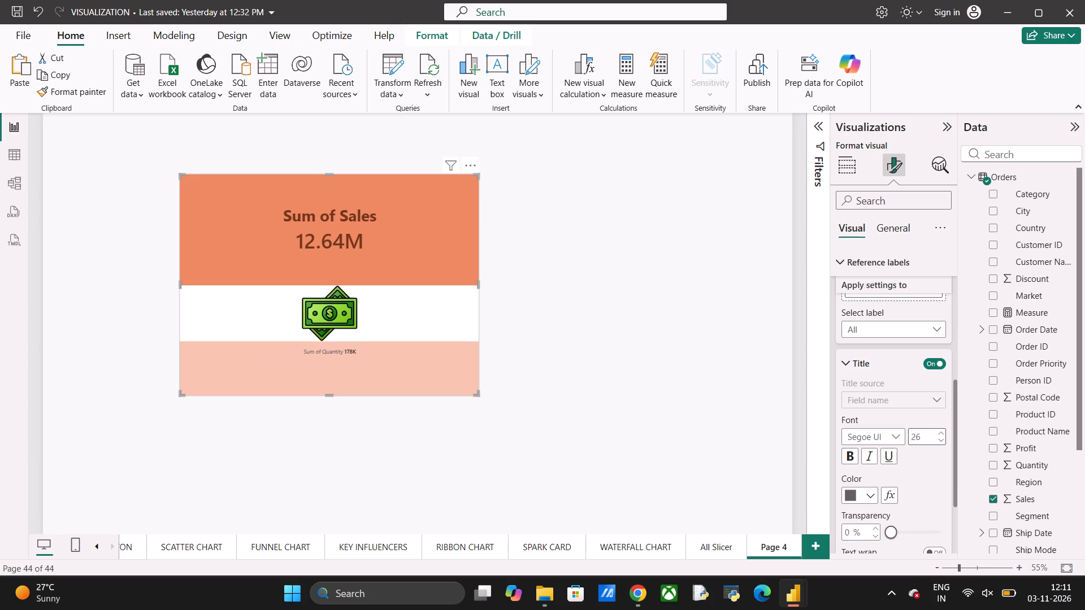
{"action": "left_click", "coordinate": [849, 452]}
{"action": "left_click", "coordinate": [869, 494]}
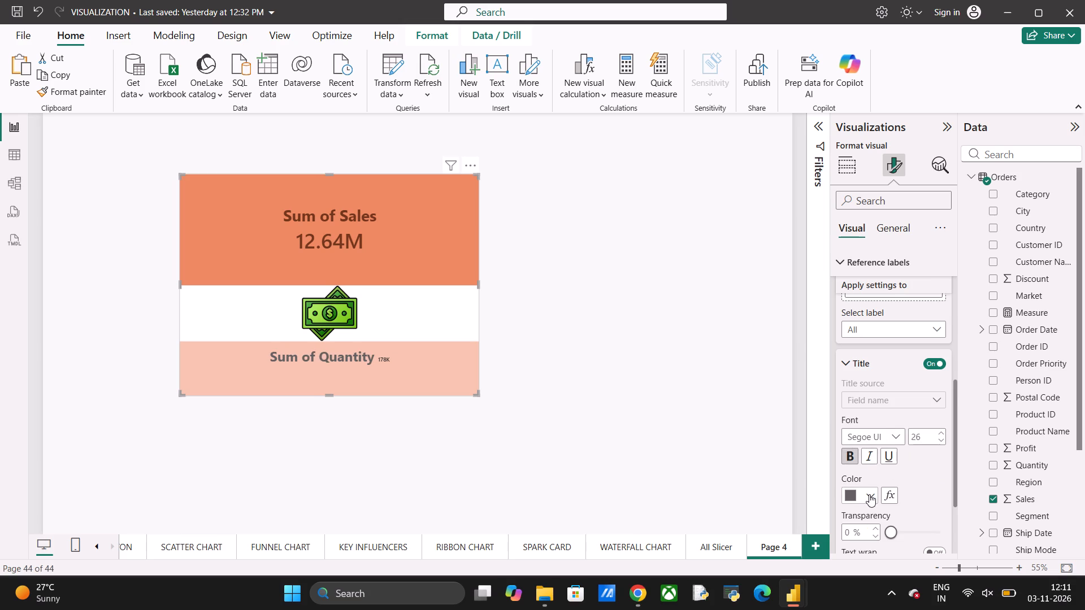
{"action": "left_click", "coordinate": [940, 354]}
Format the Sum of Quantity reference label's value at font size 24, bold, in the same dark brown as its title.
{"action": "scroll", "coordinate": [912, 508], "scroll_direction": "down", "scroll_amount": 1}
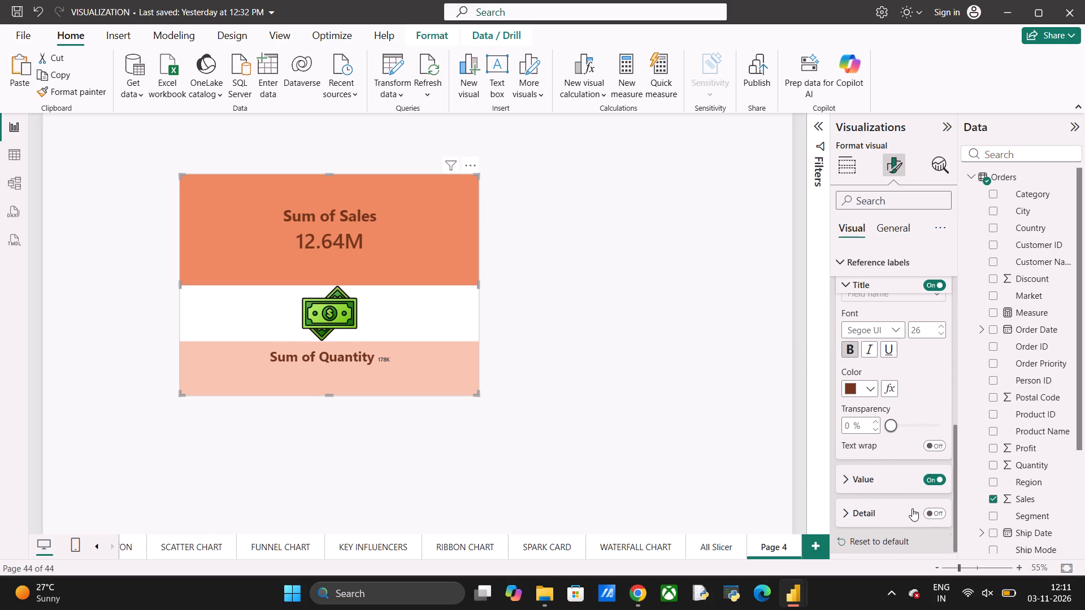
{"action": "scroll", "coordinate": [912, 508], "scroll_direction": "down", "scroll_amount": 2}
{"action": "left_click", "coordinate": [856, 476]}
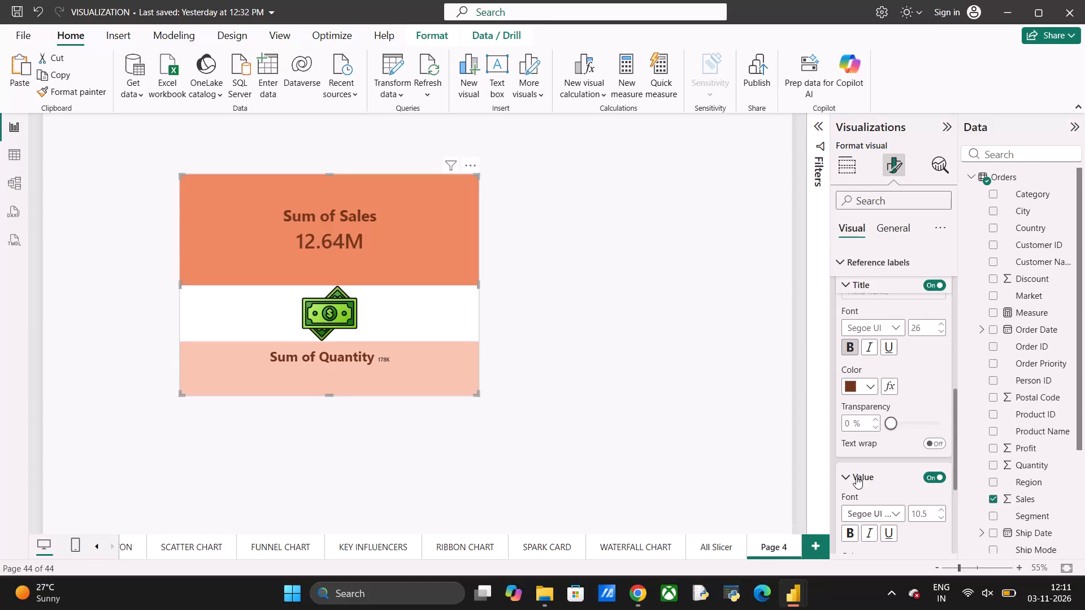
{"action": "left_click", "coordinate": [926, 513]}
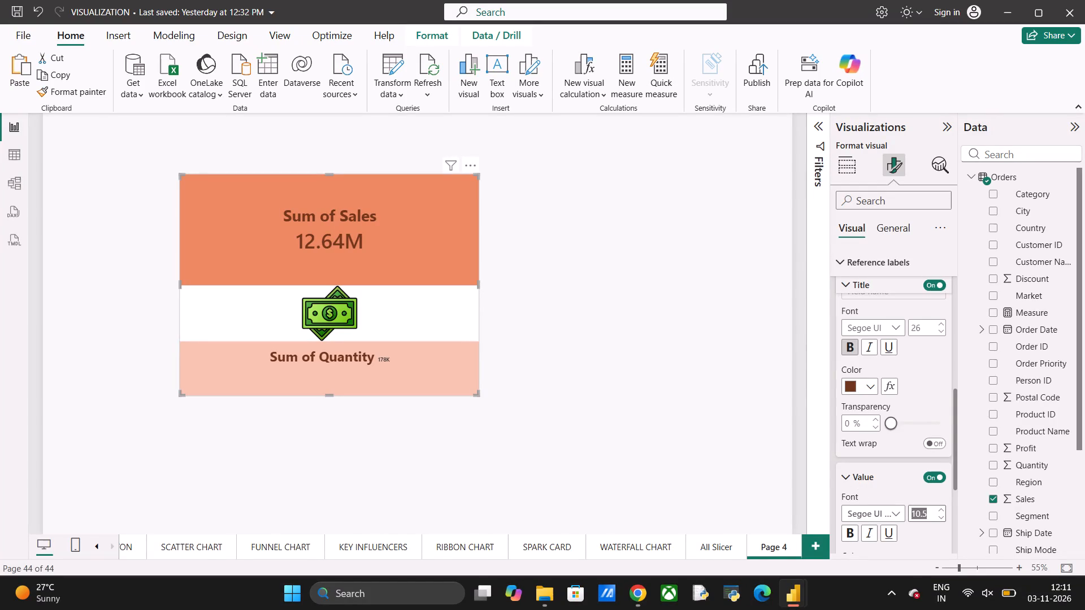
{"action": "type", "text": "24"}
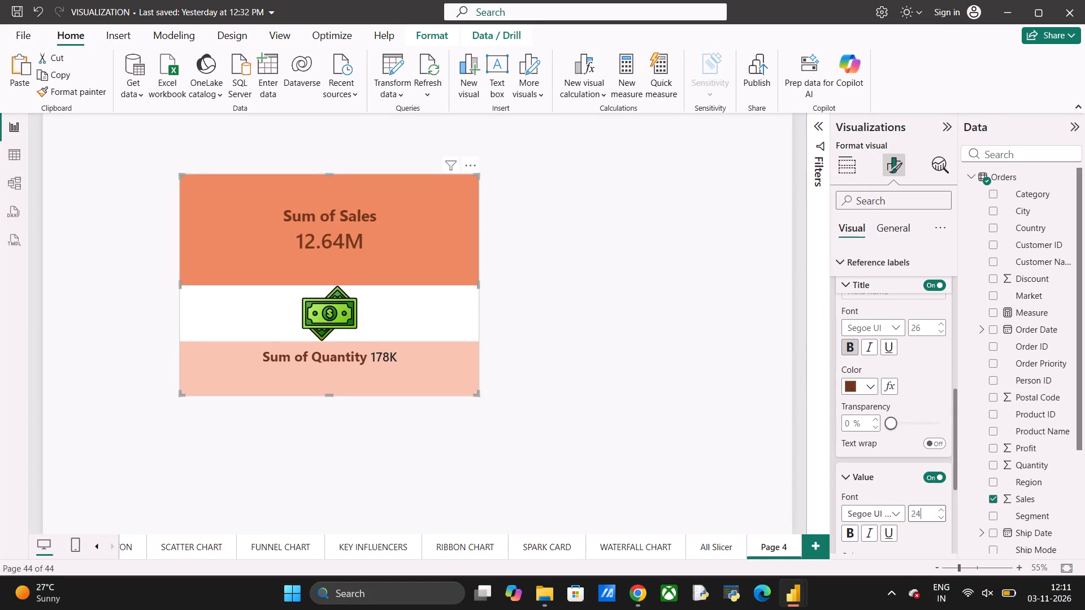
{"action": "left_click", "coordinate": [852, 531]}
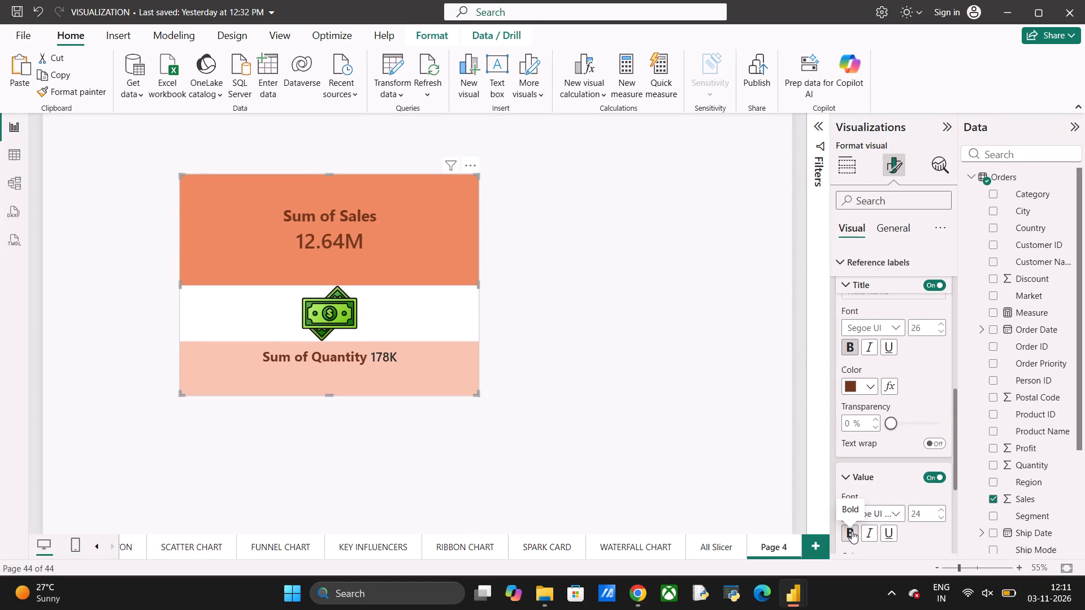
{"action": "scroll", "coordinate": [852, 531], "scroll_direction": "down", "scroll_amount": 2}
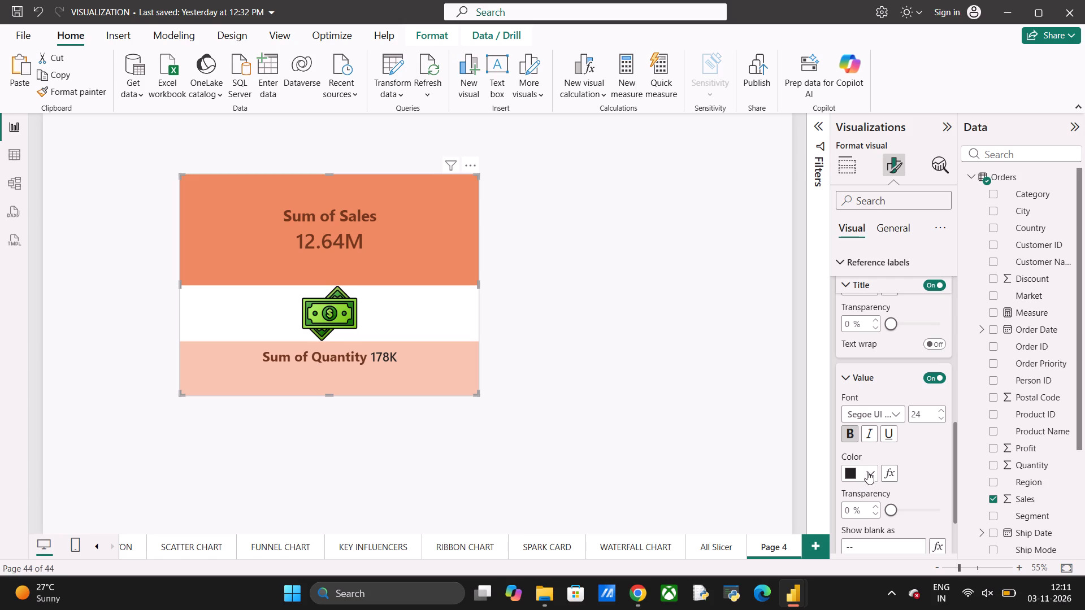
{"action": "left_click", "coordinate": [869, 476]}
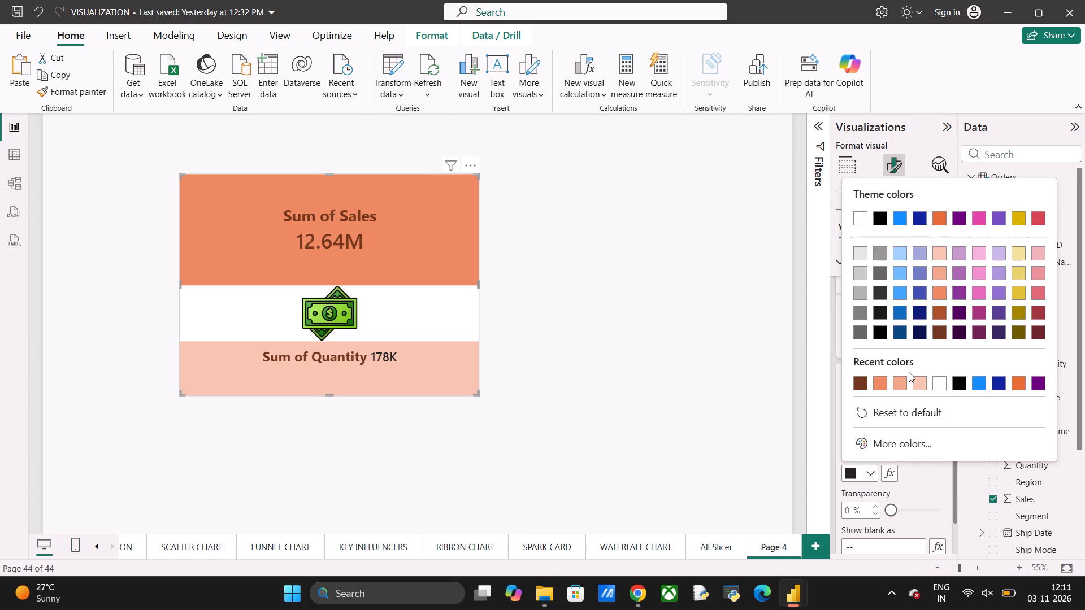
{"action": "left_click", "coordinate": [861, 380]}
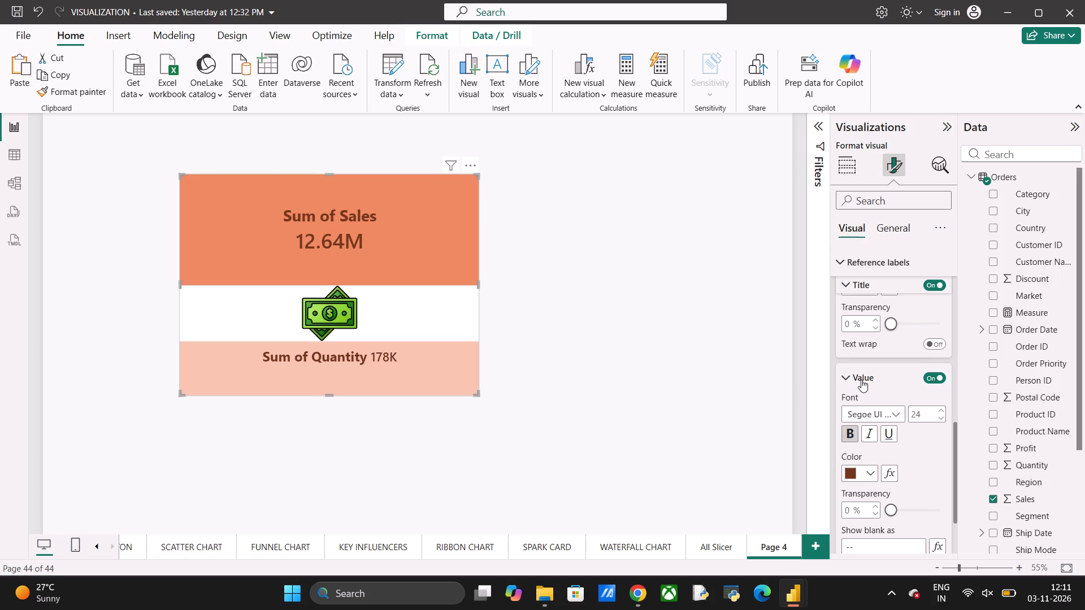
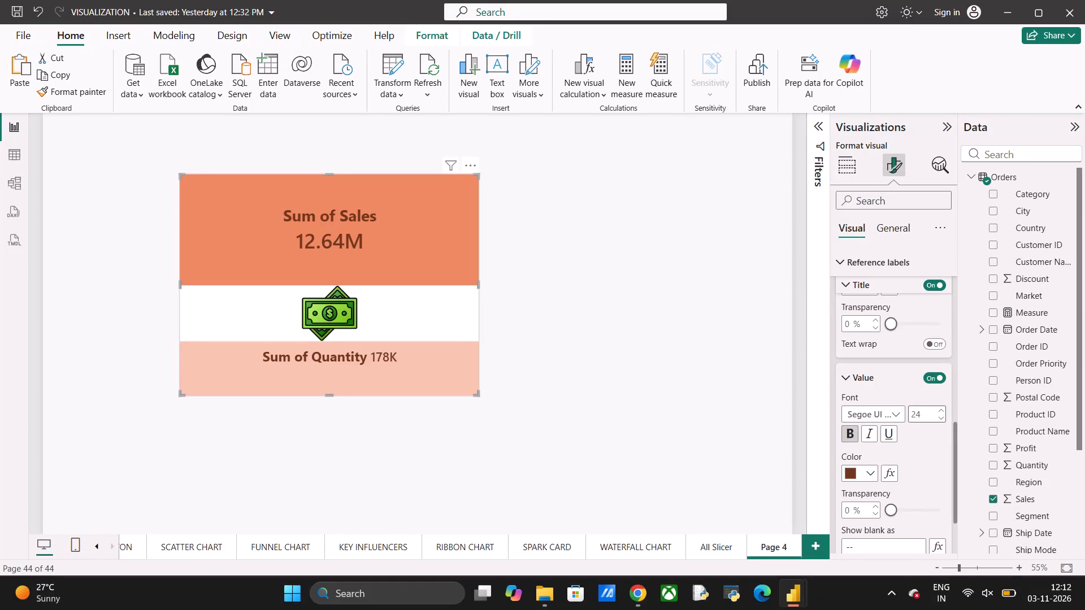
Set the font size of the Sum of Quantity reference label's value to 26.
{"action": "left_click", "coordinate": [921, 417]}
{"action": "type", "text": "25"}
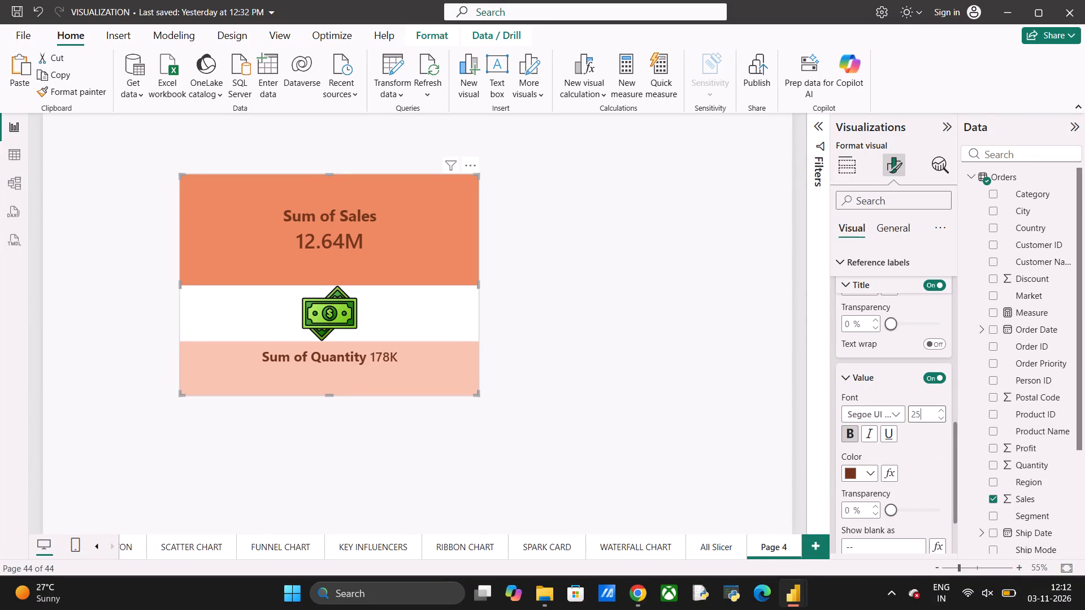
{"action": "key", "text": "BackSpace"}
{"action": "key", "text": "BackSpace"}
{"action": "type", "text": "26"}
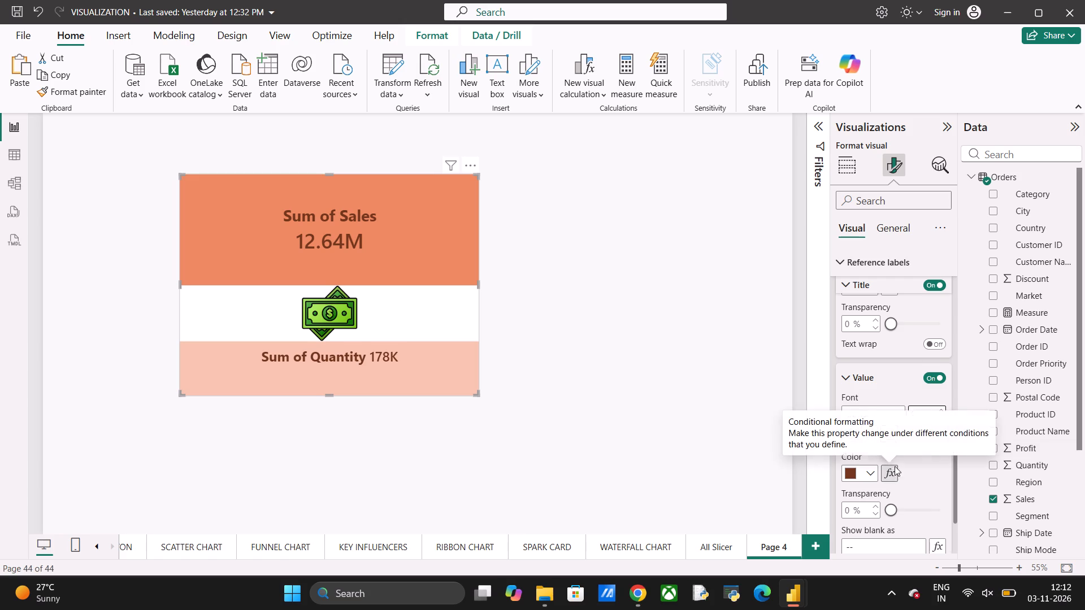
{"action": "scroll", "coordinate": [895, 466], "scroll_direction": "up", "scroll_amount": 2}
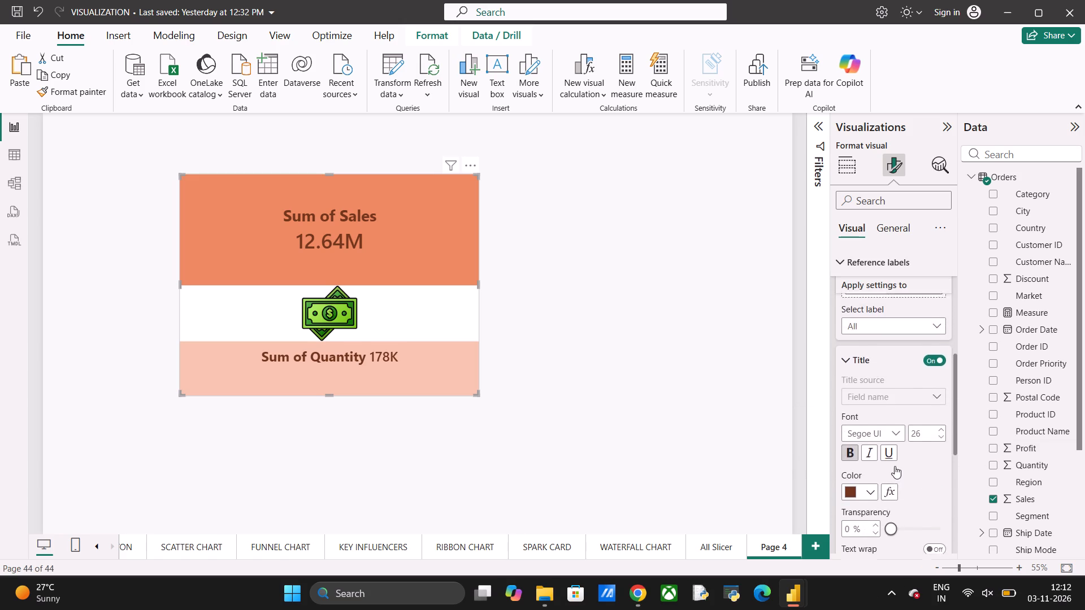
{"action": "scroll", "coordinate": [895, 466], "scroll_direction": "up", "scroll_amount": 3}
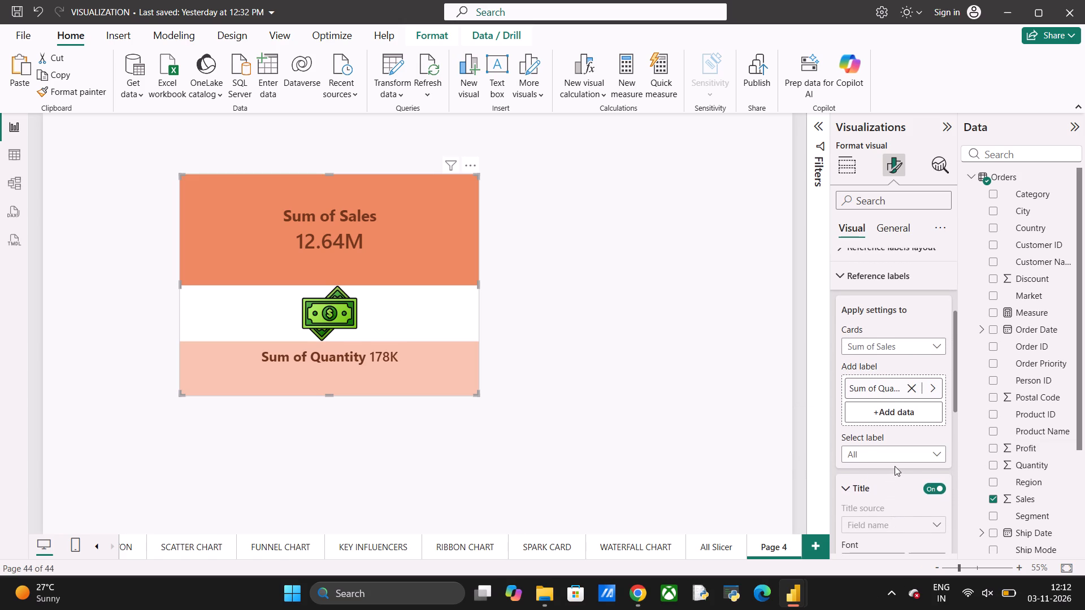
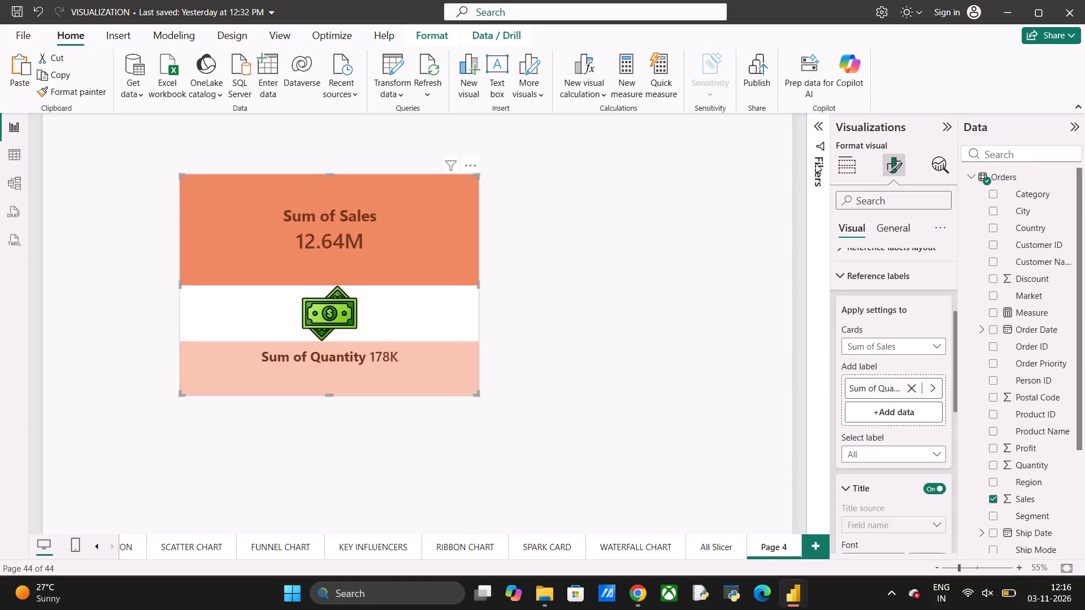
Switch from the Sales card's formatting options to its visual-building options with the data field assignments.
{"action": "left_click", "coordinate": [845, 165]}
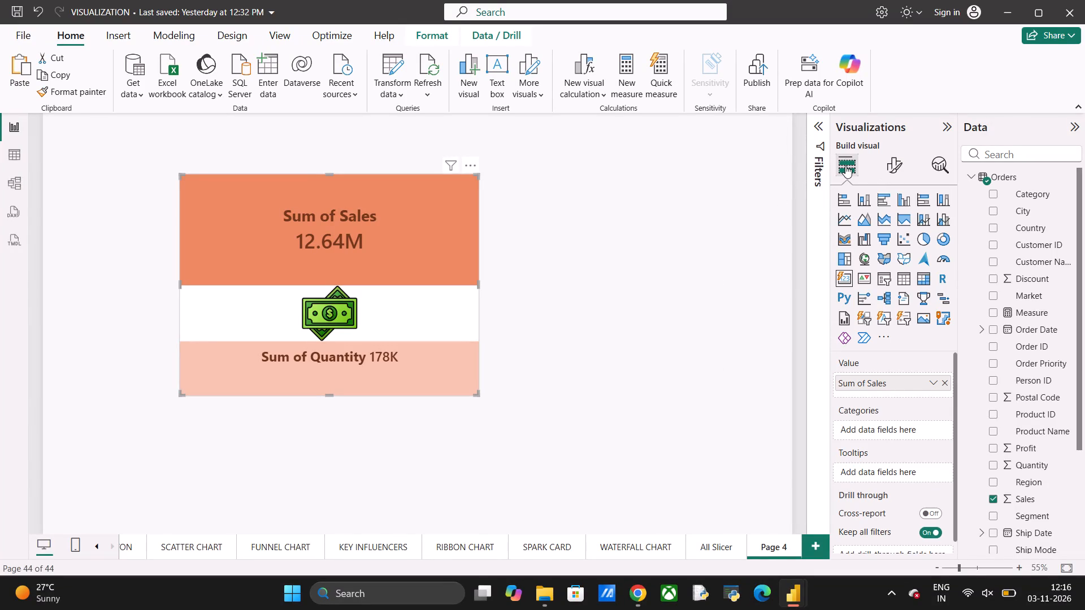
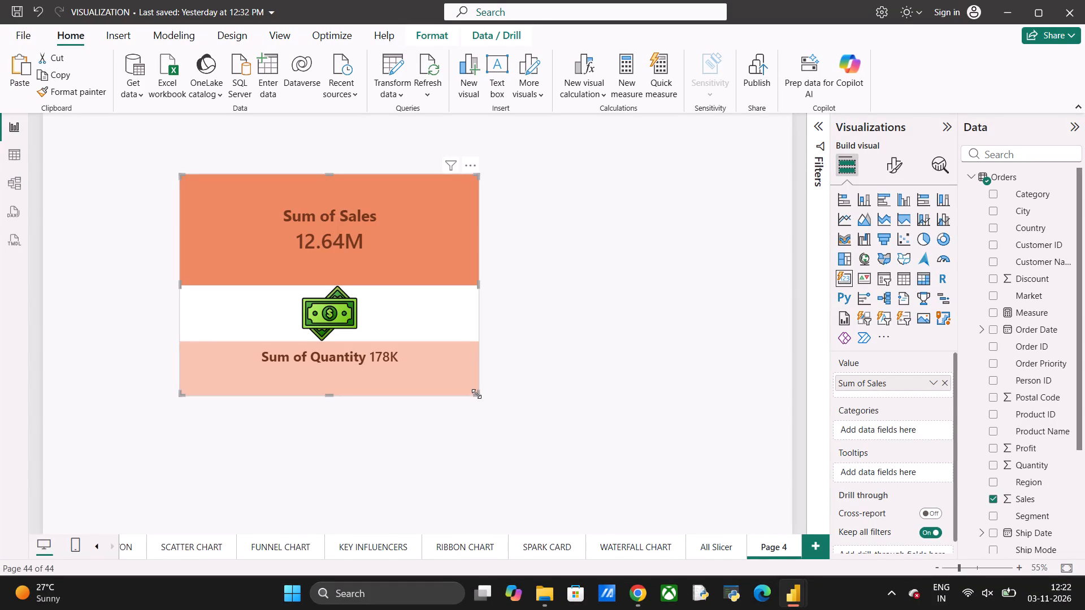
Enlarge the Sales card on the page by extending its lower corner outward to make it wider and taller.
{"action": "left_click_drag", "start_coordinate": [476, 394], "coordinate": [566, 402]}
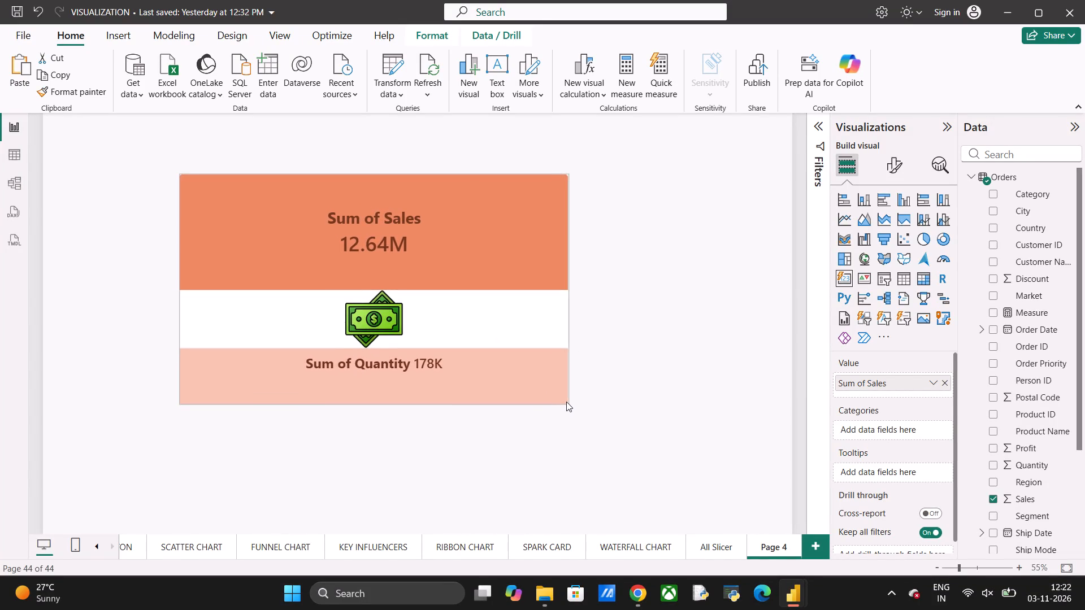
{"action": "left_click_drag", "start_coordinate": [566, 402], "coordinate": [568, 397]}
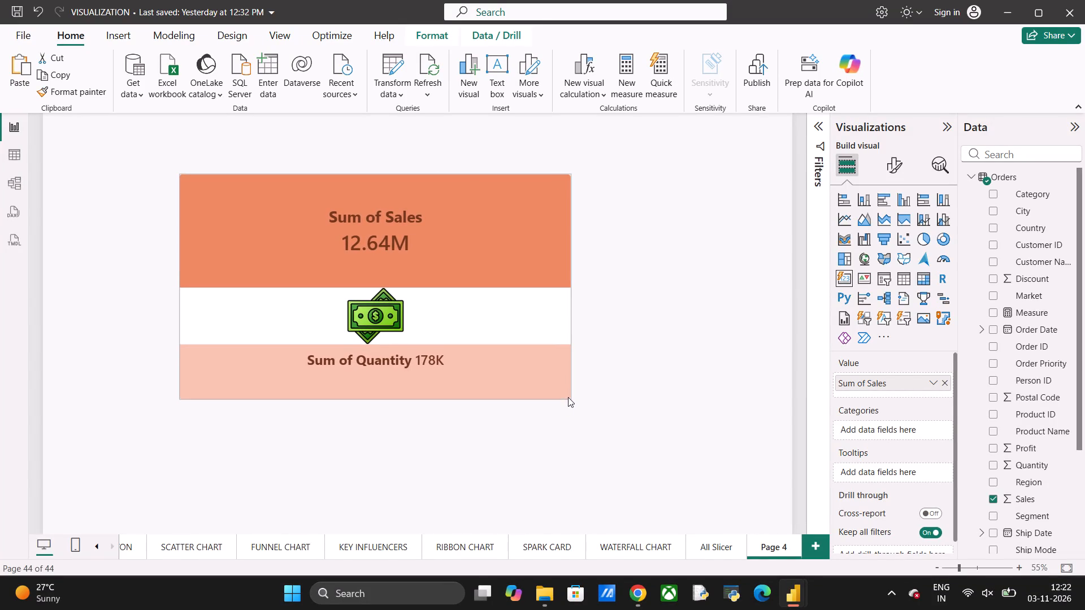
{"action": "left_click_drag", "start_coordinate": [568, 397], "coordinate": [620, 422]}
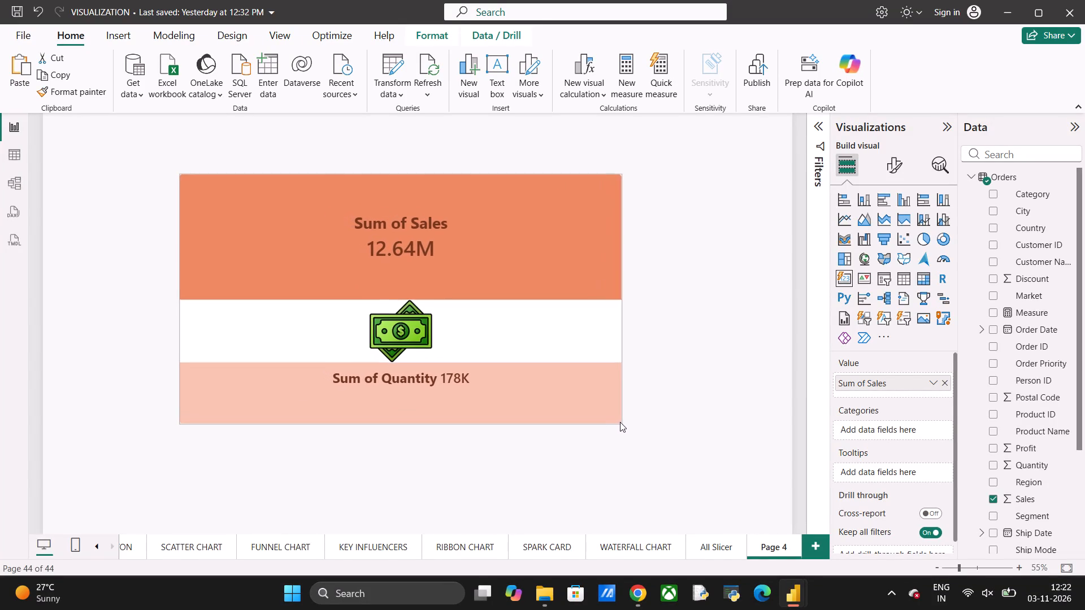
{"action": "left_click_drag", "start_coordinate": [620, 422], "coordinate": [653, 442]}
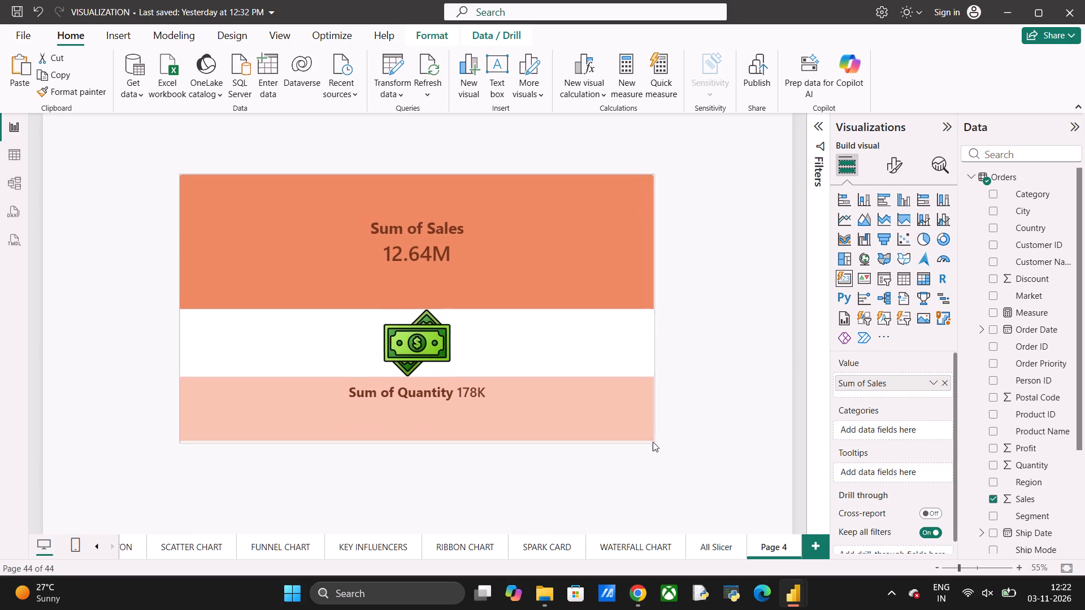
{"action": "left_click_drag", "start_coordinate": [653, 442], "coordinate": [658, 443]}
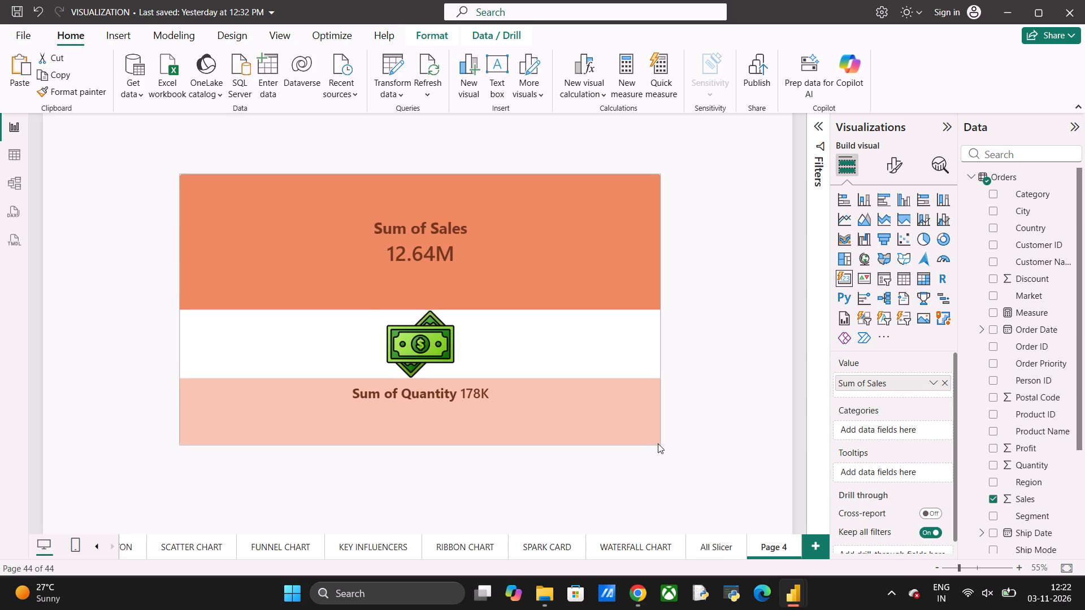
{"action": "left_click_drag", "start_coordinate": [658, 443], "coordinate": [648, 443]}
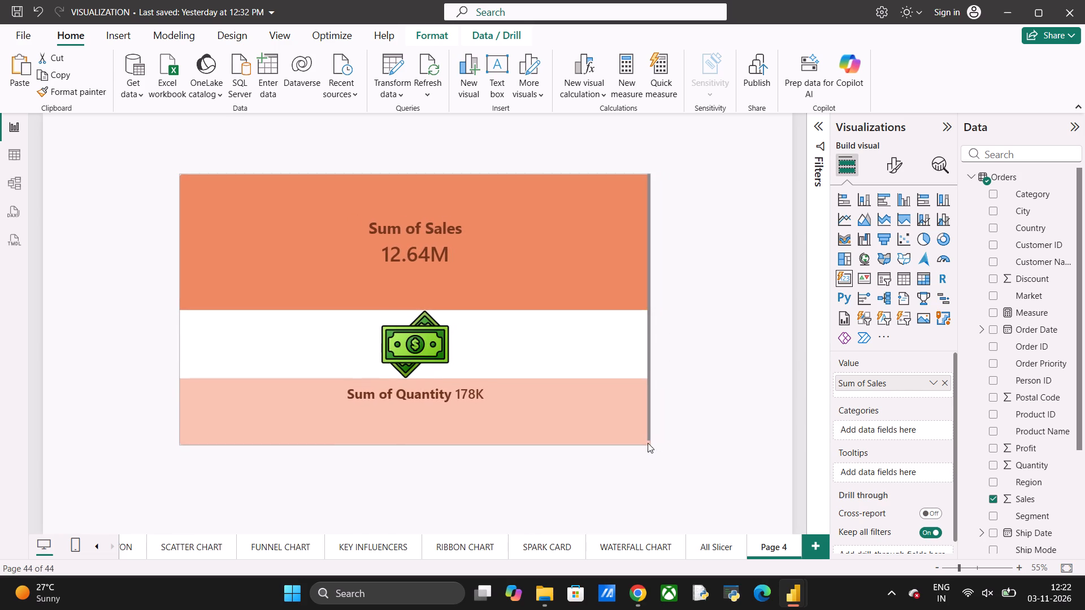
{"action": "left_click_drag", "start_coordinate": [648, 443], "coordinate": [636, 454]}
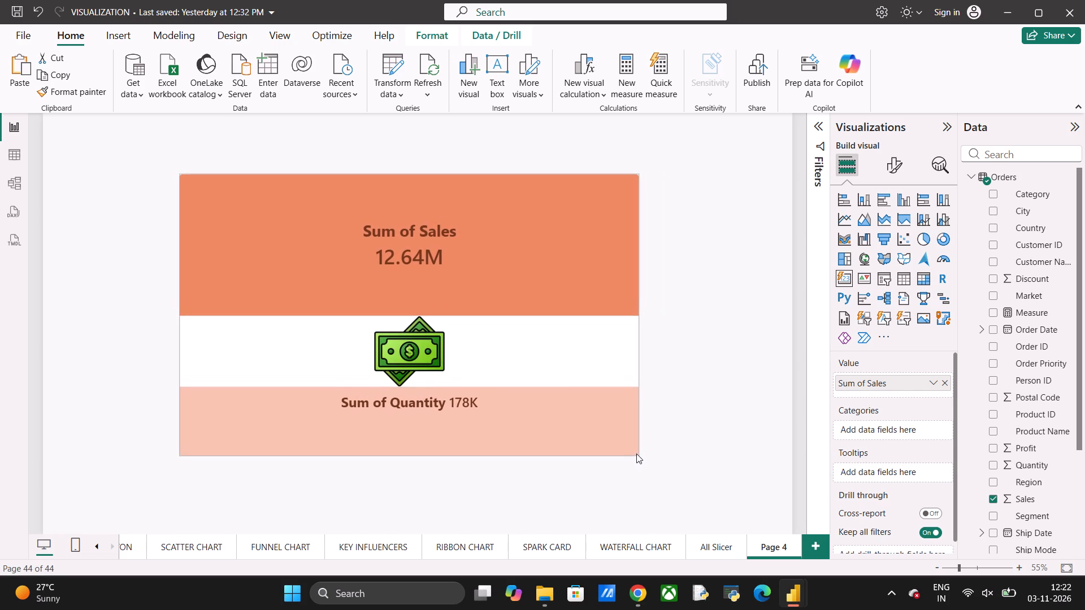
{"action": "left_click_drag", "start_coordinate": [636, 454], "coordinate": [638, 457]}
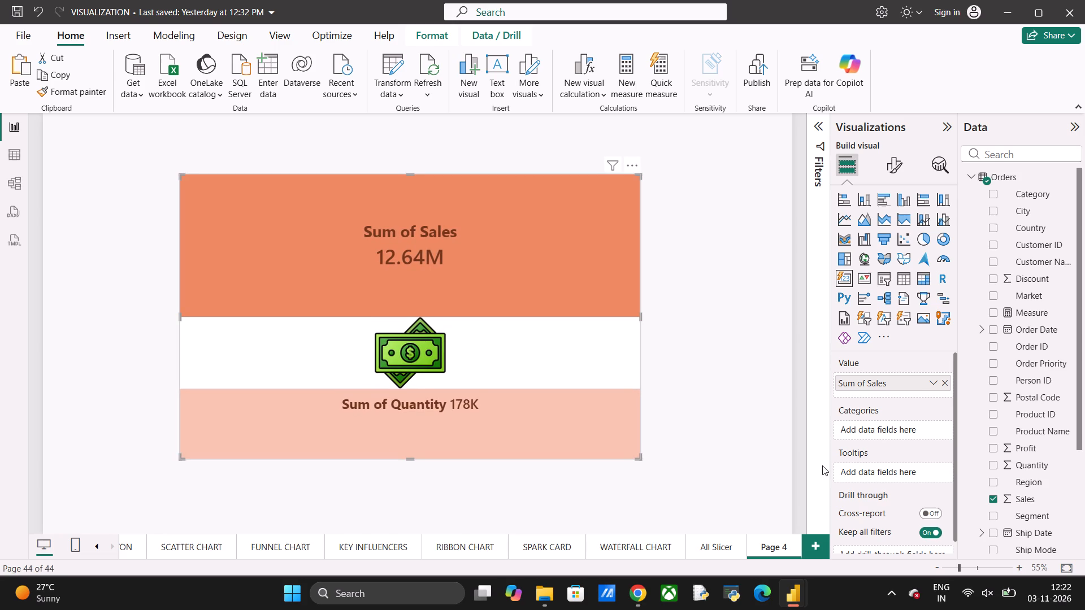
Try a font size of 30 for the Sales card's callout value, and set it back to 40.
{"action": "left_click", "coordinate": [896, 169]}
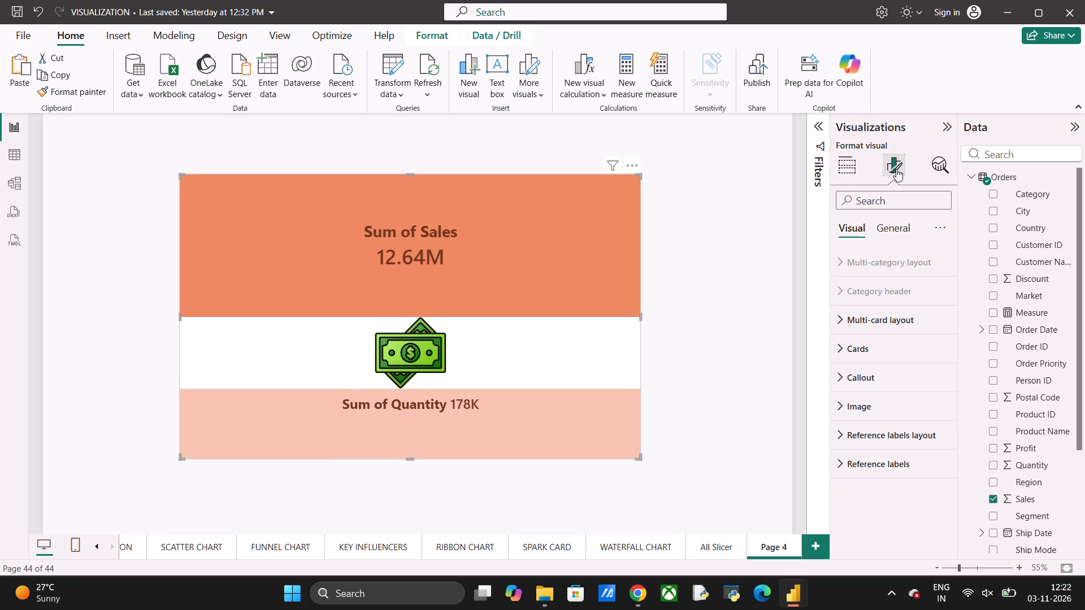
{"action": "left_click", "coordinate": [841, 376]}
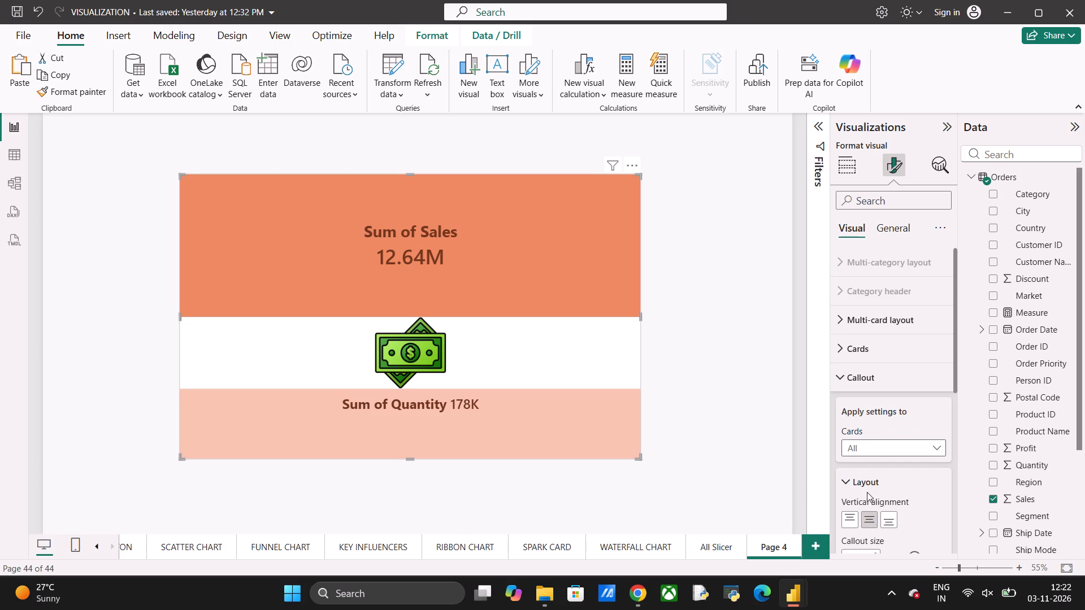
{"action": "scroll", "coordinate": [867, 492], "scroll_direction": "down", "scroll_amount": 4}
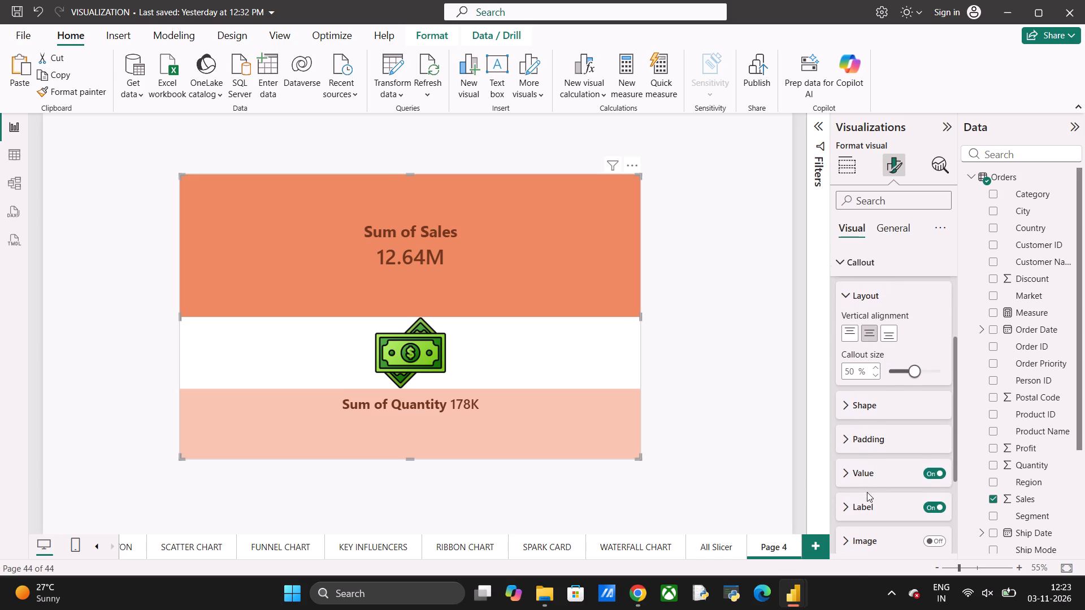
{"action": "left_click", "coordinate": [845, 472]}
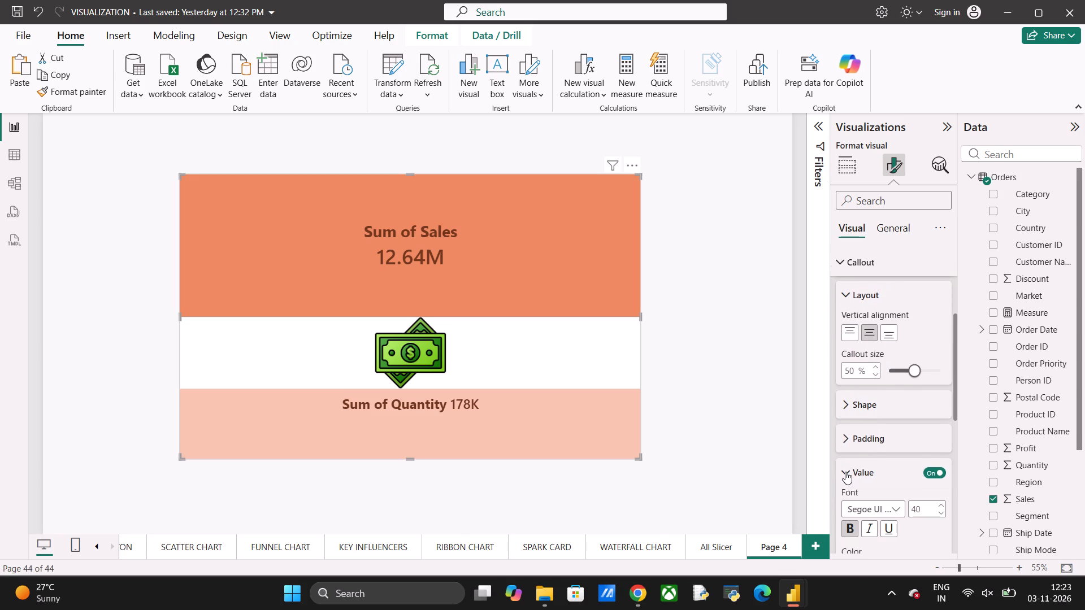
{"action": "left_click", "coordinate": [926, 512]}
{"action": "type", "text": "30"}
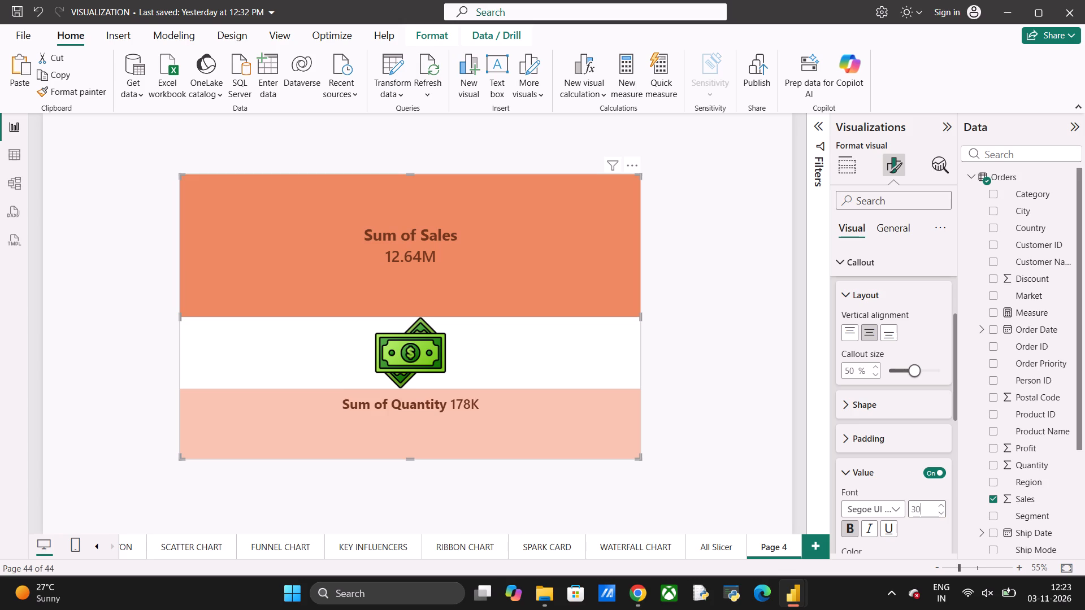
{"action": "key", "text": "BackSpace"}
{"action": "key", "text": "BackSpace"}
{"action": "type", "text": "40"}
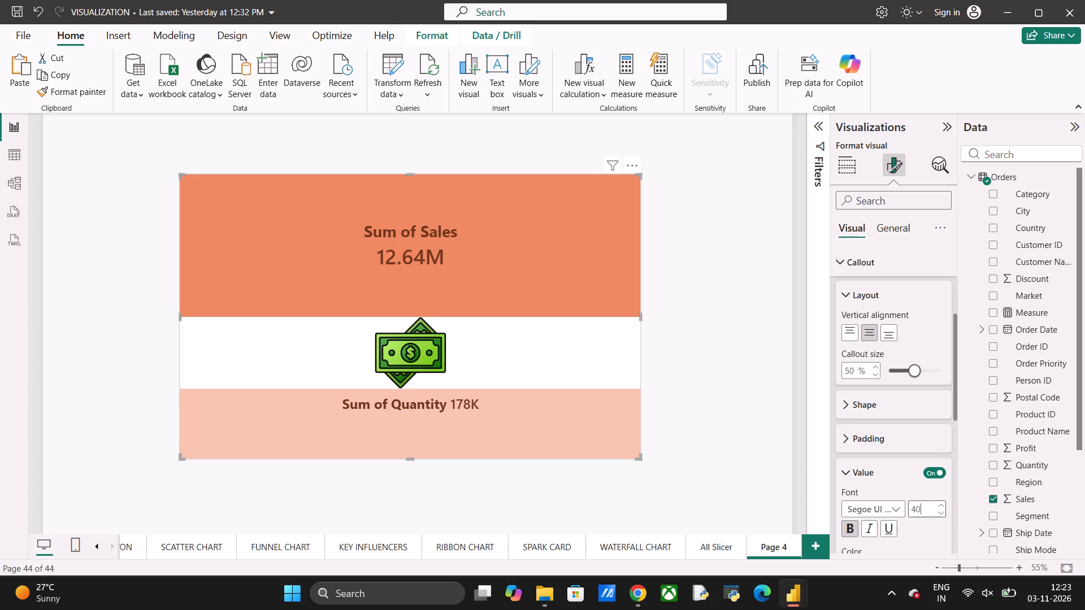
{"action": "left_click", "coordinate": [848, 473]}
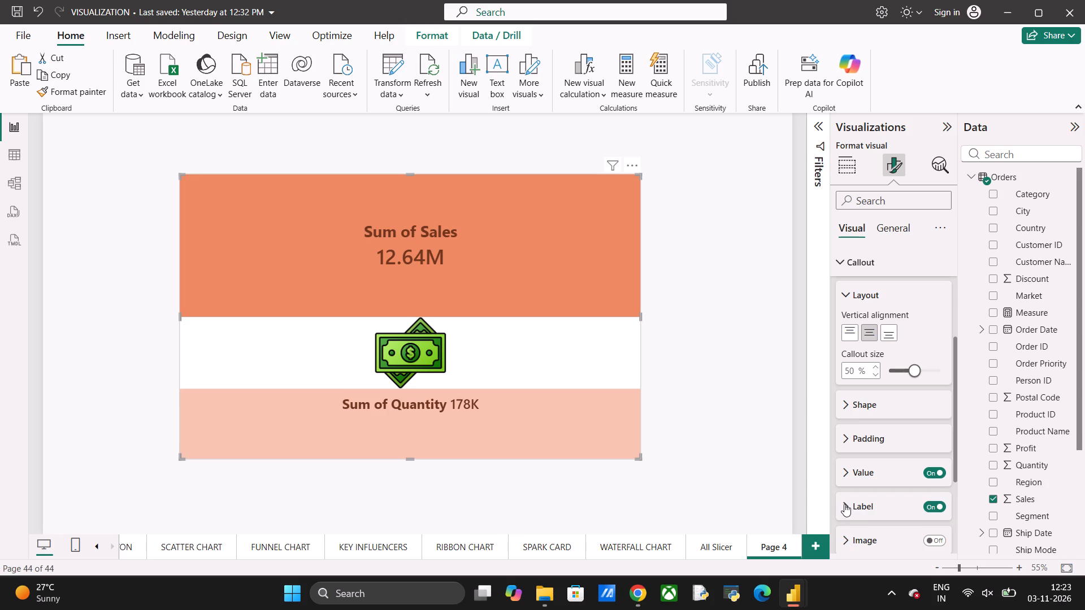
Set the font size of the Sales card's callout label to 40.
{"action": "left_click", "coordinate": [846, 503]}
{"action": "scroll", "coordinate": [861, 514], "scroll_direction": "down", "scroll_amount": 1}
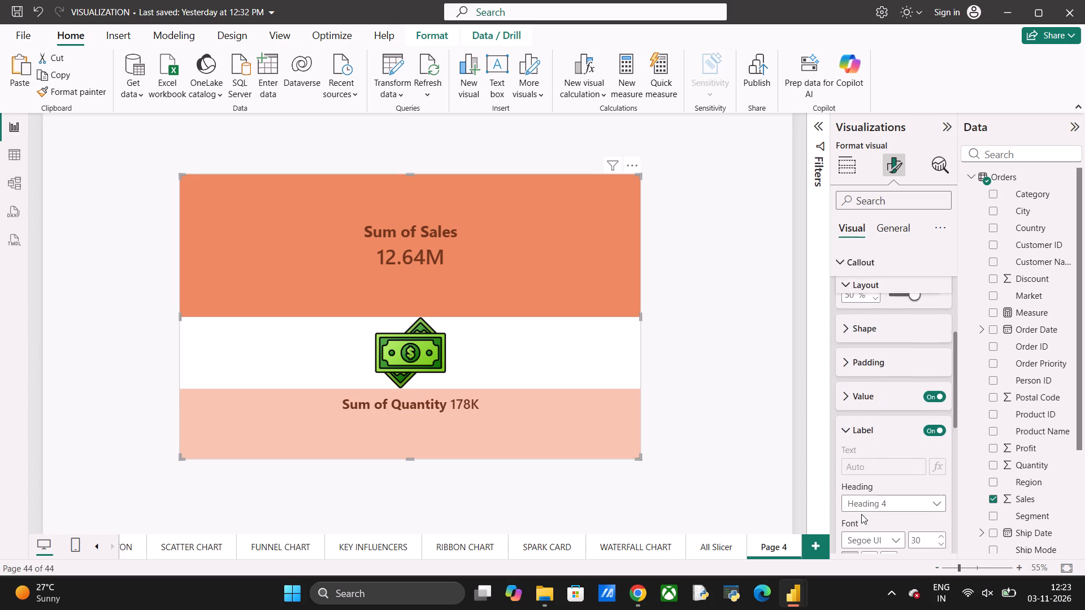
{"action": "scroll", "coordinate": [861, 514], "scroll_direction": "down", "scroll_amount": 3}
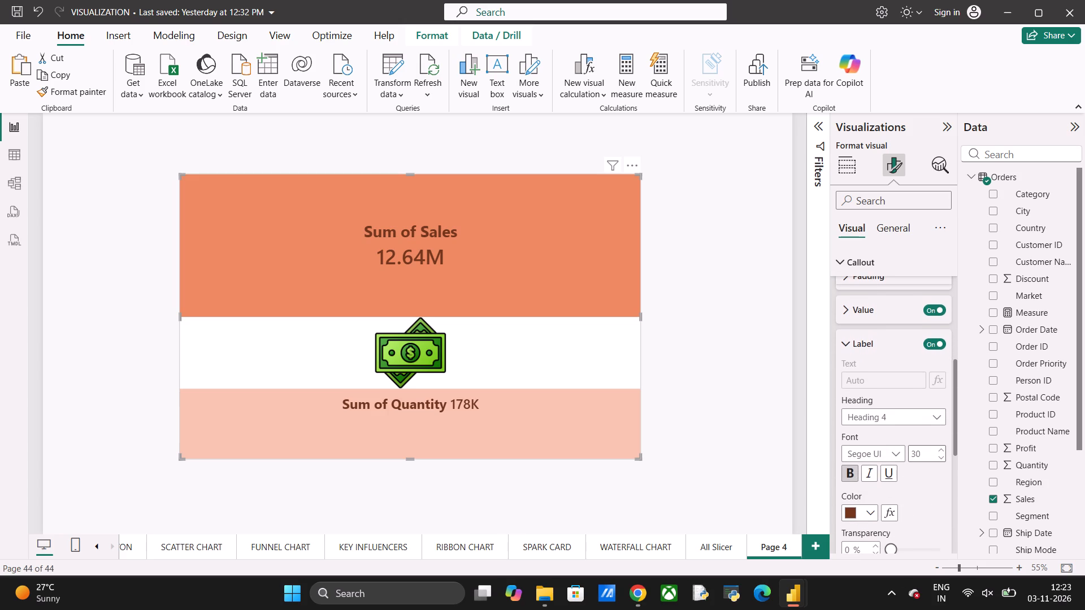
{"action": "left_click", "coordinate": [927, 455]}
{"action": "type", "text": "40"}
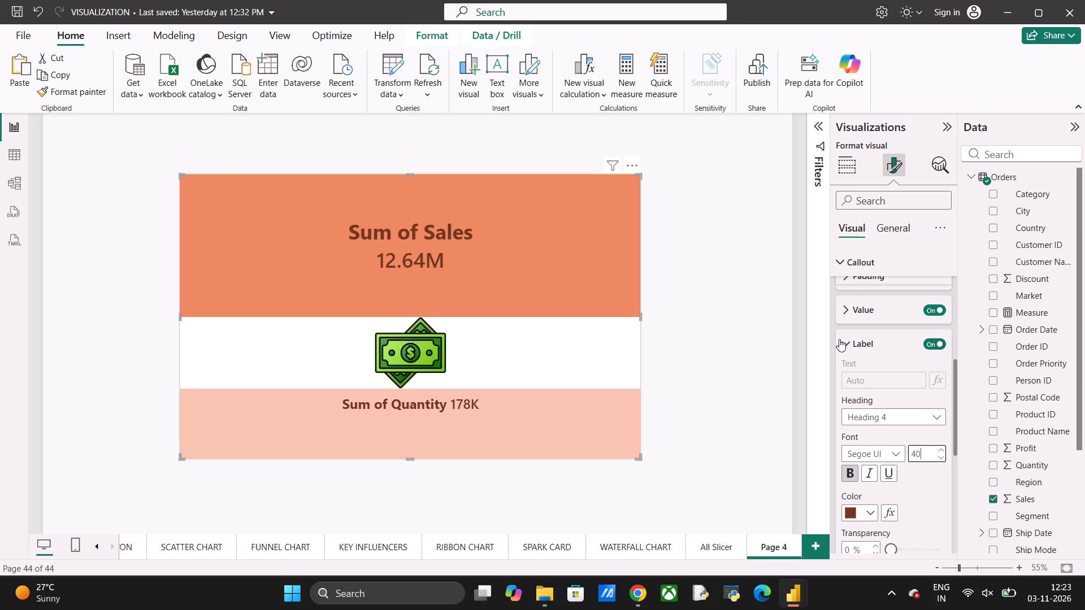
{"action": "scroll", "coordinate": [841, 297], "scroll_direction": "up", "scroll_amount": 1}
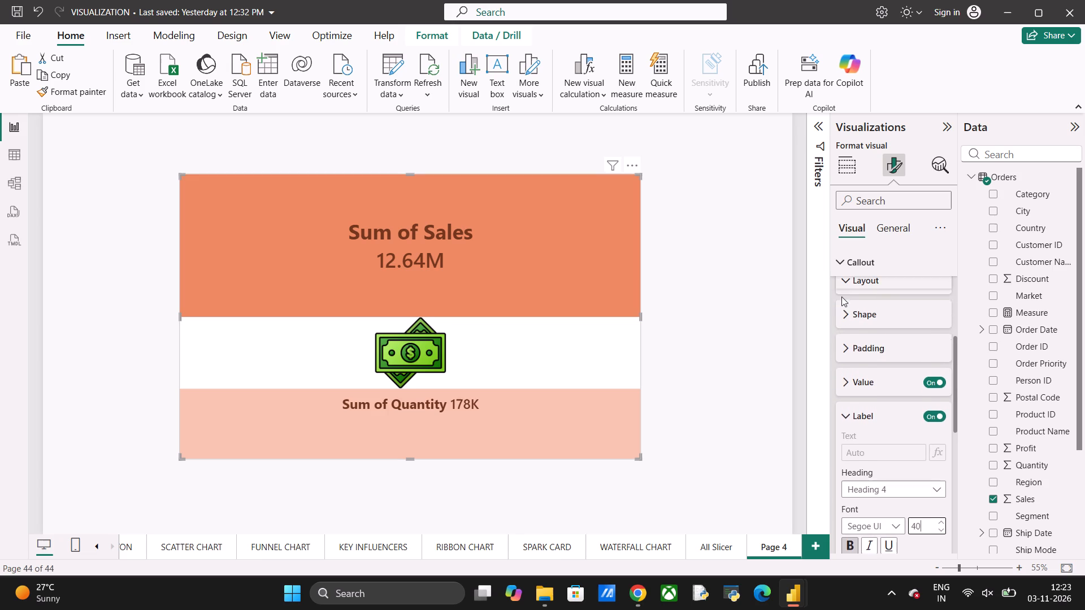
{"action": "scroll", "coordinate": [841, 297], "scroll_direction": "up", "scroll_amount": 1}
{"action": "left_click", "coordinate": [844, 461]}
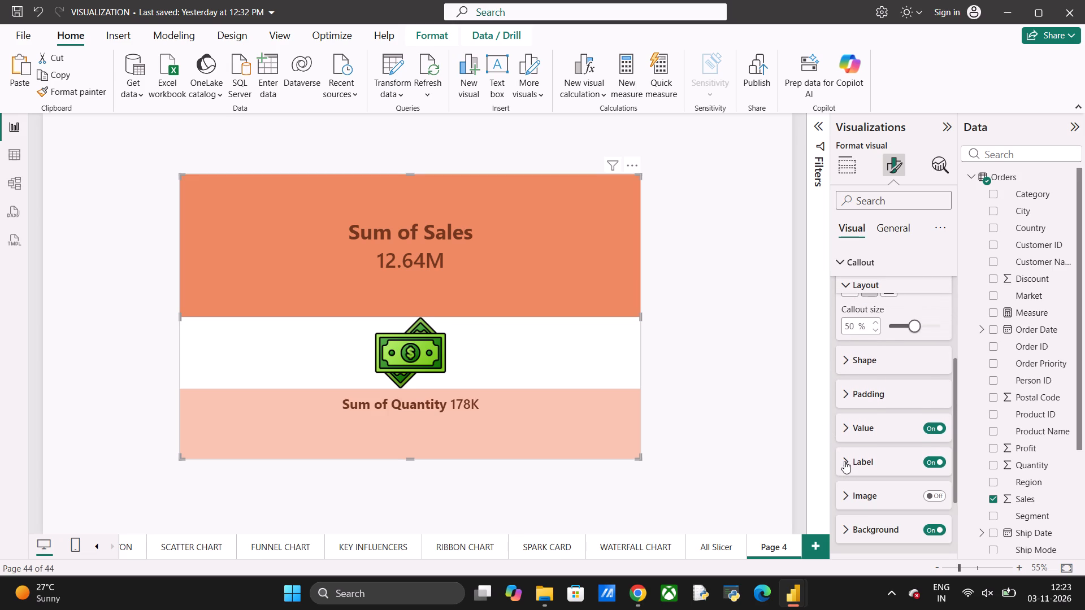
{"action": "left_click", "coordinate": [840, 264]}
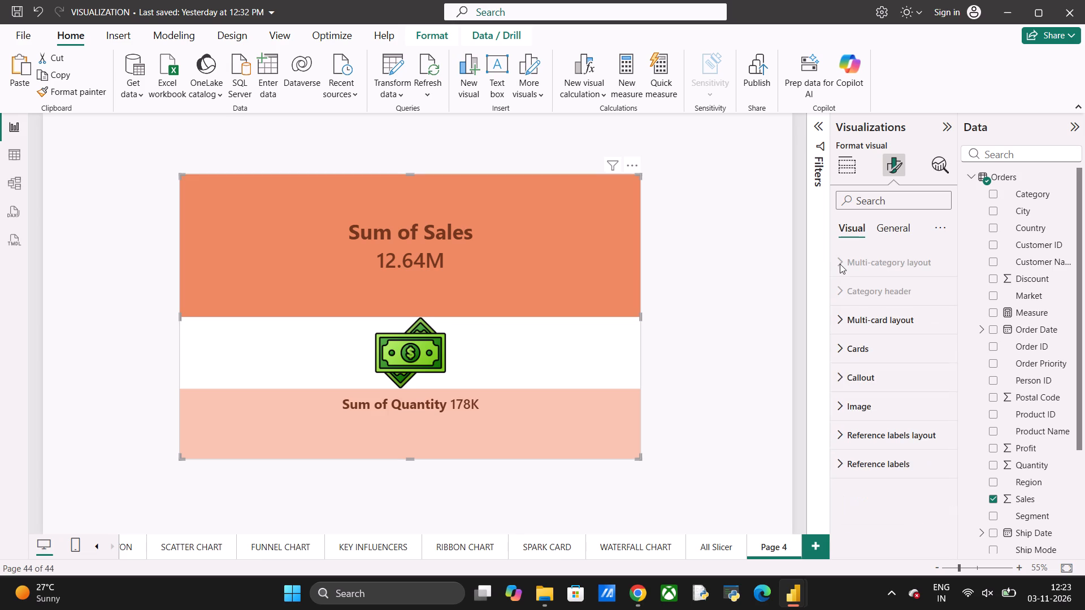
Set the title font size of the card's Sum of Quantity reference label to 40.
{"action": "left_click", "coordinate": [837, 464]}
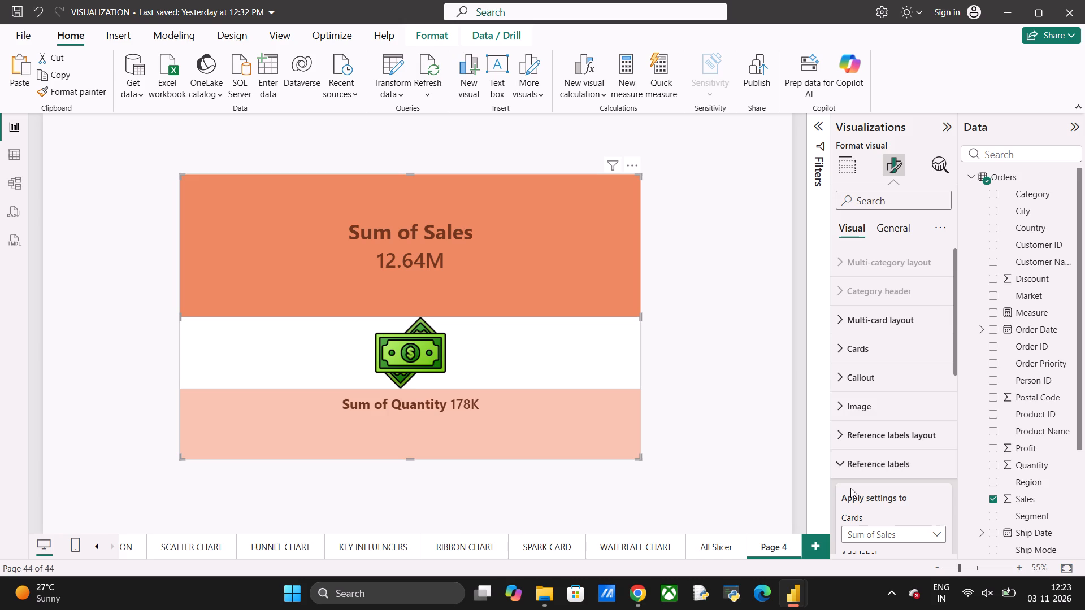
{"action": "scroll", "coordinate": [872, 510], "scroll_direction": "down", "scroll_amount": 7}
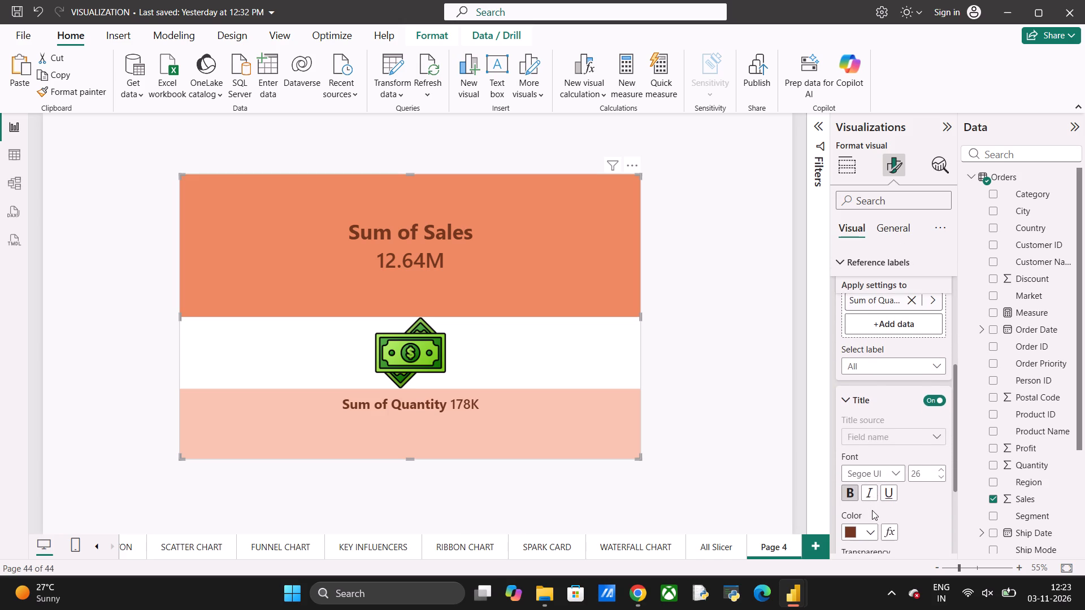
{"action": "left_click", "coordinate": [923, 476]}
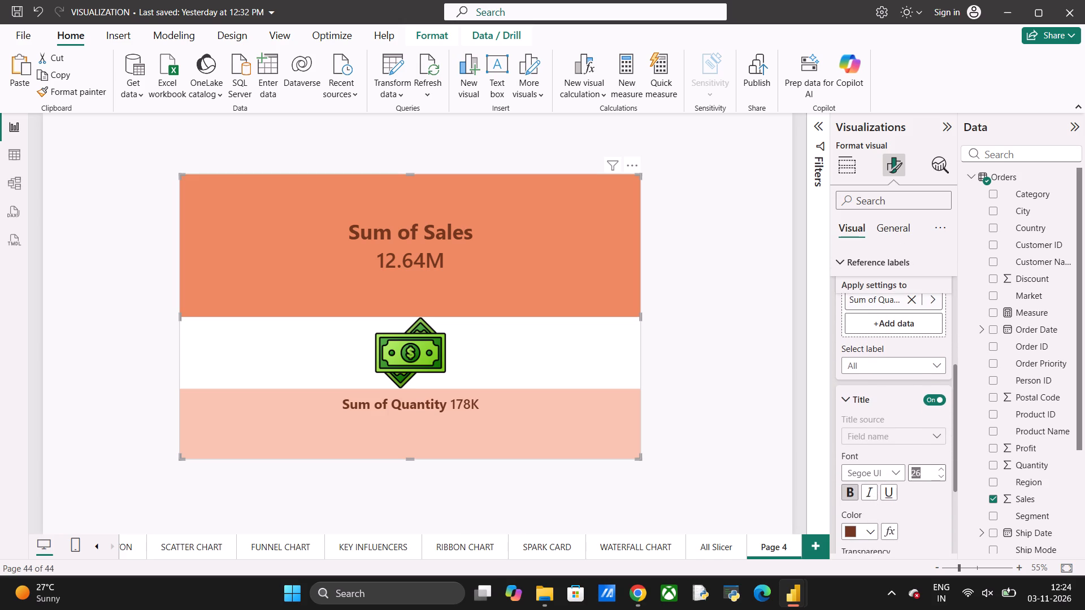
{"action": "type", "text": "40"}
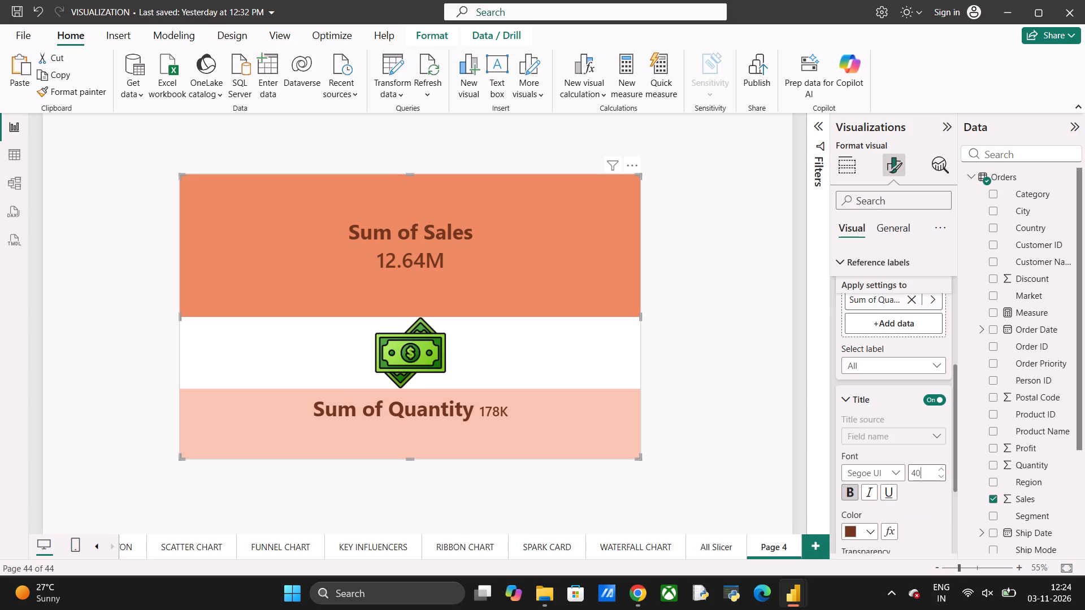
Set the value font size of the card's Sum of Quantity reference label to 40.
{"action": "scroll", "coordinate": [919, 513], "scroll_direction": "down", "scroll_amount": 1}
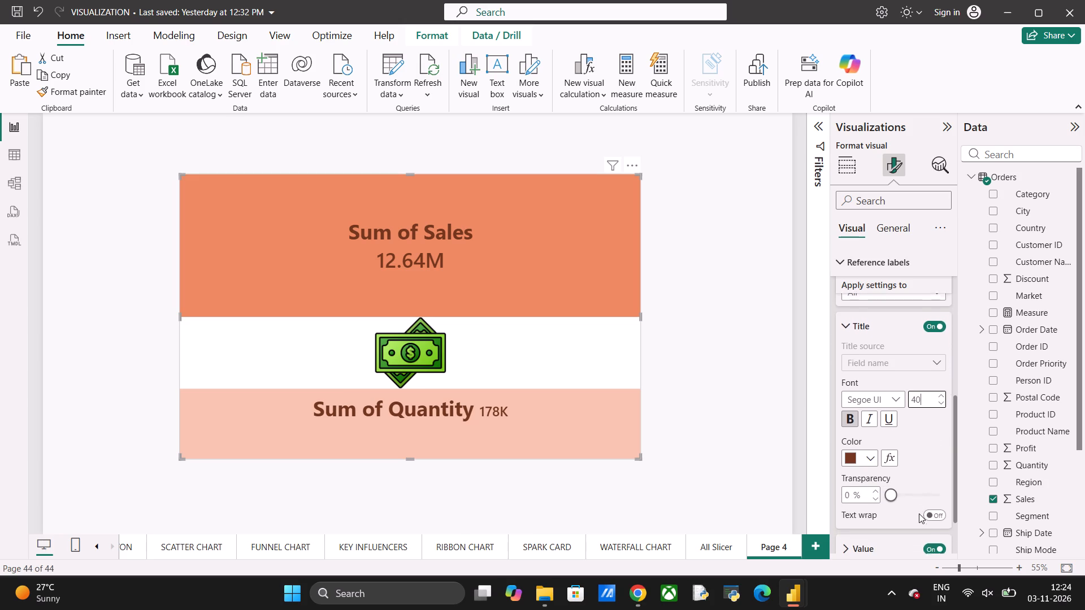
{"action": "scroll", "coordinate": [919, 513], "scroll_direction": "down", "scroll_amount": 1}
{"action": "left_click", "coordinate": [860, 507]}
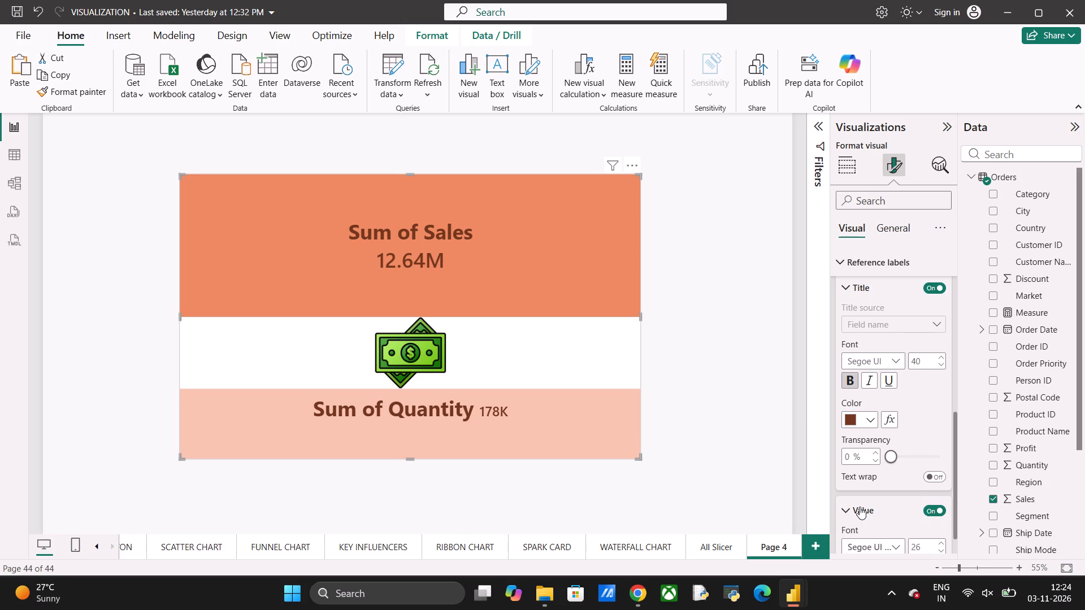
{"action": "left_click", "coordinate": [919, 548]}
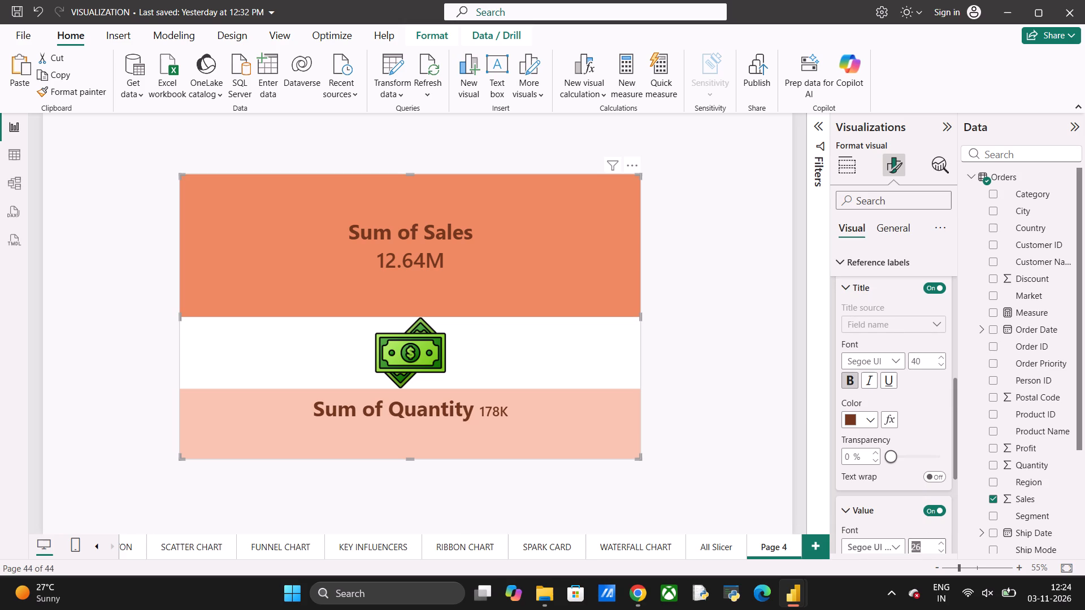
{"action": "type", "text": "40"}
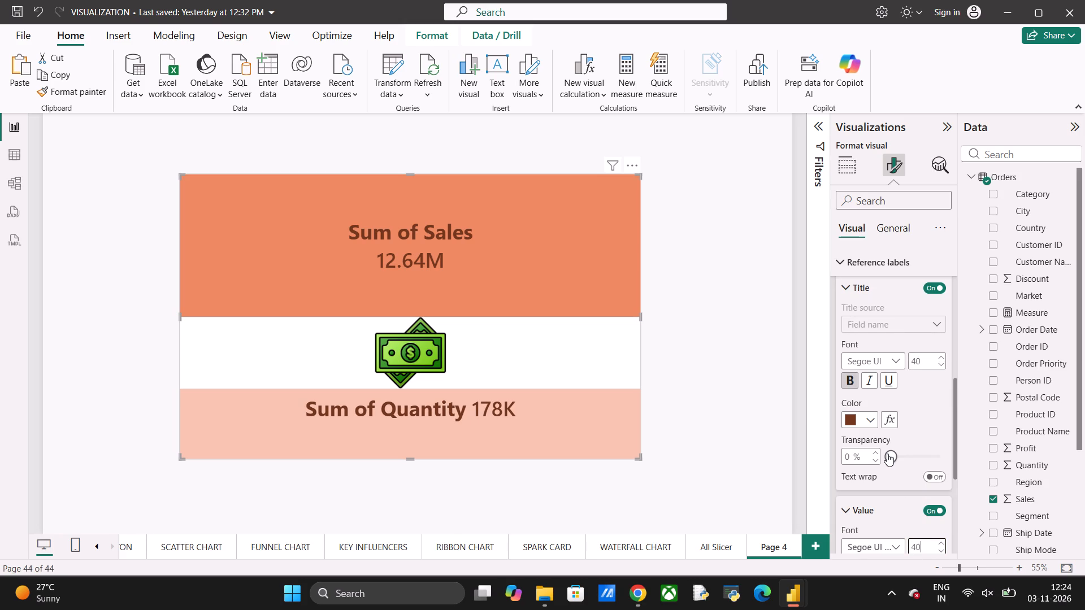
{"action": "scroll", "coordinate": [887, 454], "scroll_direction": "down", "scroll_amount": 3}
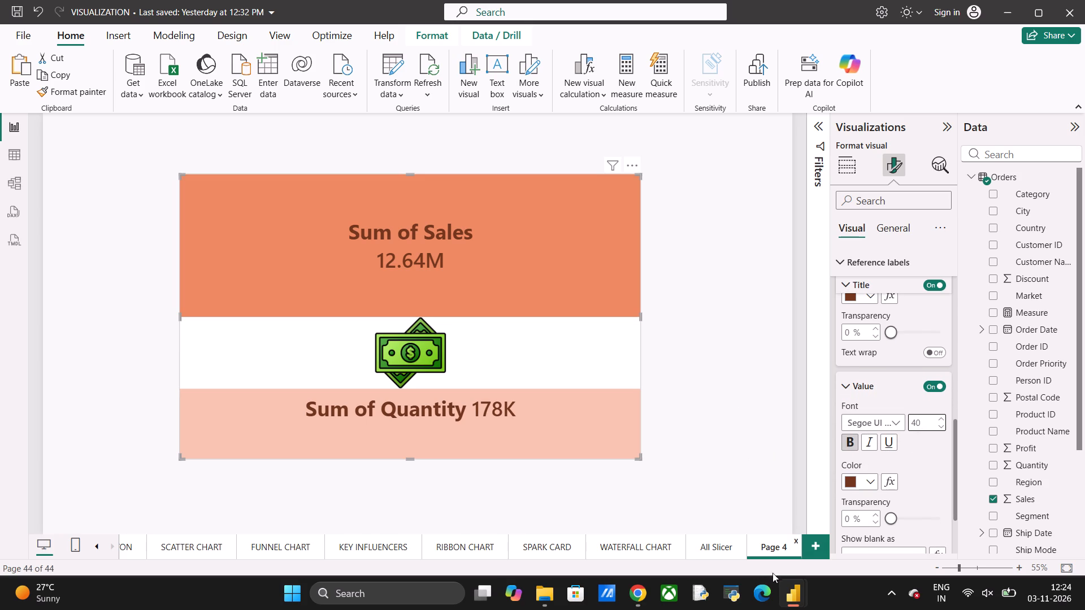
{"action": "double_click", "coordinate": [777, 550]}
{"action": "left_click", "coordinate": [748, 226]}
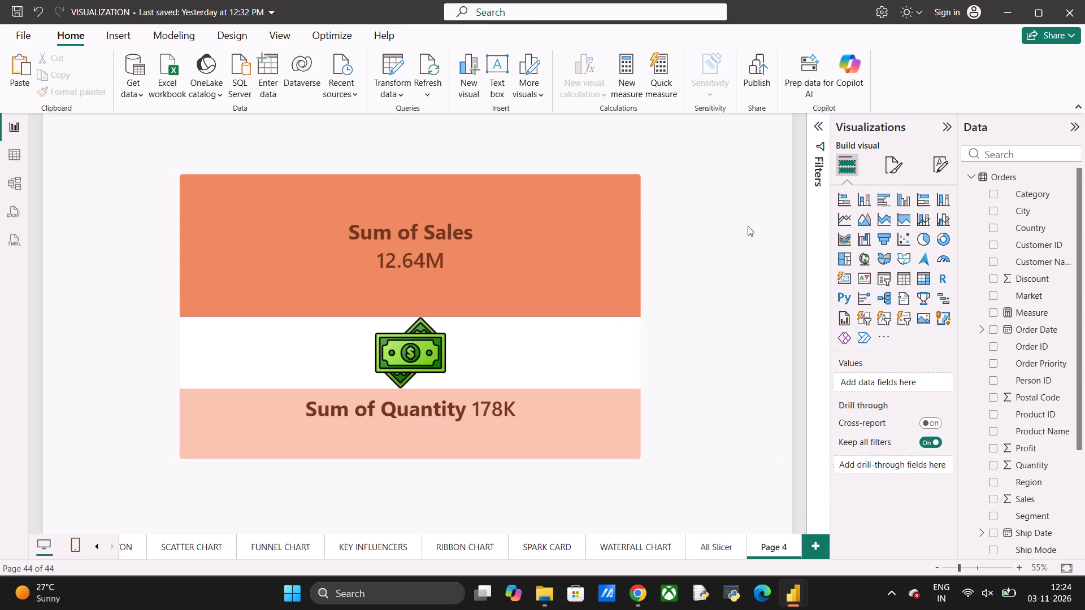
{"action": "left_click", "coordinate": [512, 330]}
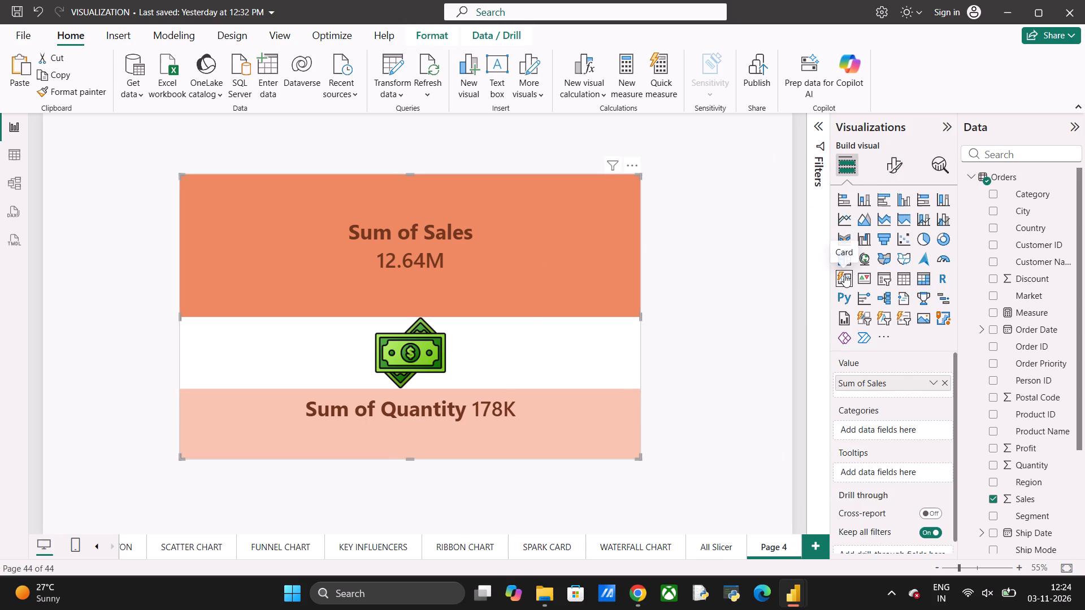
Rename the Page 4 report page as CARD & IMAGE.
{"action": "double_click", "coordinate": [778, 548]}
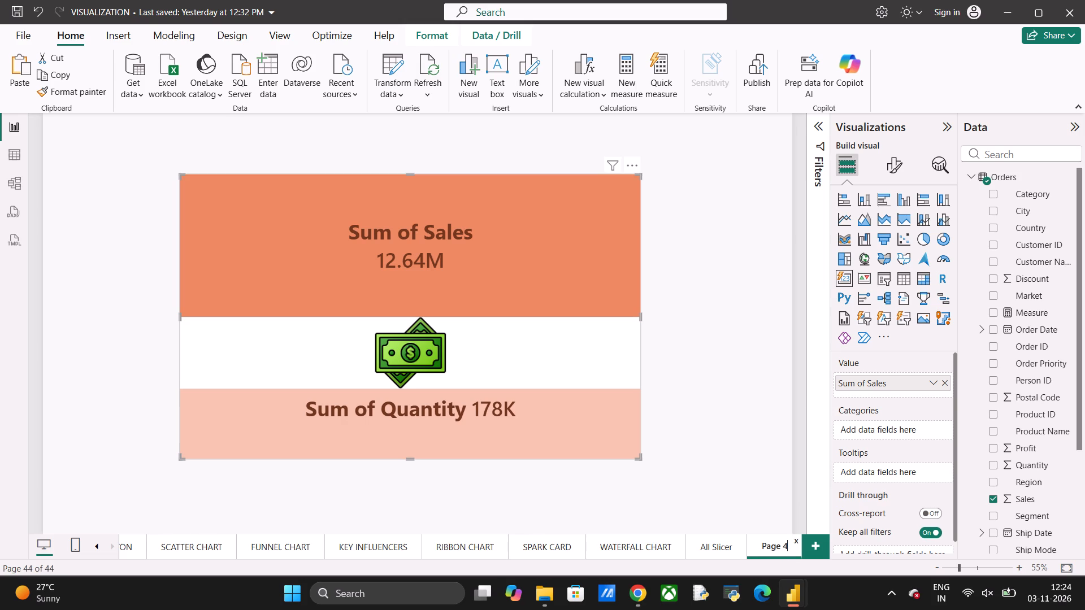
{"action": "key", "text": "BackSpace"}
{"action": "key", "text": "BackSpace"}
{"action": "key", "text": "BackSpace"}
{"action": "key", "text": "BackSpace"}
{"action": "key", "text": "BackSpace"}
{"action": "key", "text": "BackSpace"}
{"action": "key", "text": "BackSpace"}
{"action": "key", "text": "BackSpace"}
{"action": "key", "text": "BackSpace"}
{"action": "key", "text": "BackSpace"}
{"action": "key", "text": "BackSpace"}
{"action": "key", "text": "BackSpace"}
{"action": "key", "text": "BackSpace"}
{"action": "type", "text": "CARD"}
{"action": "key", "text": "space"}
{"action": "type", "text": "& IMAGE"}
{"action": "key", "text": "Return"}
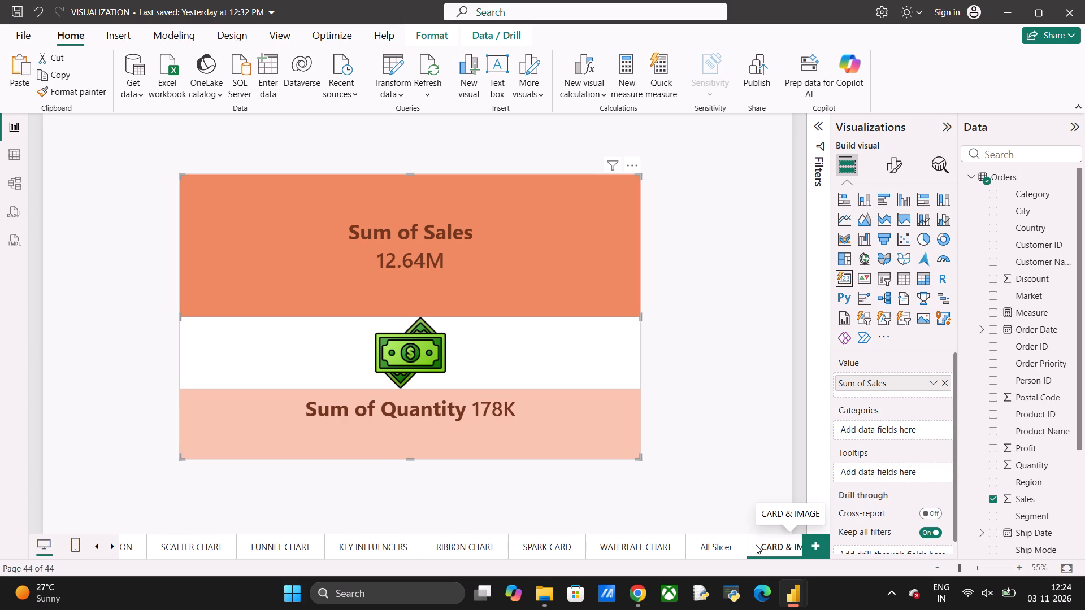
Review the Sales card's image settings, including source, fit, transparency, effects, alt text and padding.
{"action": "left_click", "coordinate": [896, 162]}
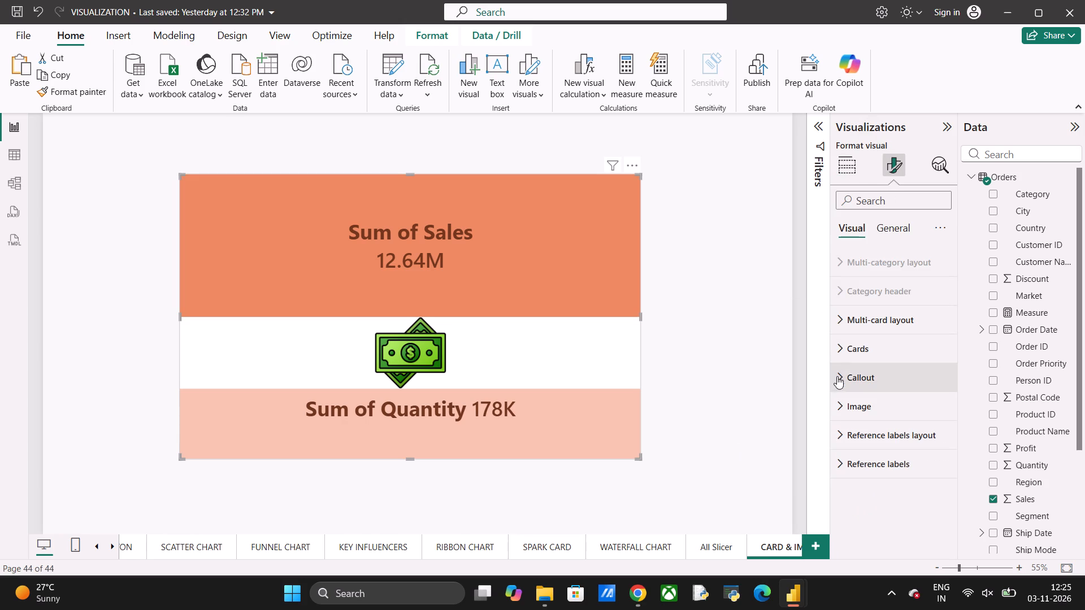
{"action": "left_click", "coordinate": [842, 403]}
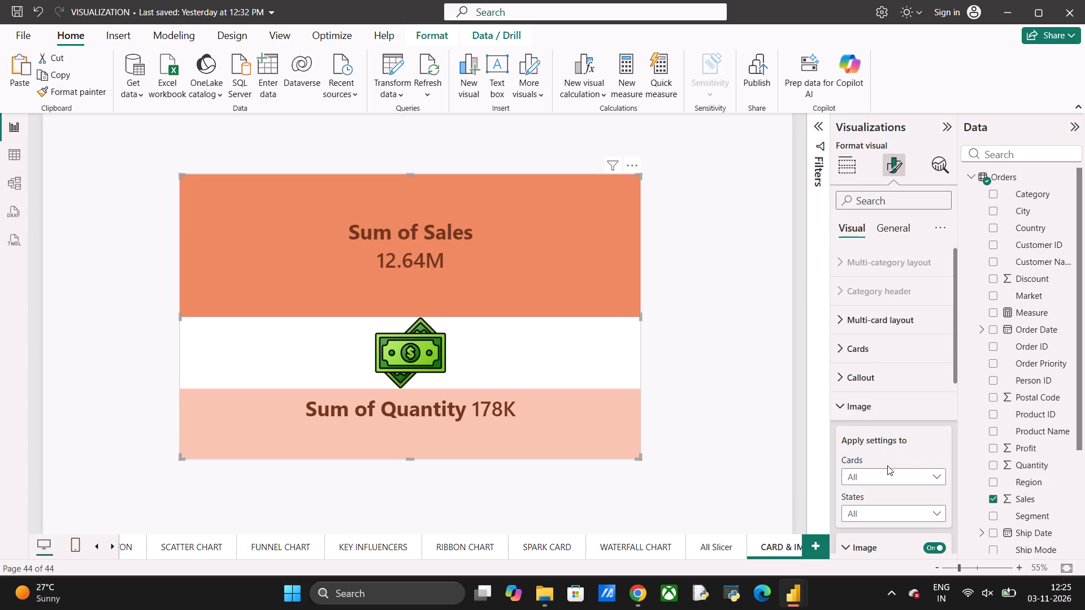
{"action": "scroll", "coordinate": [887, 465], "scroll_direction": "down", "scroll_amount": 5}
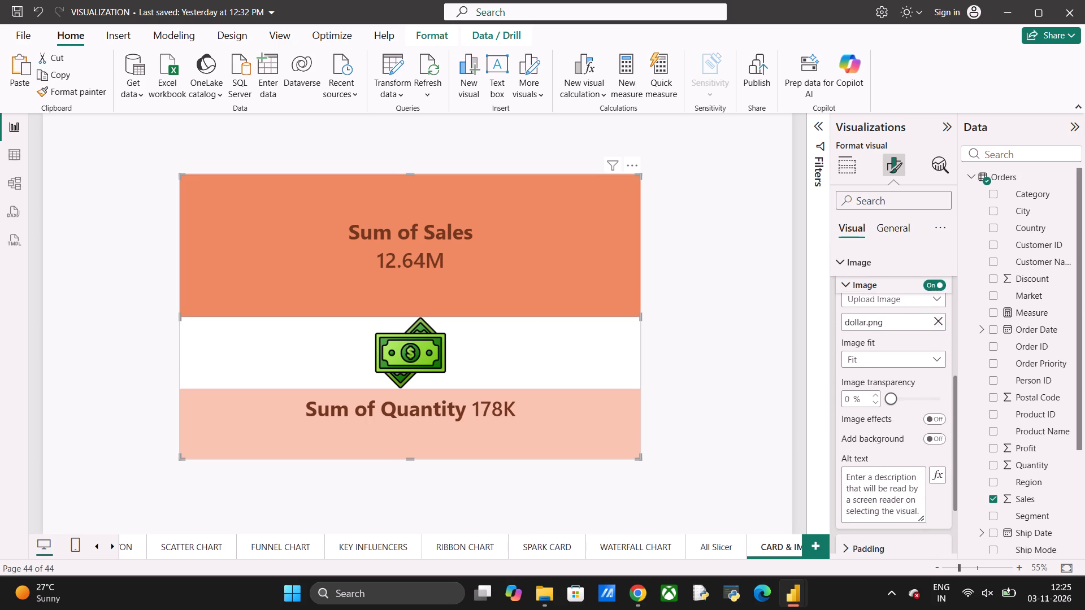
{"action": "scroll", "coordinate": [887, 465], "scroll_direction": "down", "scroll_amount": 2}
{"action": "scroll", "coordinate": [887, 465], "scroll_direction": "up", "scroll_amount": 3}
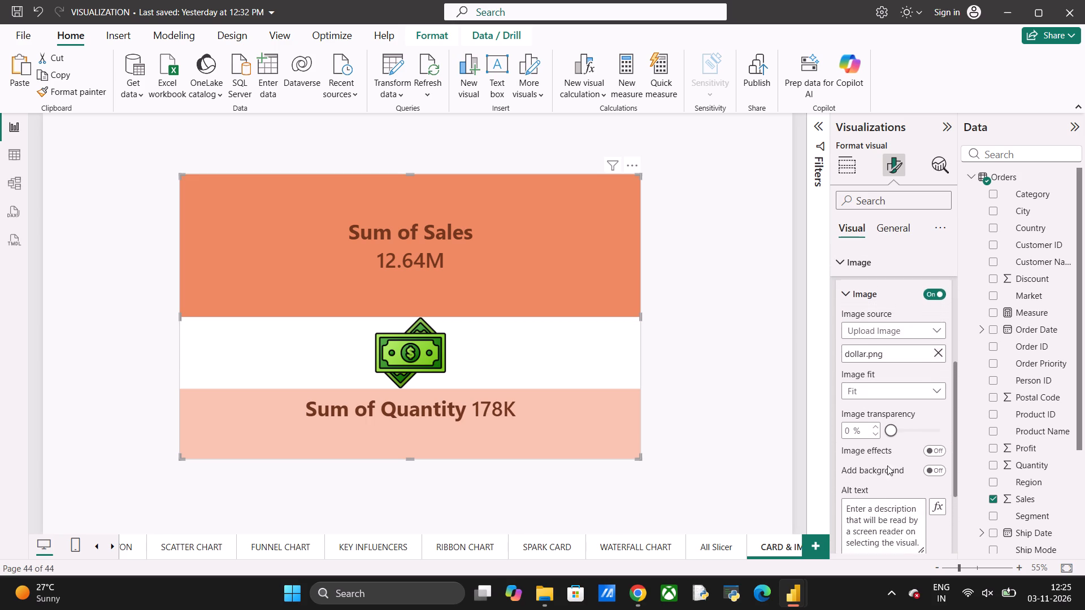
{"action": "scroll", "coordinate": [887, 465], "scroll_direction": "up", "scroll_amount": 2}
{"action": "scroll", "coordinate": [887, 465], "scroll_direction": "down", "scroll_amount": 1}
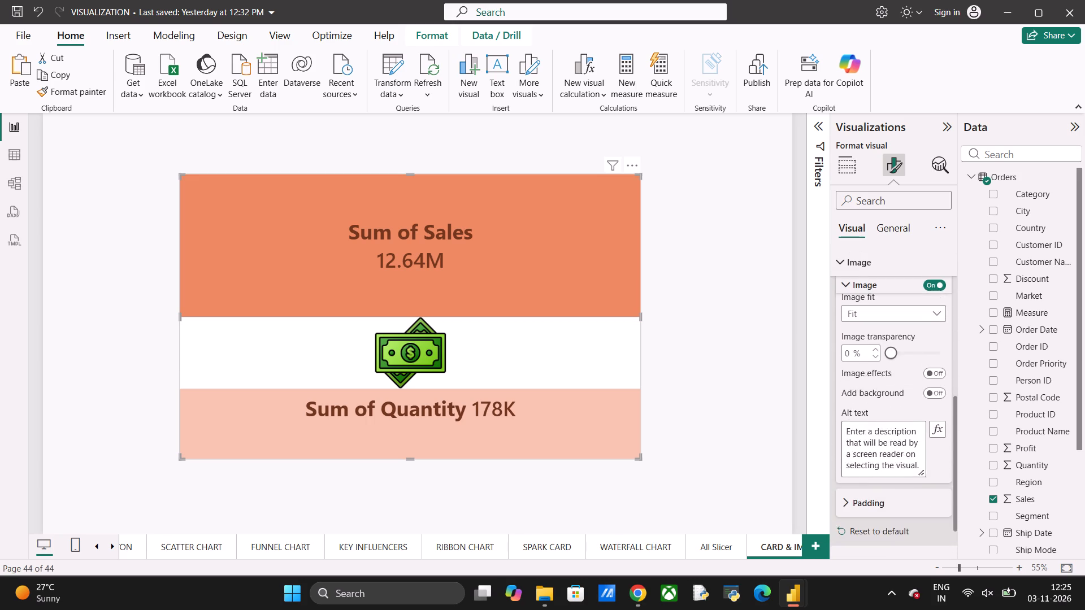
{"action": "scroll", "coordinate": [887, 465], "scroll_direction": "down", "scroll_amount": 2}
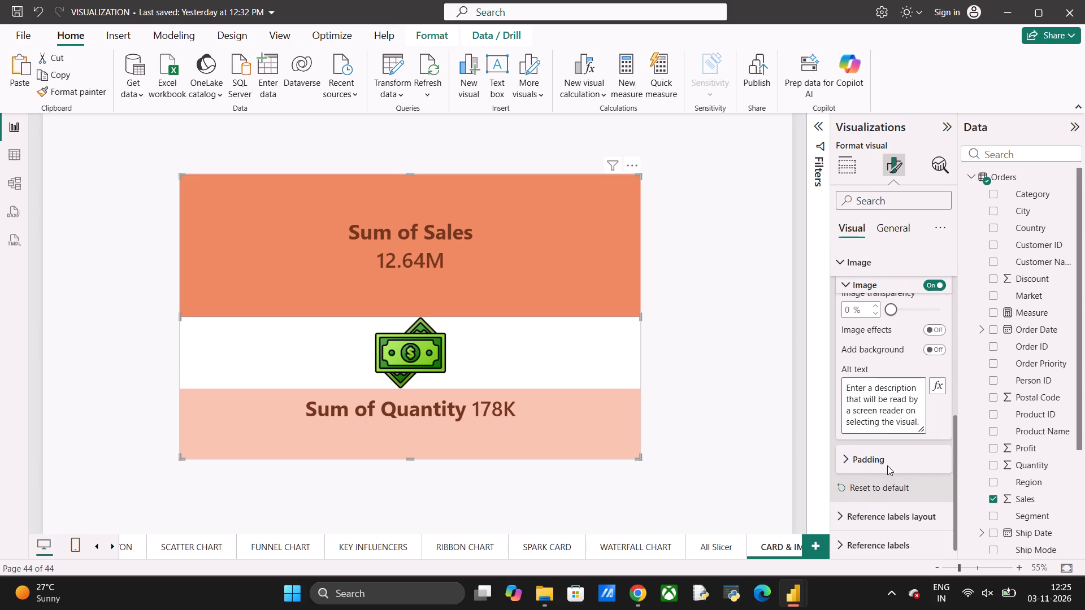
{"action": "scroll", "coordinate": [887, 465], "scroll_direction": "up", "scroll_amount": 4}
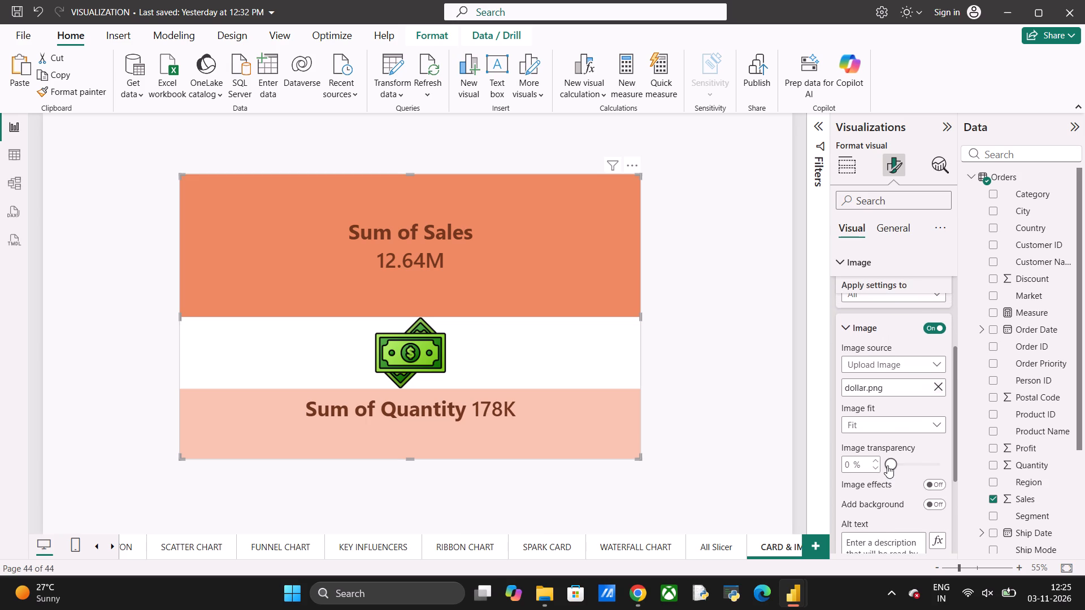
{"action": "scroll", "coordinate": [887, 465], "scroll_direction": "down", "scroll_amount": 3}
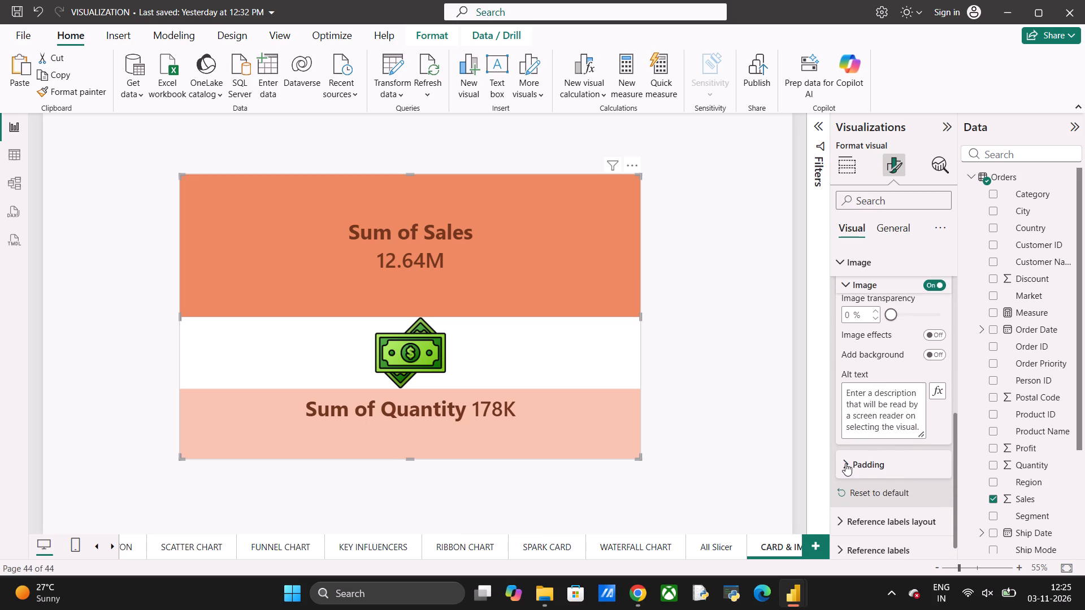
{"action": "left_click", "coordinate": [845, 463]}
{"action": "scroll", "coordinate": [889, 473], "scroll_direction": "up", "scroll_amount": 1}
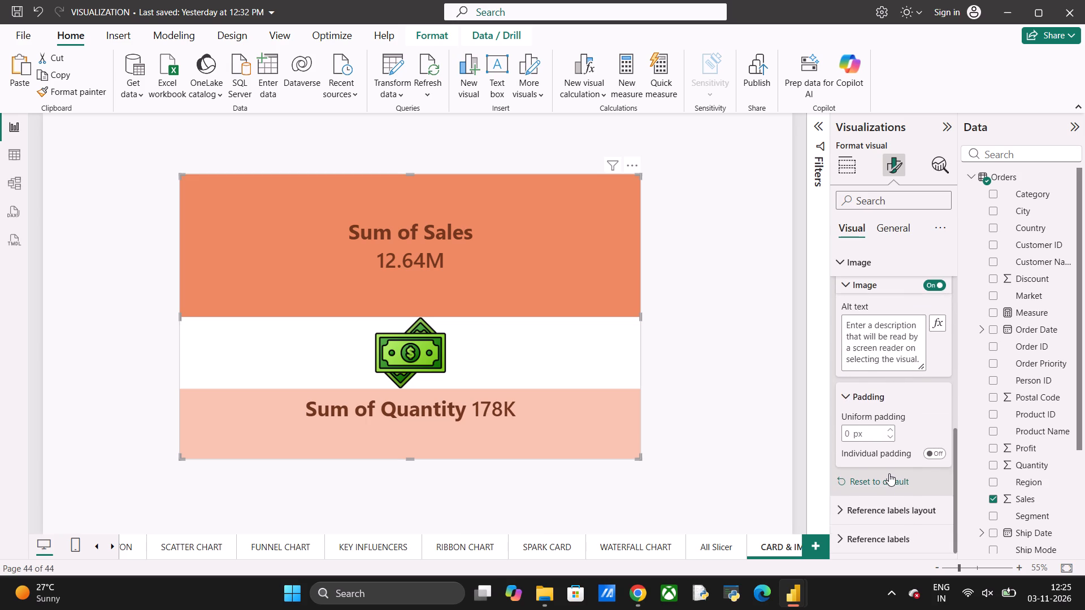
{"action": "scroll", "coordinate": [889, 473], "scroll_direction": "up", "scroll_amount": 2}
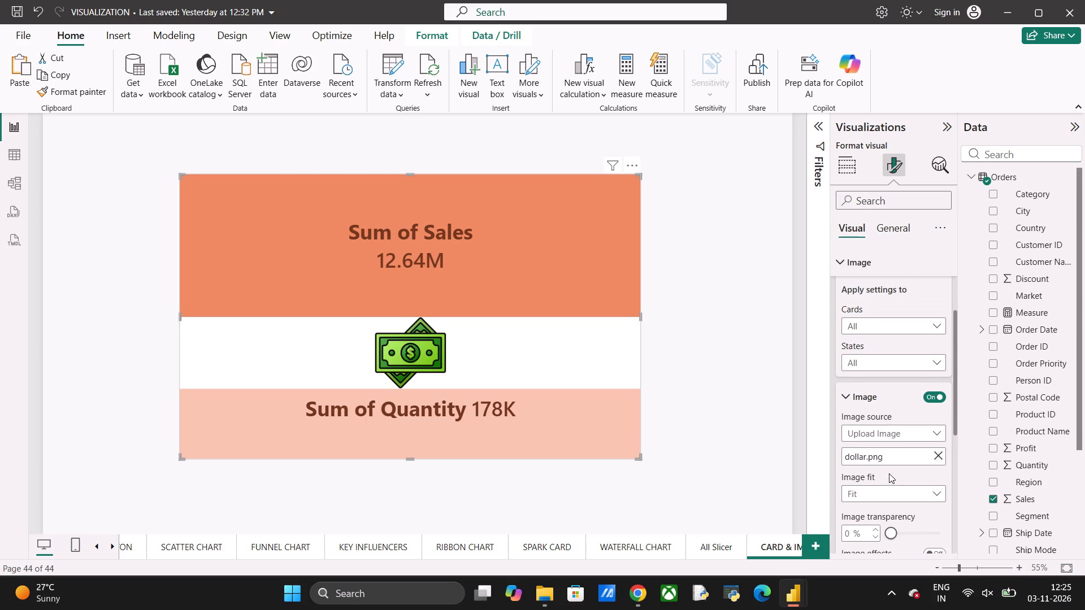
{"action": "left_click", "coordinate": [841, 396]}
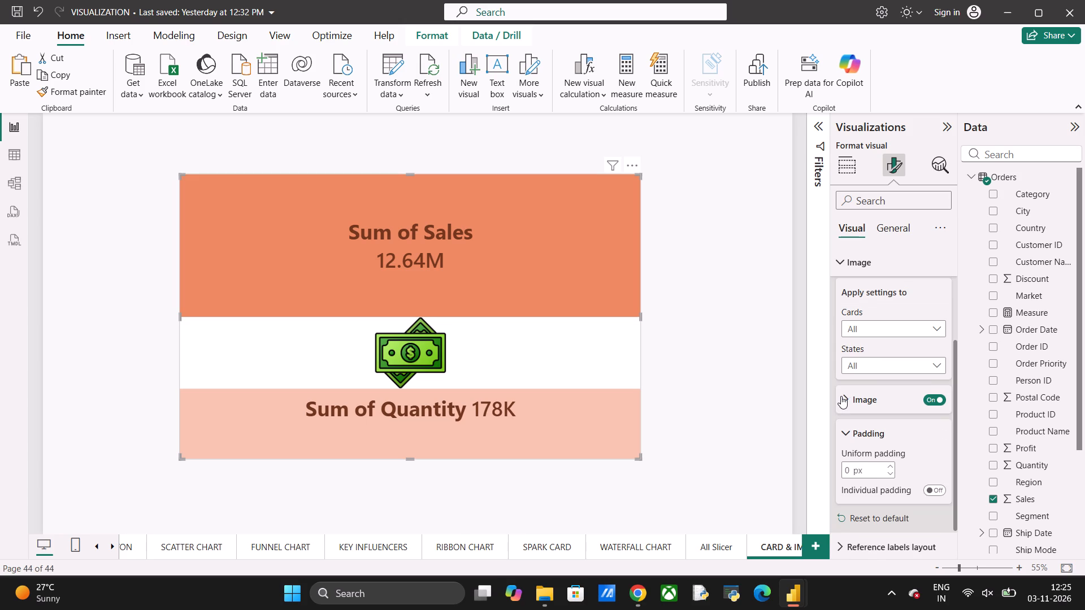
{"action": "left_click", "coordinate": [845, 432]}
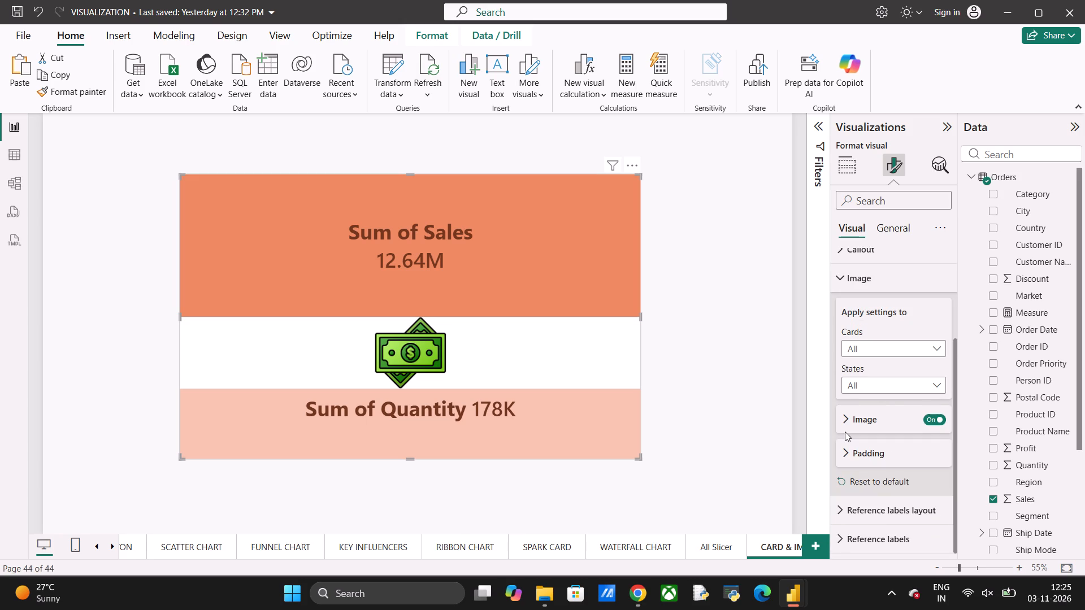
{"action": "left_click", "coordinate": [837, 275]}
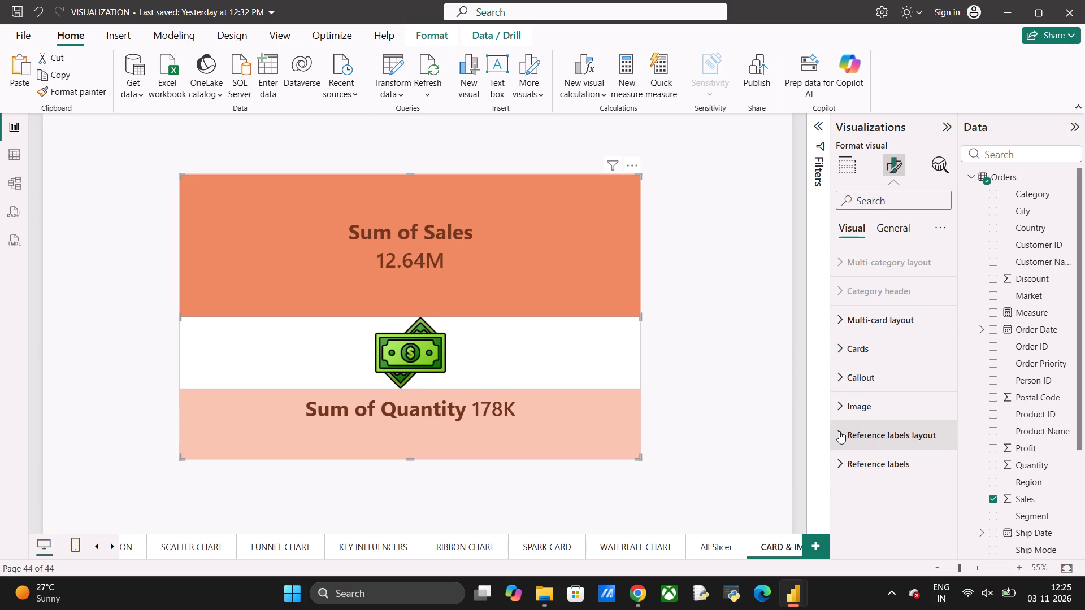
Examine the Sales card's reference labels layout settings, including alignment and background colour.
{"action": "left_click", "coordinate": [839, 431]}
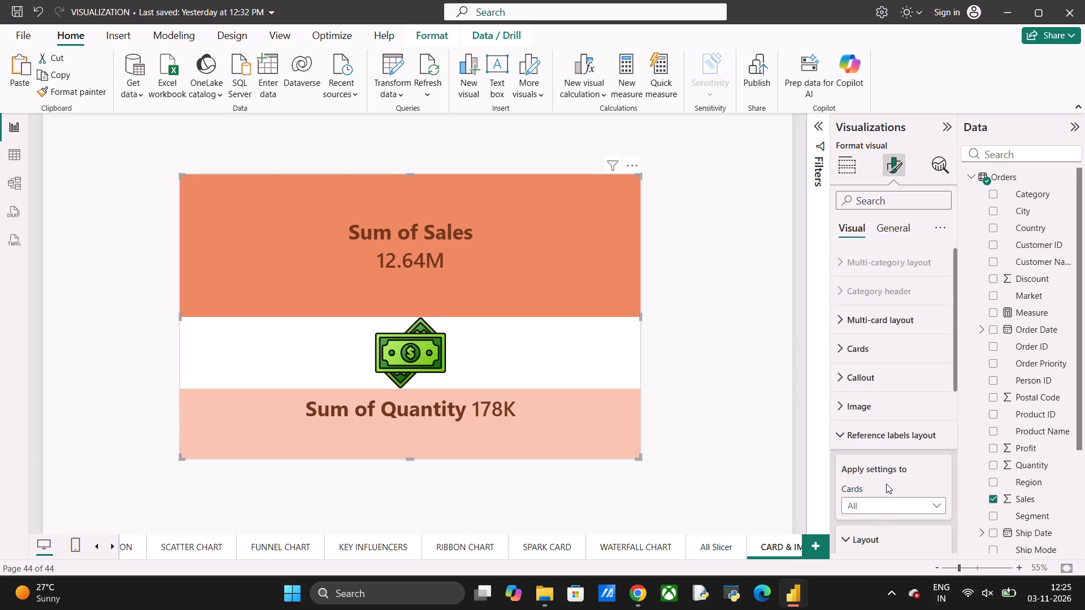
{"action": "scroll", "coordinate": [888, 481], "scroll_direction": "down", "scroll_amount": 6}
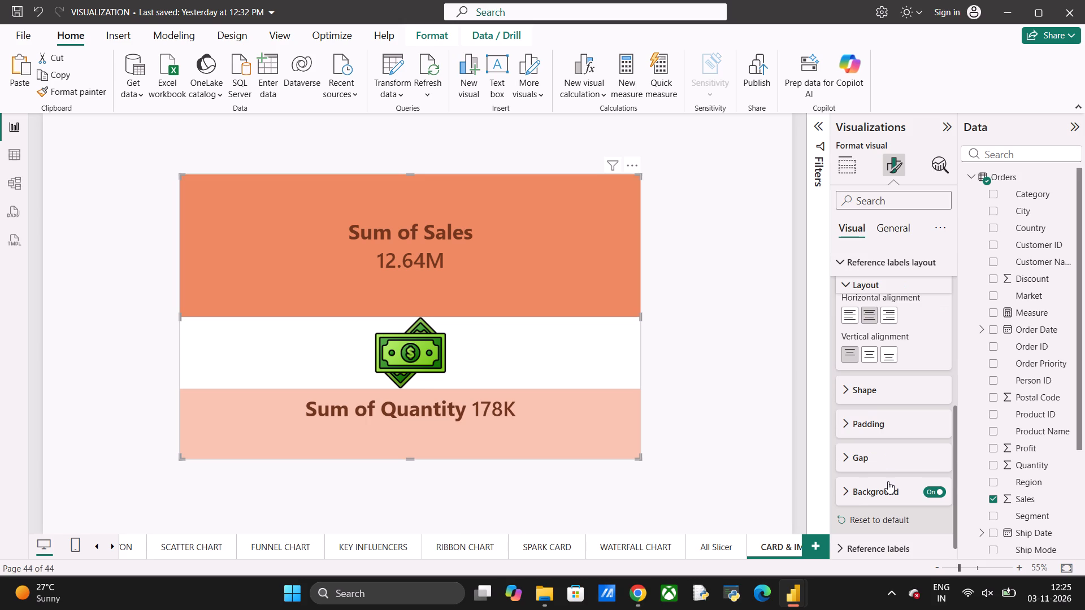
{"action": "left_click", "coordinate": [858, 483]}
{"action": "scroll", "coordinate": [858, 483], "scroll_direction": "down", "scroll_amount": 1}
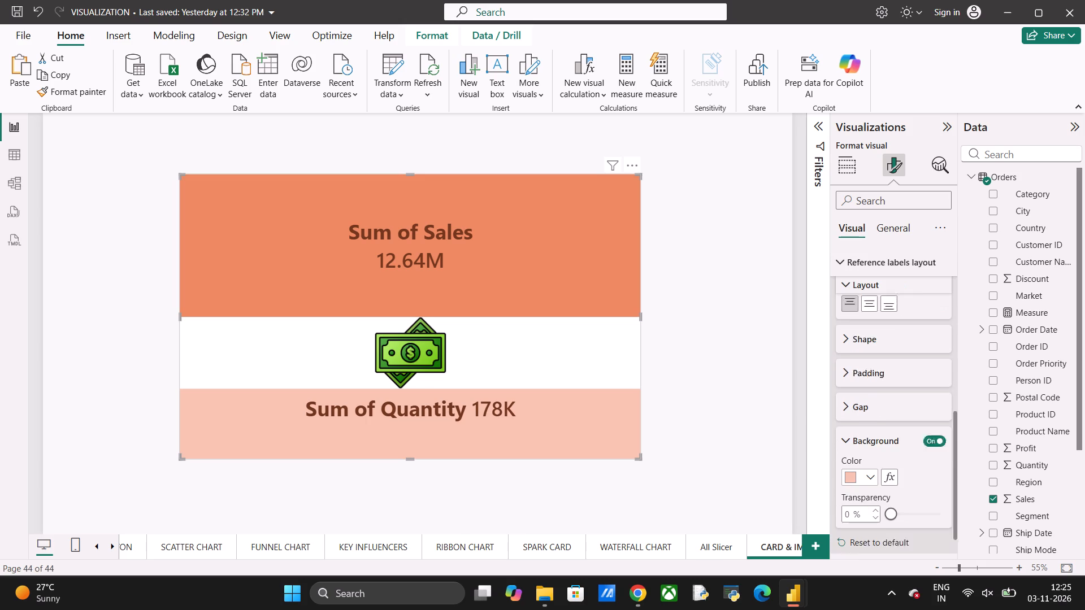
{"action": "scroll", "coordinate": [858, 483], "scroll_direction": "down", "scroll_amount": 1}
{"action": "scroll", "coordinate": [858, 483], "scroll_direction": "up", "scroll_amount": 3}
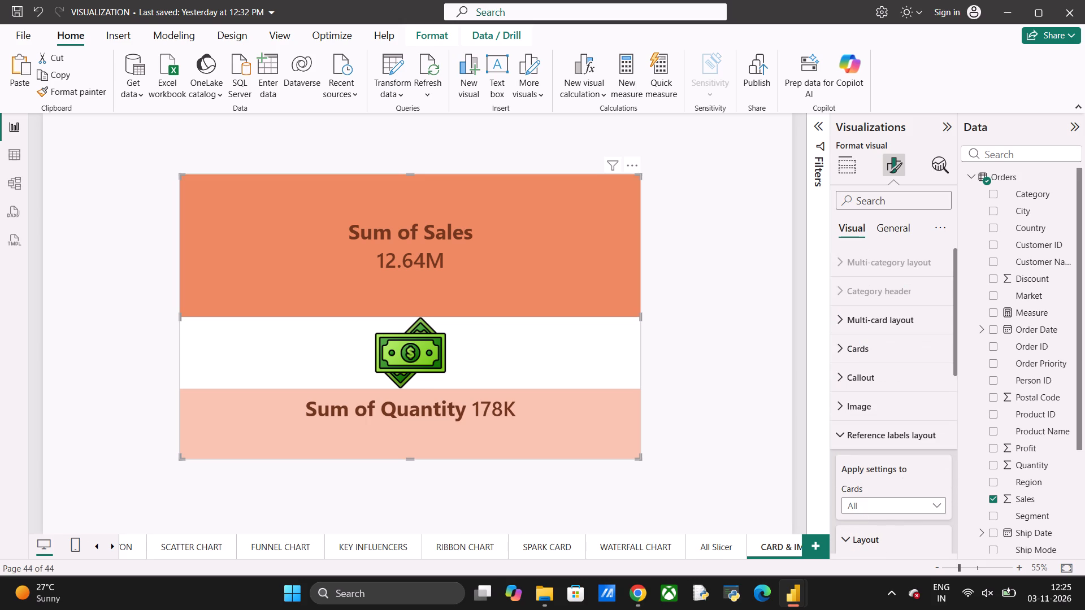
{"action": "left_click", "coordinate": [839, 435]}
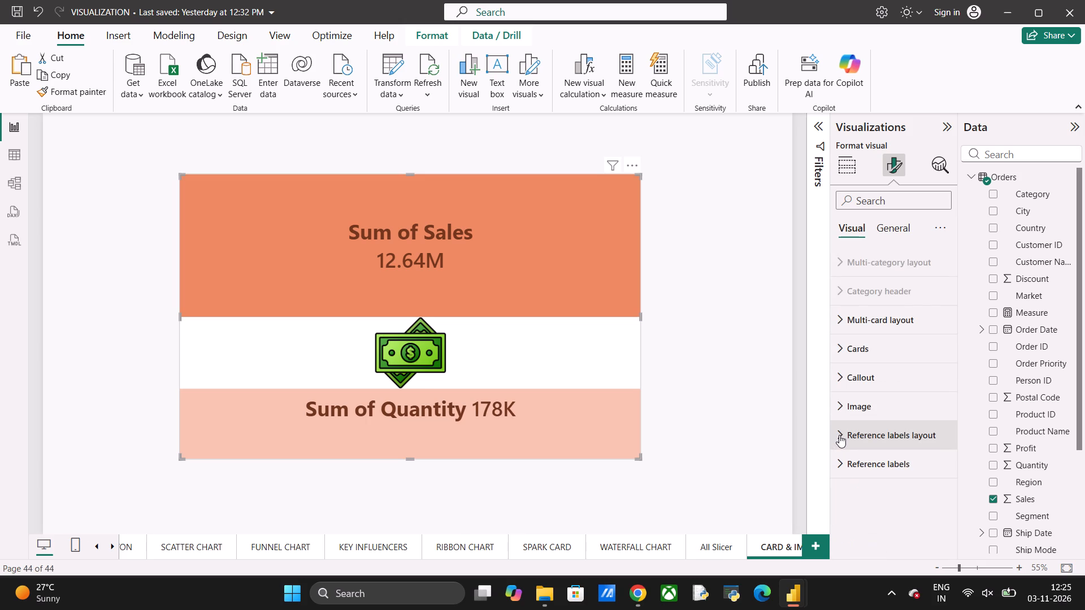
Examine the Sales card's general formatting settings for effects and data format.
{"action": "left_click", "coordinate": [887, 226]}
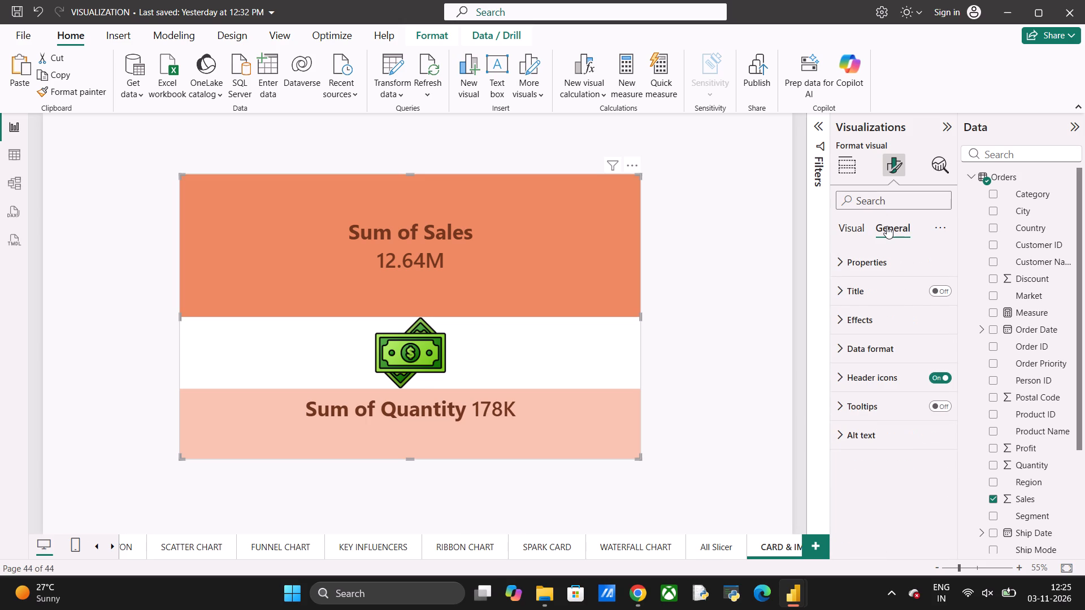
{"action": "left_click", "coordinate": [837, 319]}
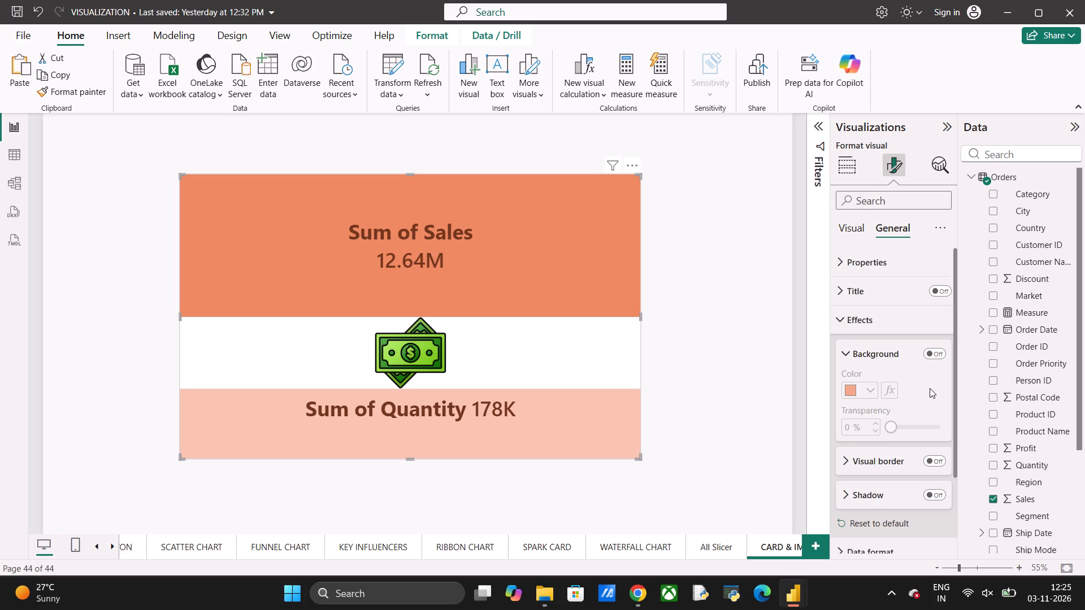
{"action": "scroll", "coordinate": [917, 383], "scroll_direction": "down", "scroll_amount": 1}
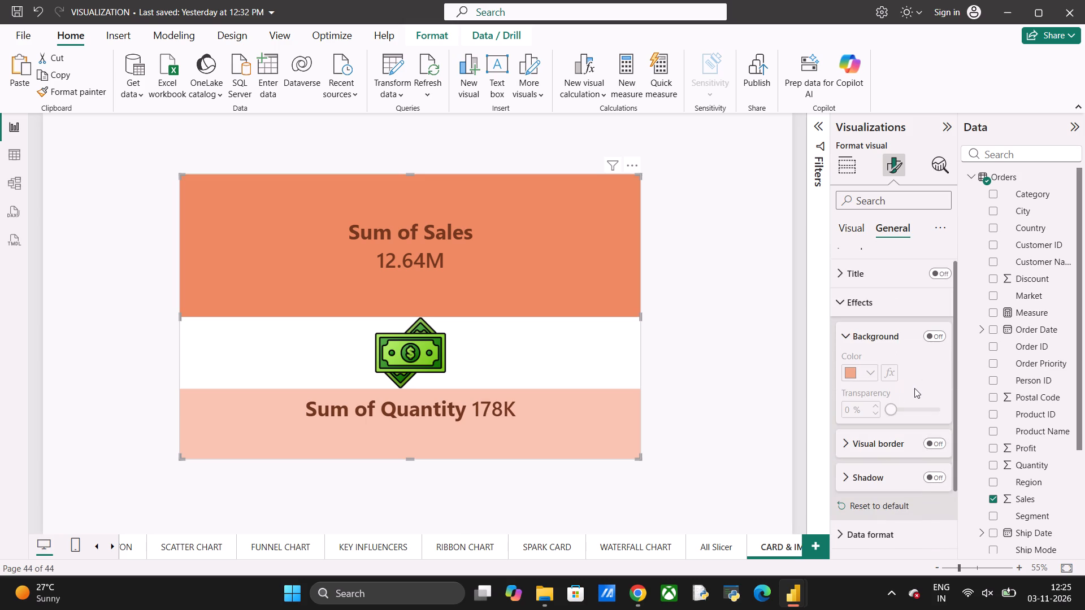
{"action": "left_click", "coordinate": [840, 320]}
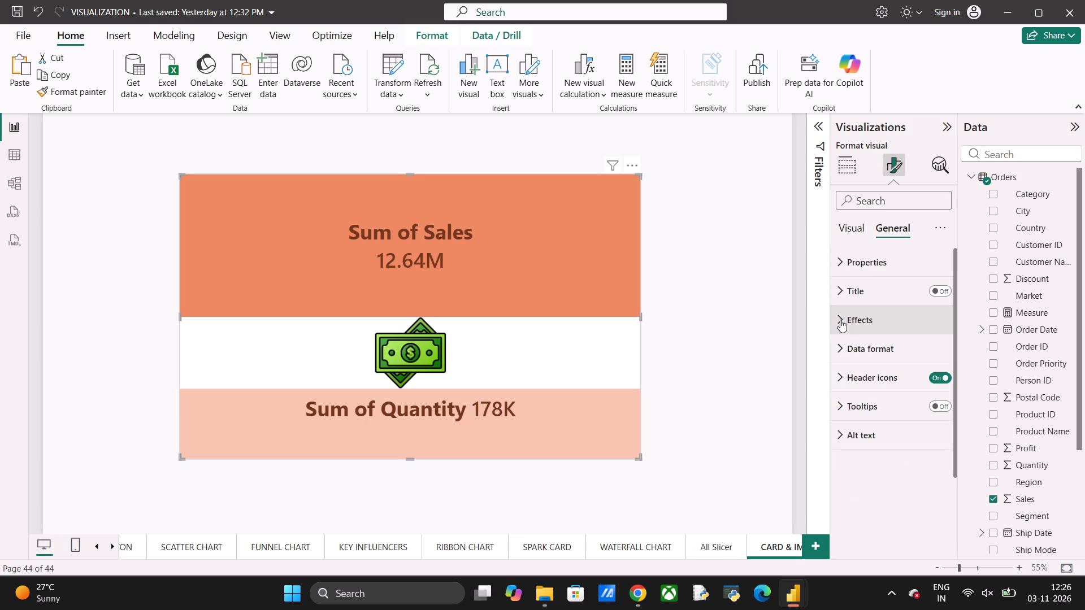
{"action": "left_click", "coordinate": [840, 345]}
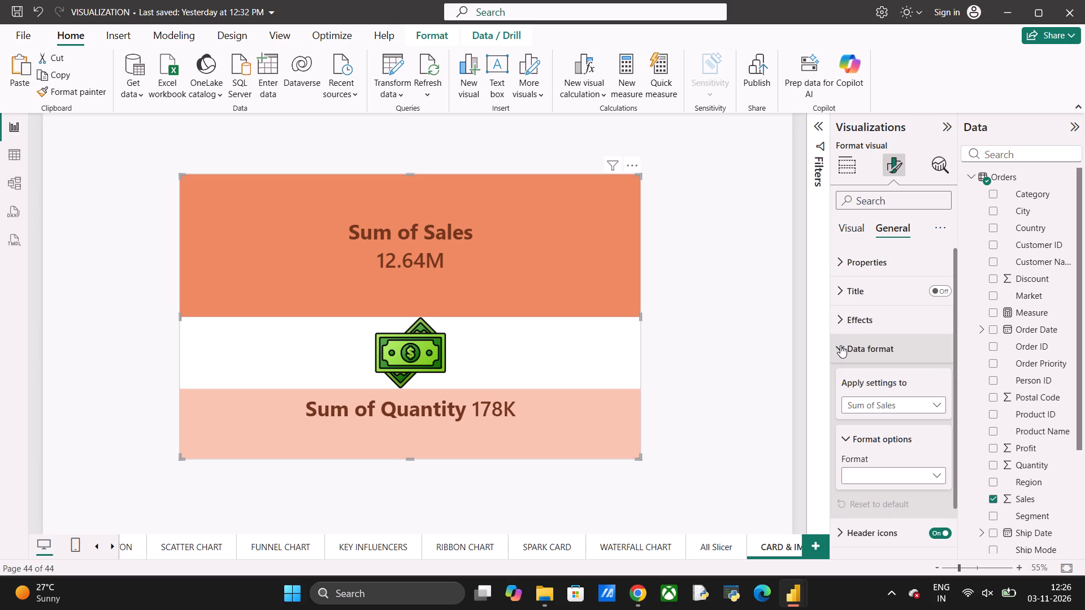
{"action": "scroll", "coordinate": [887, 445], "scroll_direction": "down", "scroll_amount": 1}
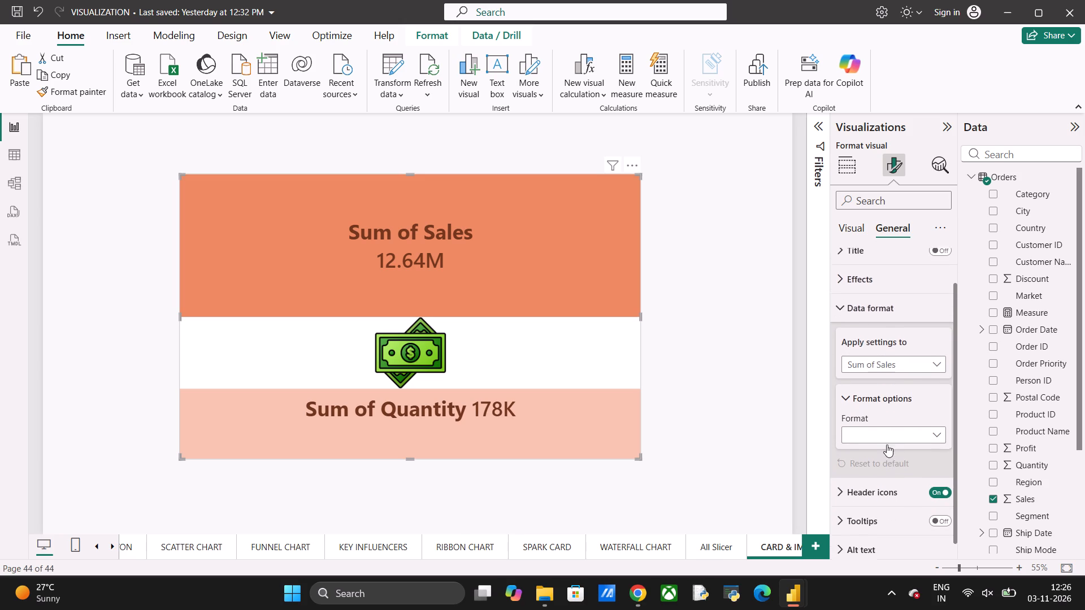
{"action": "scroll", "coordinate": [887, 445], "scroll_direction": "down", "scroll_amount": 1}
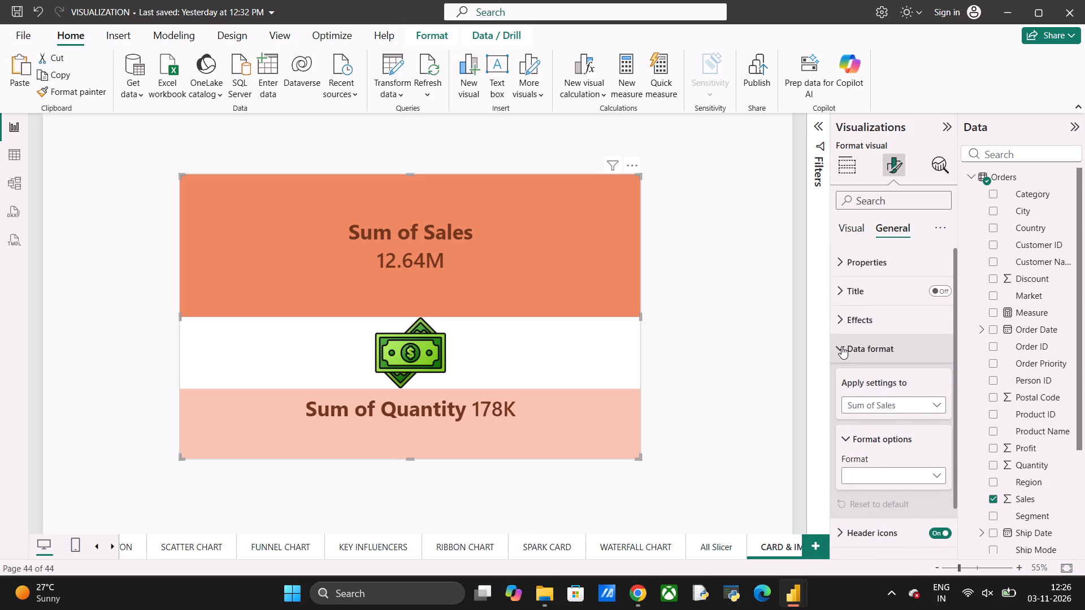
{"action": "left_click", "coordinate": [841, 346]}
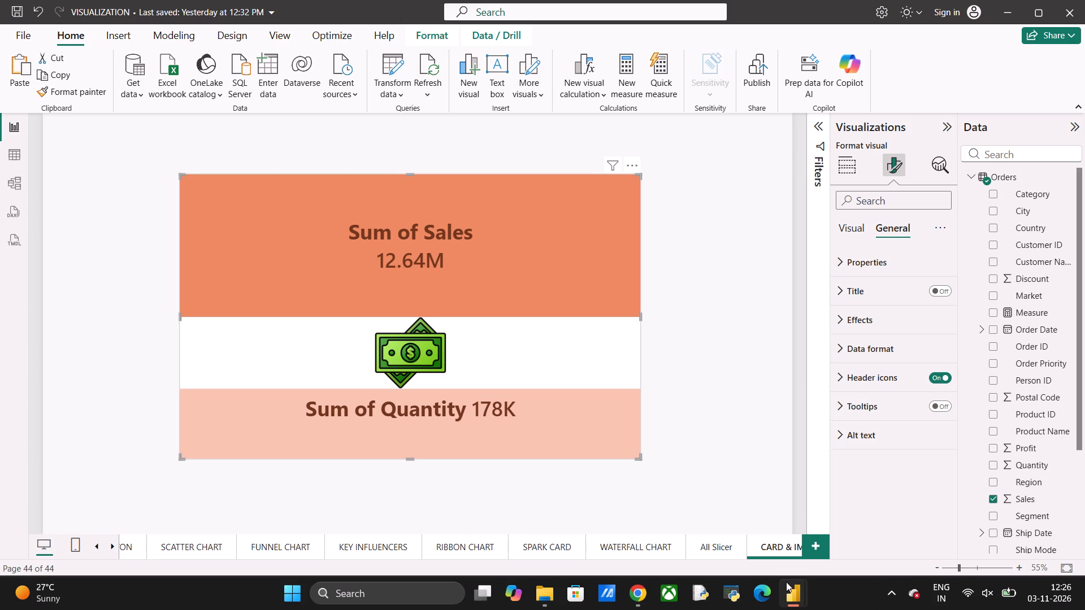
Rename the All Slicer report page as ALL SLICER.
{"action": "double_click", "coordinate": [718, 545]}
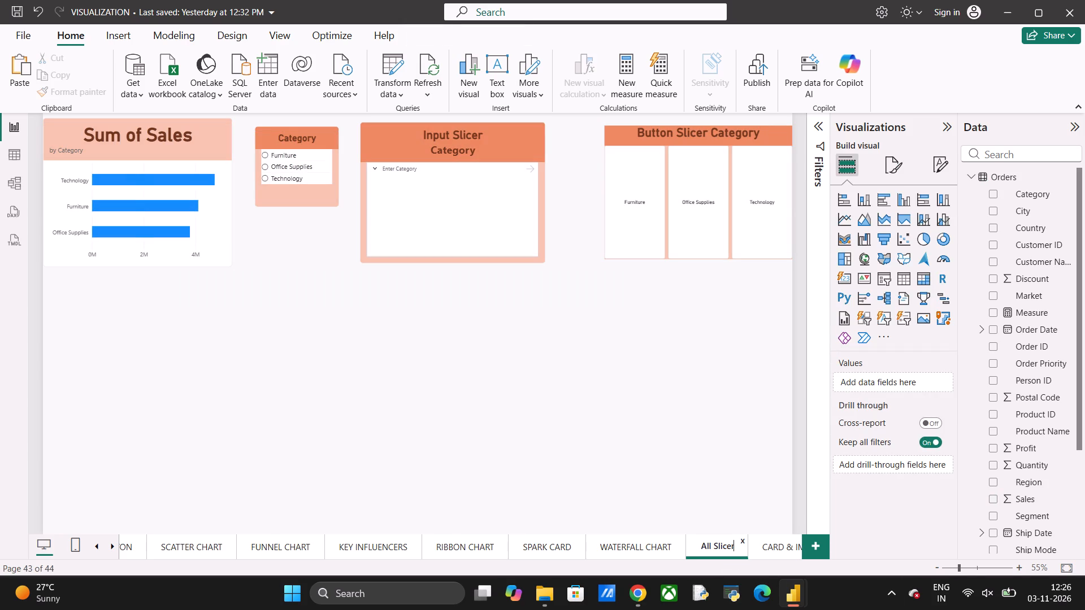
{"action": "key", "text": "BackSpace"}
{"action": "key", "text": "BackSpace"}
{"action": "key", "text": "BackSpace"}
{"action": "key", "text": "BackSpace"}
{"action": "key", "text": "BackSpace"}
{"action": "type", "text": "LICER"}
{"action": "key", "text": "Left"}
{"action": "key", "text": "Left"}
{"action": "key", "text": "Left"}
{"action": "key", "text": "Left"}
{"action": "key", "text": "Left"}
{"action": "key", "text": "Left"}
{"action": "key", "text": "Left"}
{"action": "key", "text": "BackSpace"}
{"action": "key", "text": "BackSpace"}
{"action": "type", "text": "LL"}
{"action": "key", "text": "Return"}
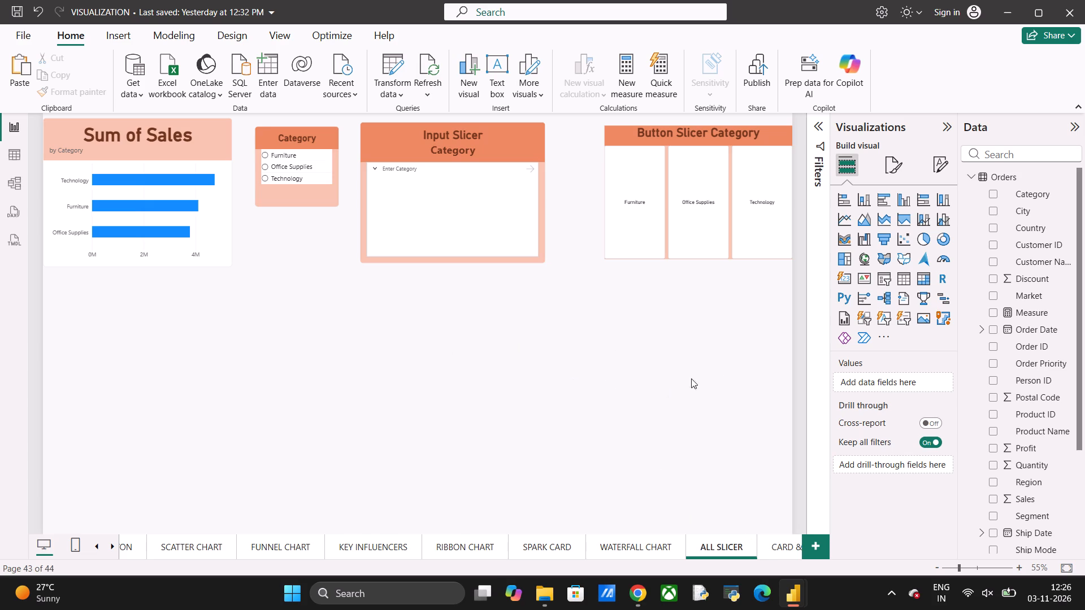
Change the Category list slicer's title text to List Slicer.
{"action": "left_click", "coordinate": [271, 136]}
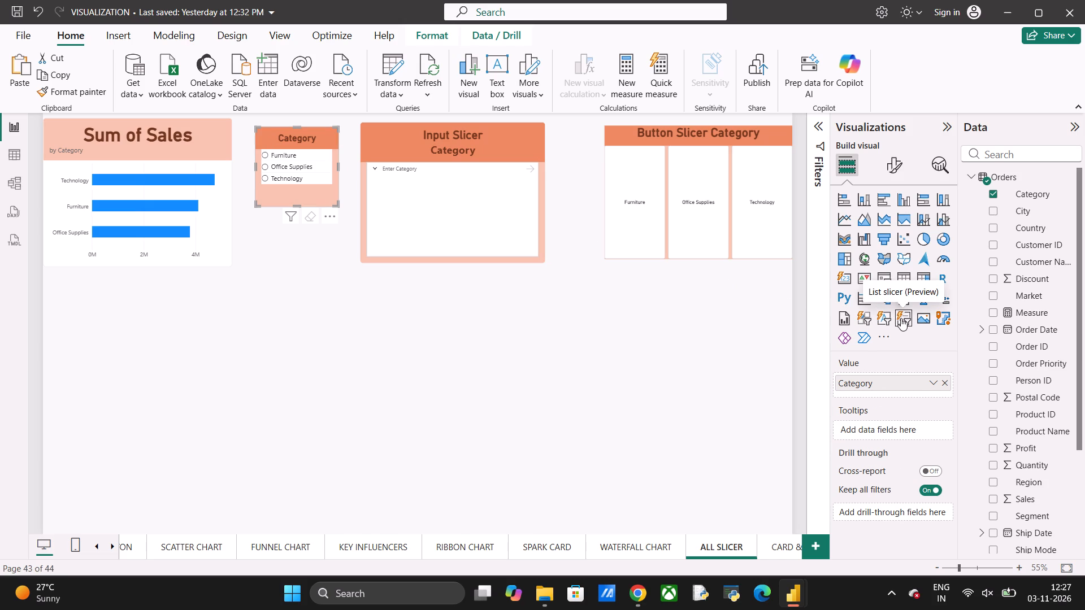
{"action": "left_click", "coordinate": [888, 171]}
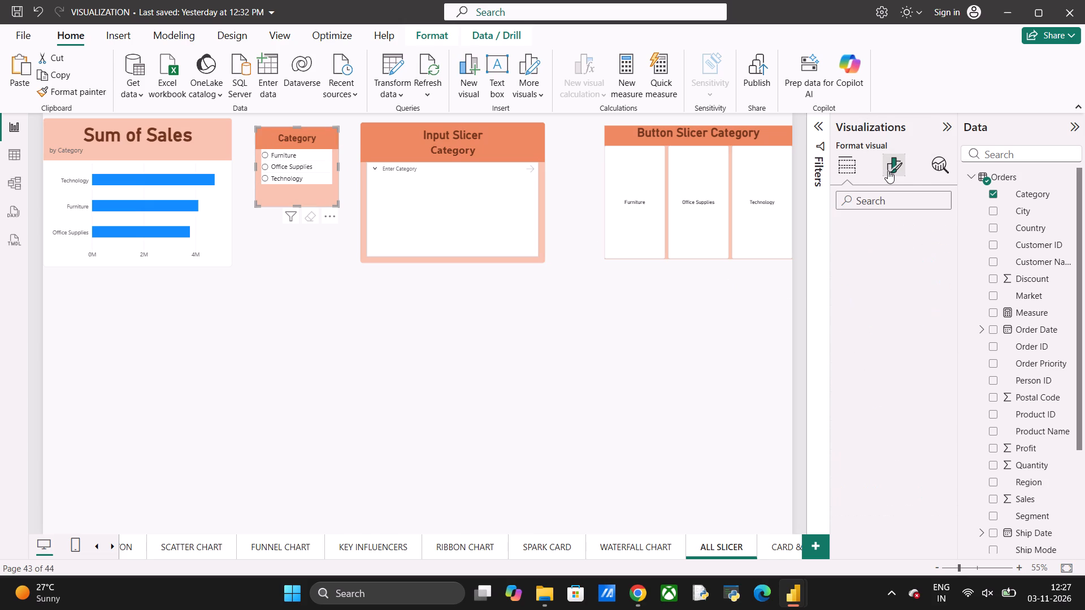
{"action": "left_click", "coordinate": [887, 232]}
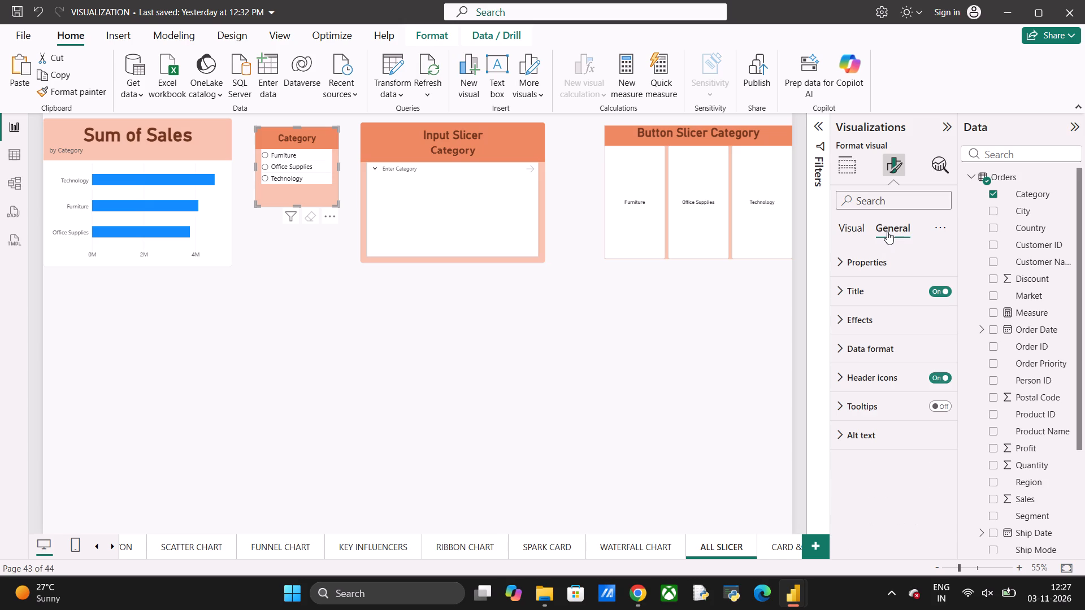
{"action": "left_click", "coordinate": [852, 288]}
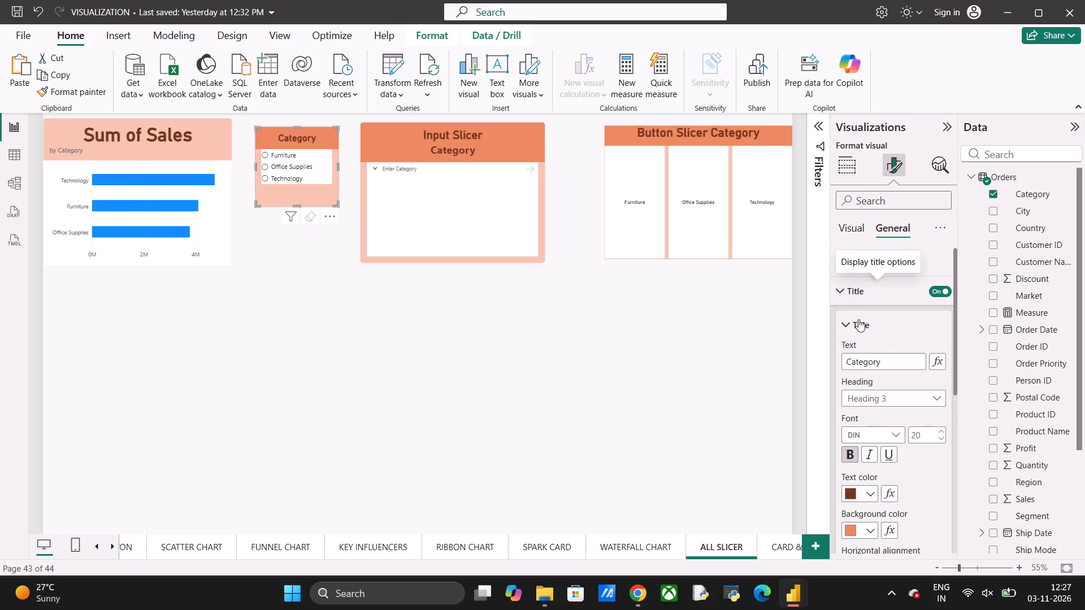
{"action": "left_click", "coordinate": [884, 363]}
{"action": "key", "text": "space"}
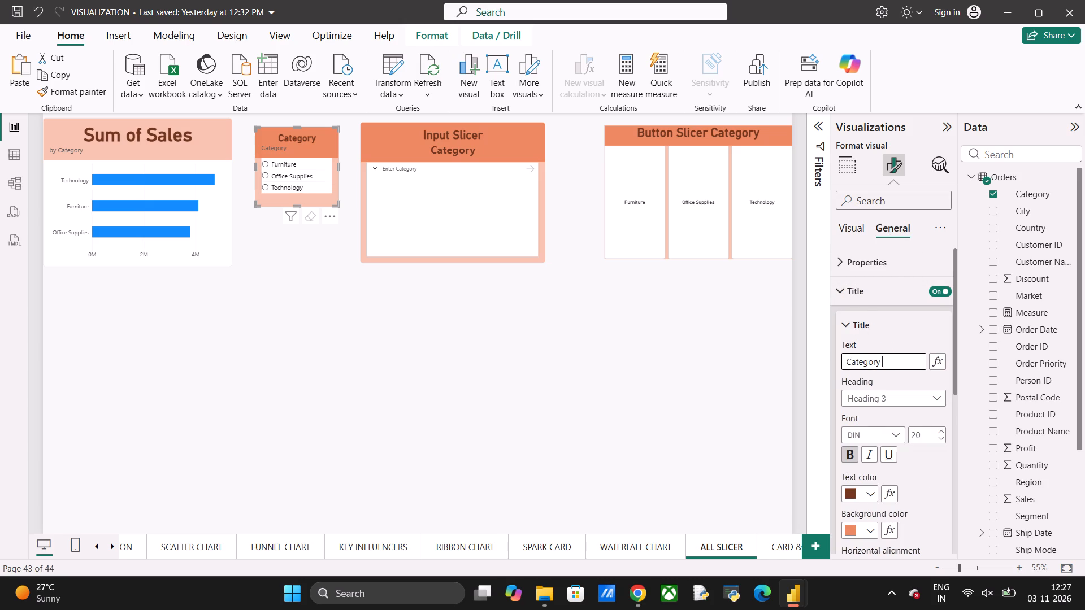
{"action": "key", "text": "l"}
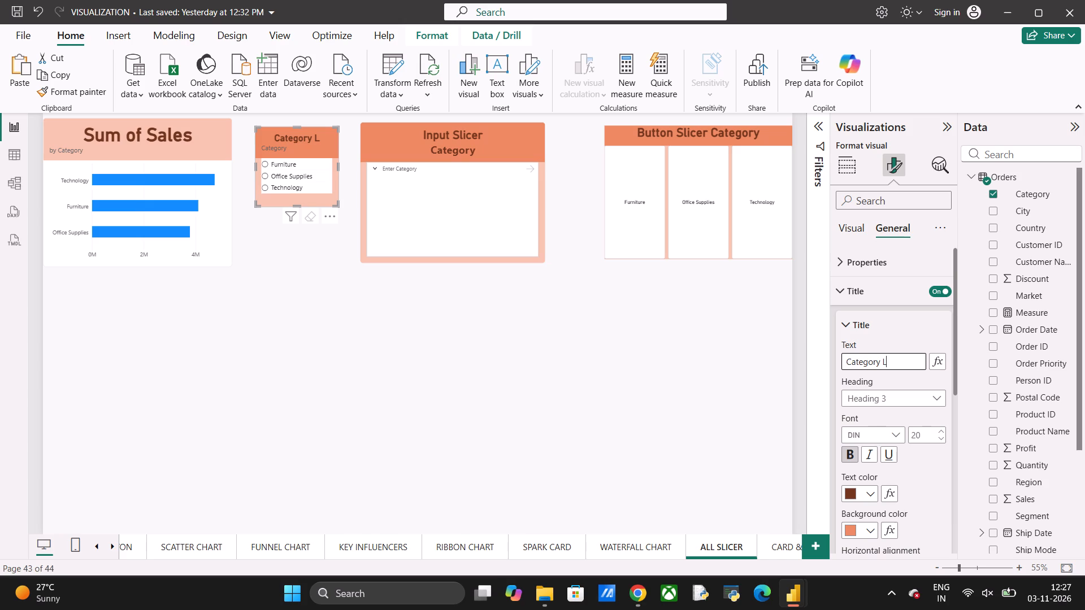
{"action": "type", "text": "ist"}
{"action": "key", "text": "BackSpace"}
{"action": "key", "text": "BackSpace"}
{"action": "key", "text": "BackSpace"}
{"action": "key", "text": "BackSpace"}
{"action": "key", "text": "BackSpace"}
{"action": "key", "text": "BackSpace"}
{"action": "key", "text": "BackSpace"}
{"action": "key", "text": "BackSpace"}
{"action": "key", "text": "BackSpace"}
{"action": "key", "text": "BackSpace"}
{"action": "key", "text": "BackSpace"}
{"action": "key", "text": "BackSpace"}
{"action": "key", "text": "BackSpace"}
{"action": "key", "text": "BackSpace"}
{"action": "key", "text": "BackSpace"}
{"action": "key", "text": "BackSpace"}
{"action": "key", "text": "BackSpace"}
{"action": "key", "text": "BackSpace"}
{"action": "key", "text": "BackSpace"}
{"action": "key", "text": "BackSpace"}
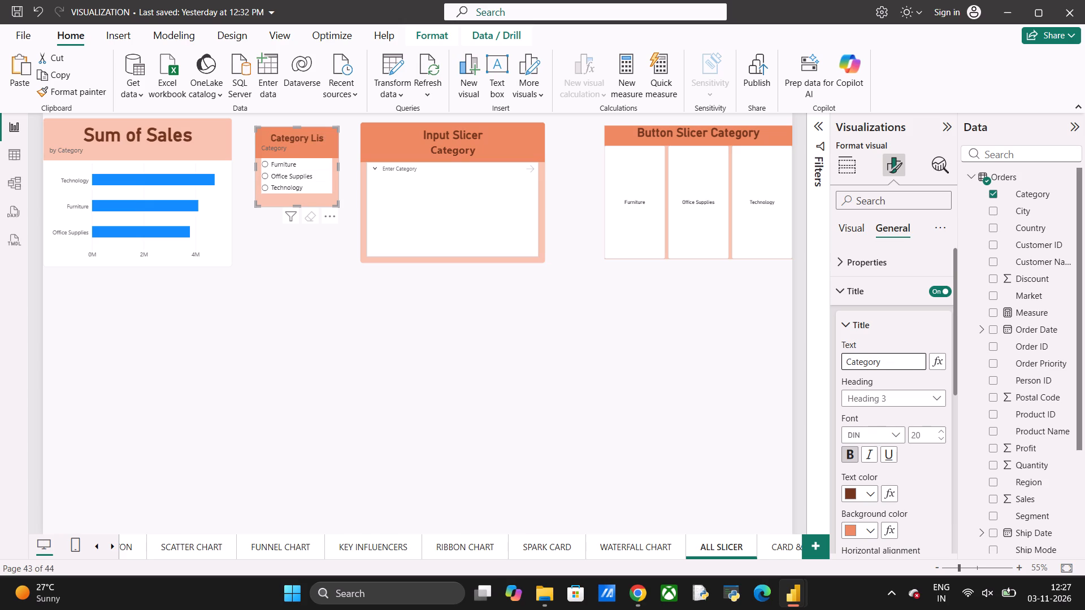
{"action": "type", "text": "List"}
{"action": "key", "text": "space"}
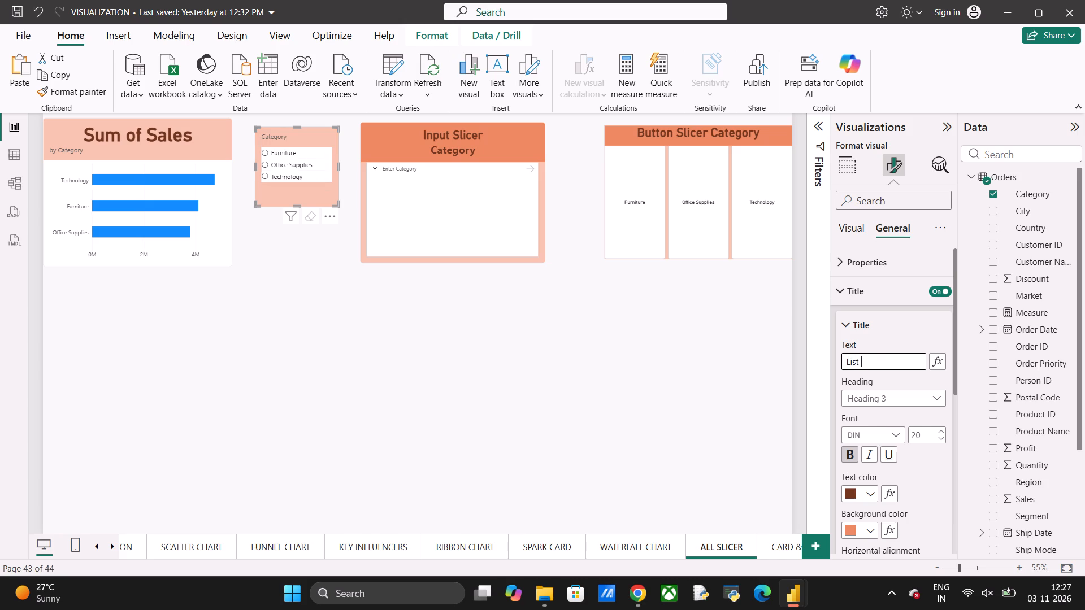
{"action": "type", "text": "Slicer"}
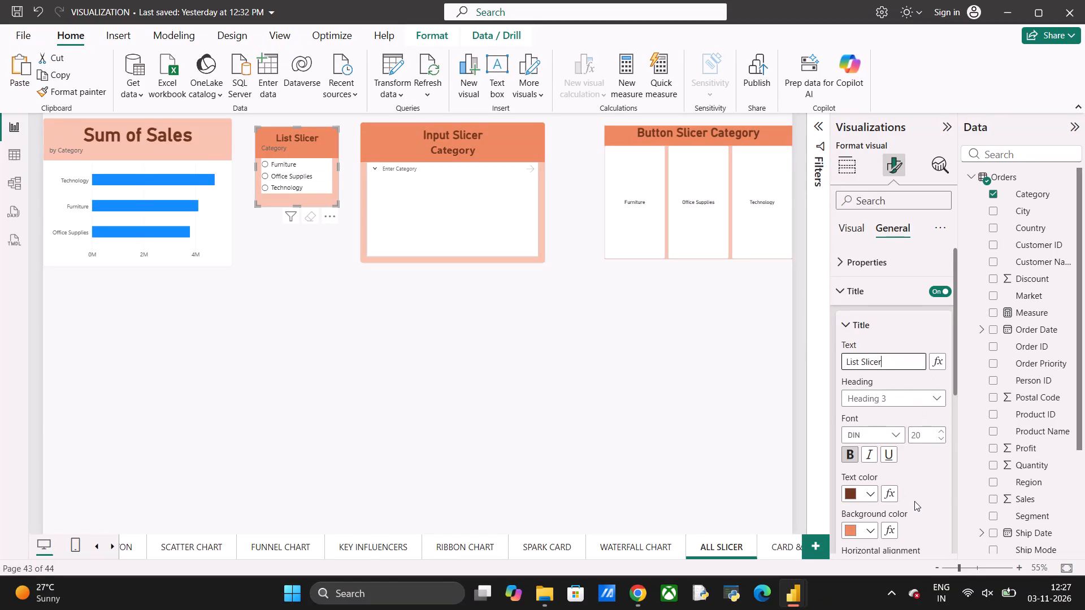
Format the list slicer's Category subtitle at size 16, bold, dark brown and horizontally centred.
{"action": "scroll", "coordinate": [914, 501], "scroll_direction": "down", "scroll_amount": 3}
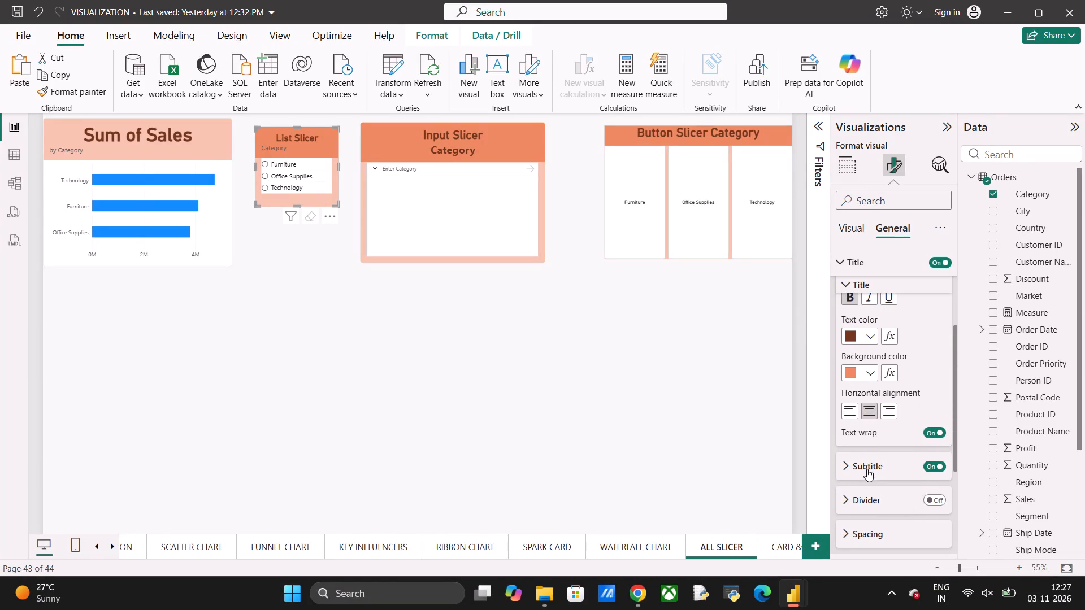
{"action": "left_click", "coordinate": [866, 469]}
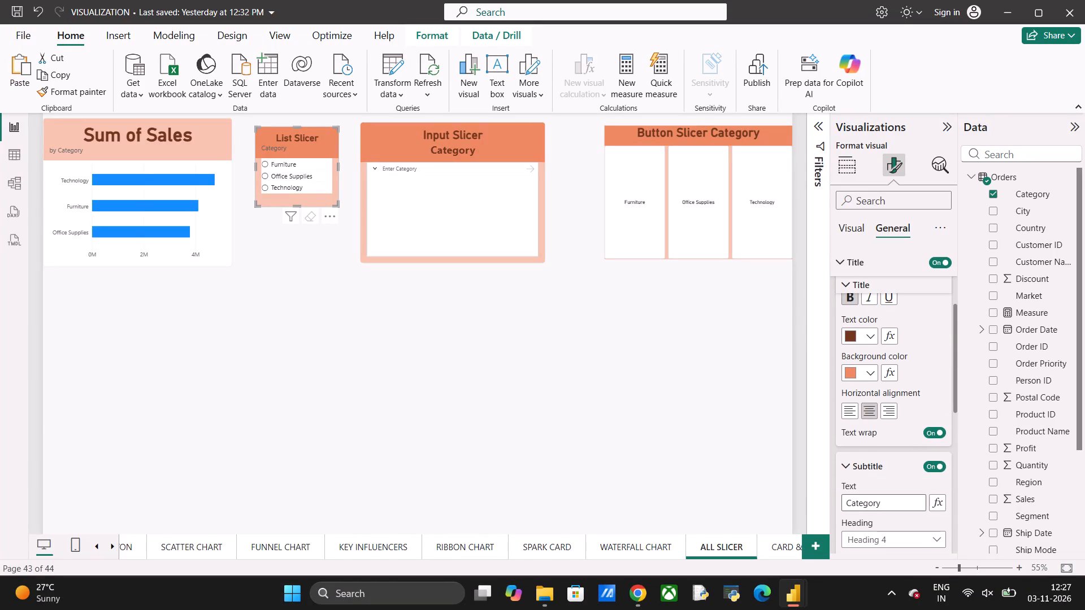
{"action": "scroll", "coordinate": [892, 503], "scroll_direction": "down", "scroll_amount": 1}
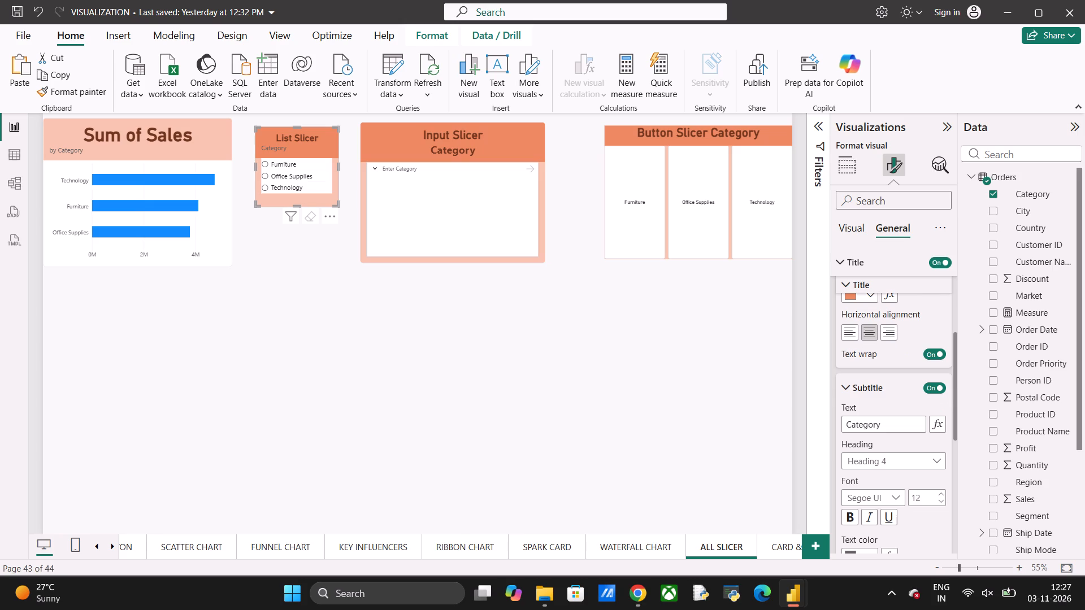
{"action": "left_click", "coordinate": [923, 501]}
{"action": "type", "text": "16"}
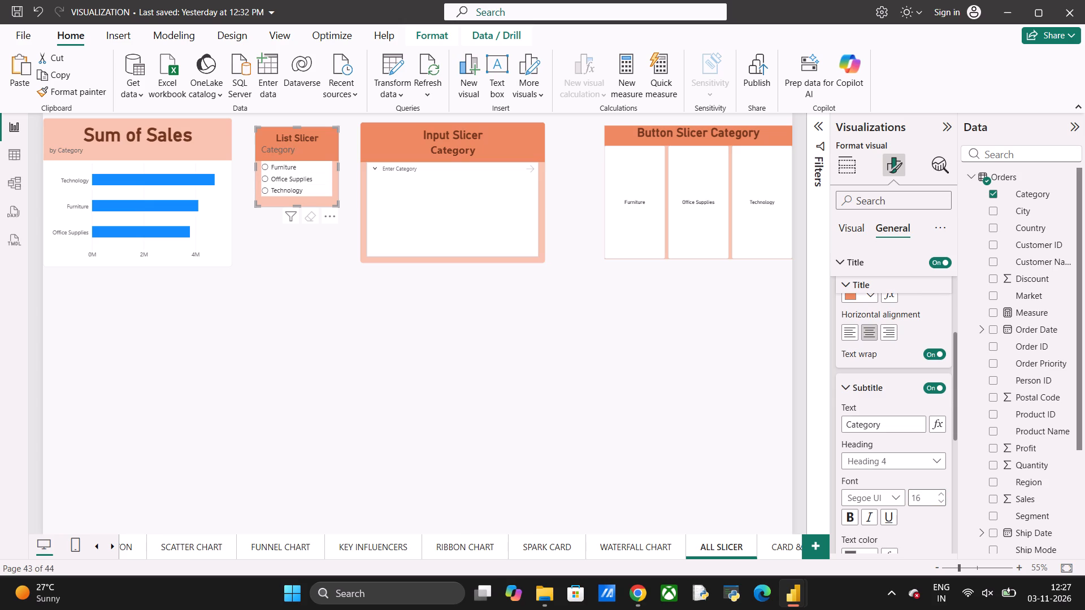
{"action": "left_click", "coordinate": [849, 520]}
{"action": "scroll", "coordinate": [915, 521], "scroll_direction": "down", "scroll_amount": 1}
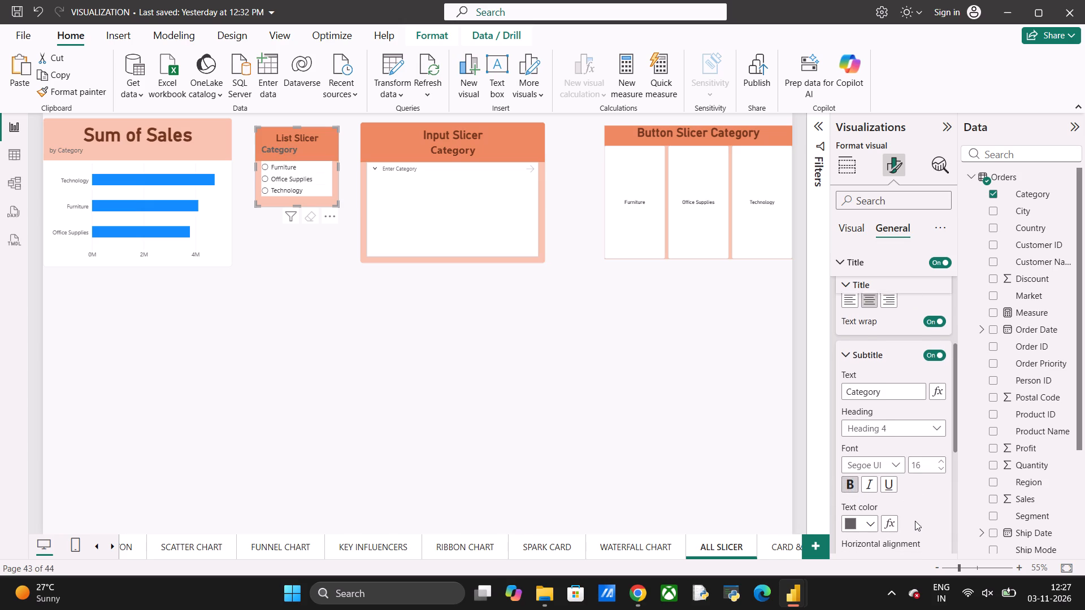
{"action": "scroll", "coordinate": [915, 521], "scroll_direction": "down", "scroll_amount": 1}
{"action": "left_click", "coordinate": [870, 511]}
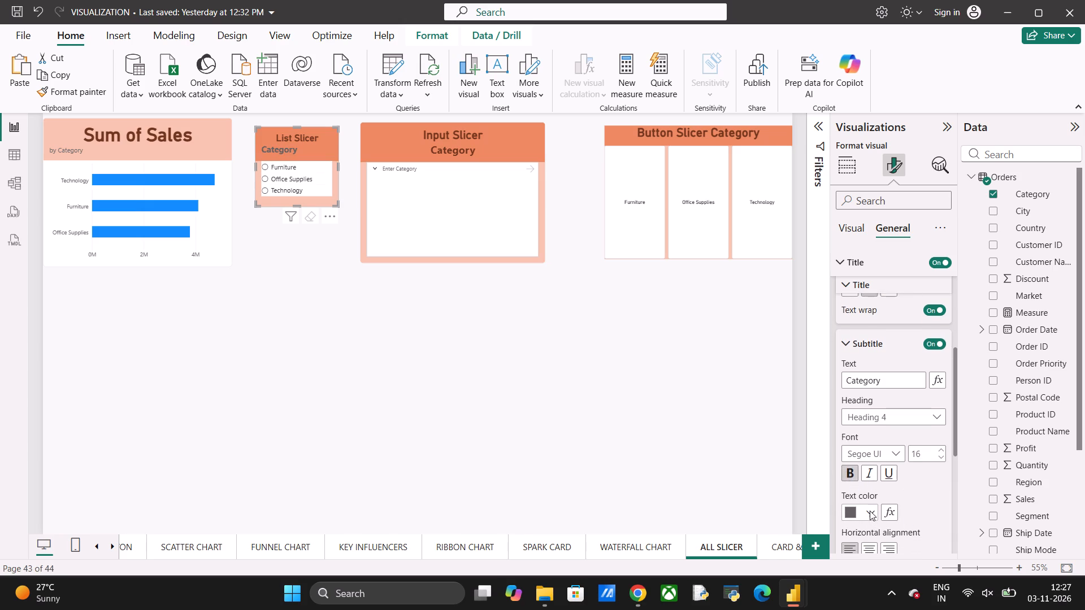
{"action": "left_click", "coordinate": [859, 419]}
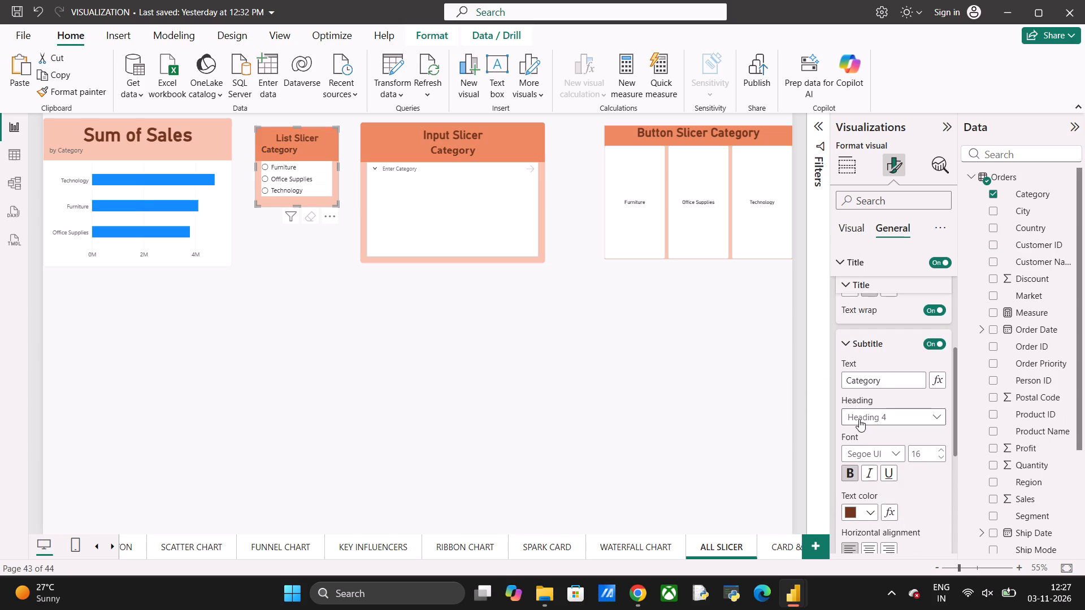
{"action": "left_click", "coordinate": [869, 546]}
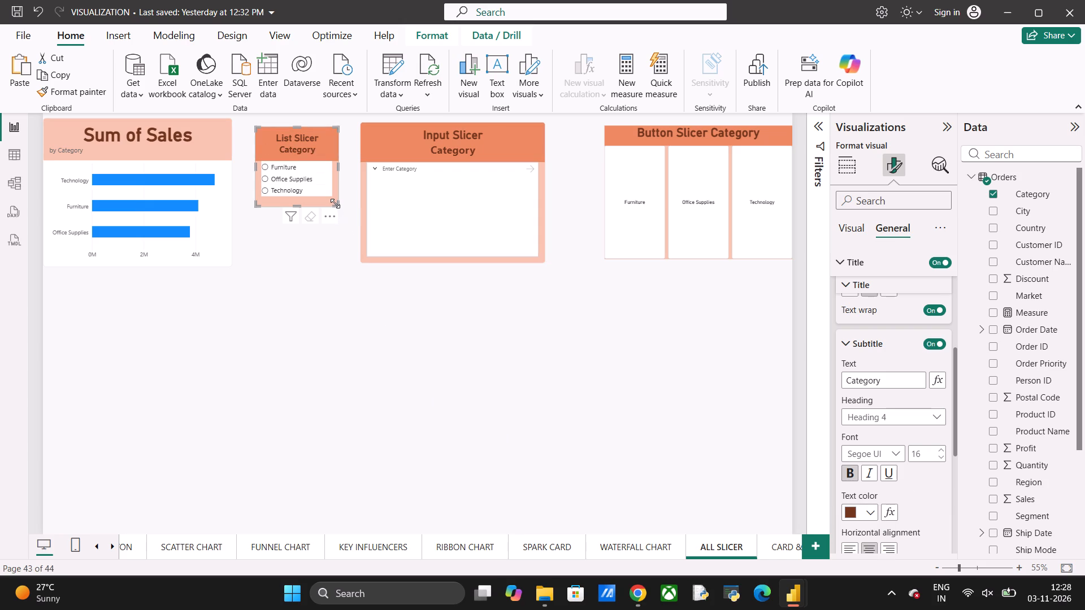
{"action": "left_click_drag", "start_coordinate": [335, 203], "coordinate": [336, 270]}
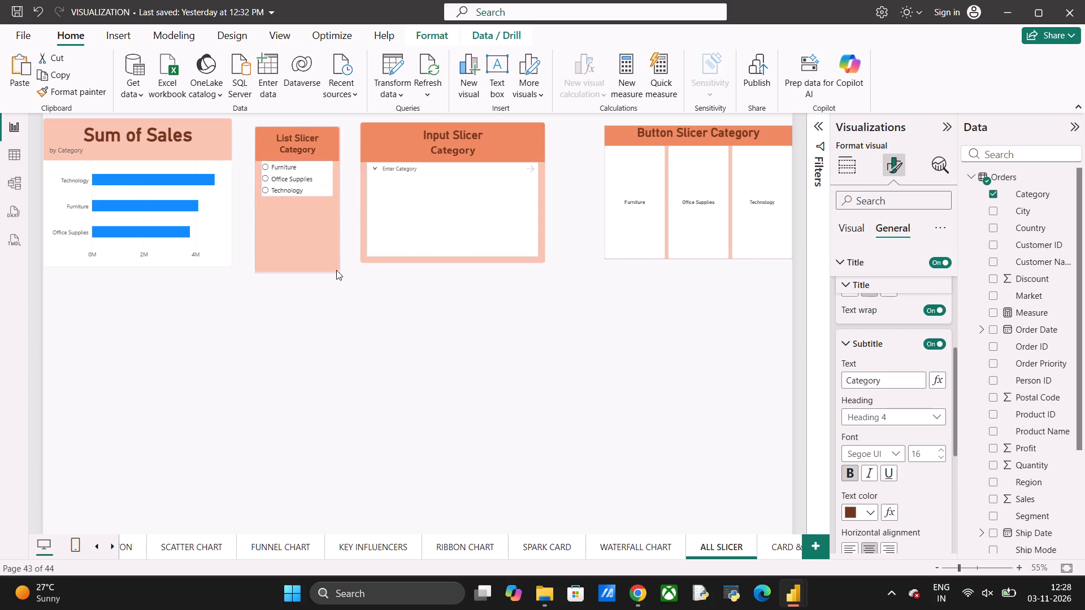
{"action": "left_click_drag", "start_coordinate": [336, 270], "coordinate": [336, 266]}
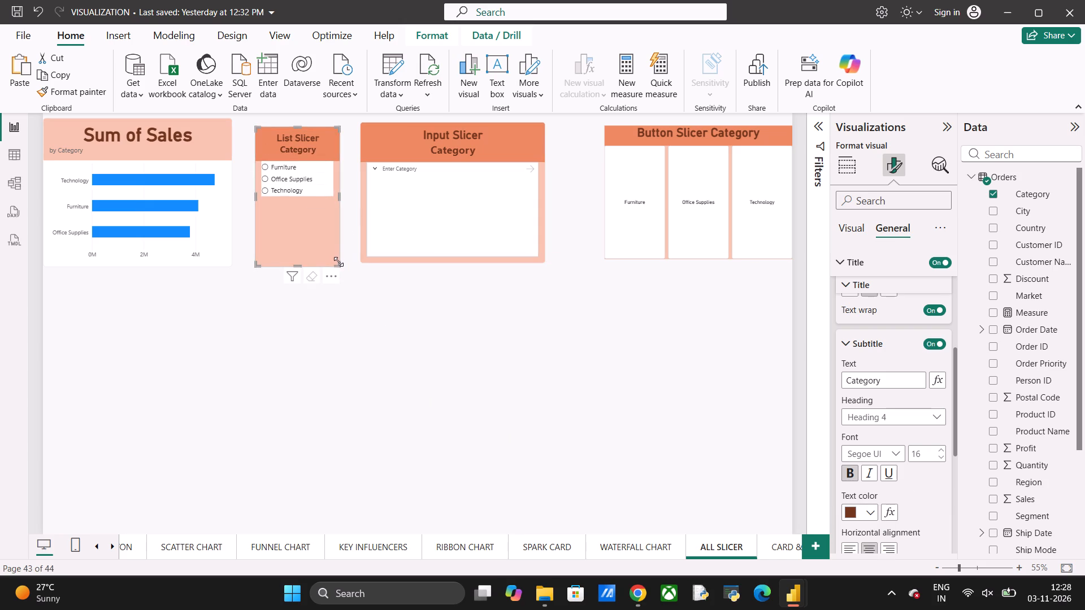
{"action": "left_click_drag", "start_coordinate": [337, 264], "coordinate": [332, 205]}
Move the Input Slicer to the right, closer to the Button Slicer, leaving more room beside the List Slicer.
{"action": "left_click_drag", "start_coordinate": [432, 233], "coordinate": [470, 233]}
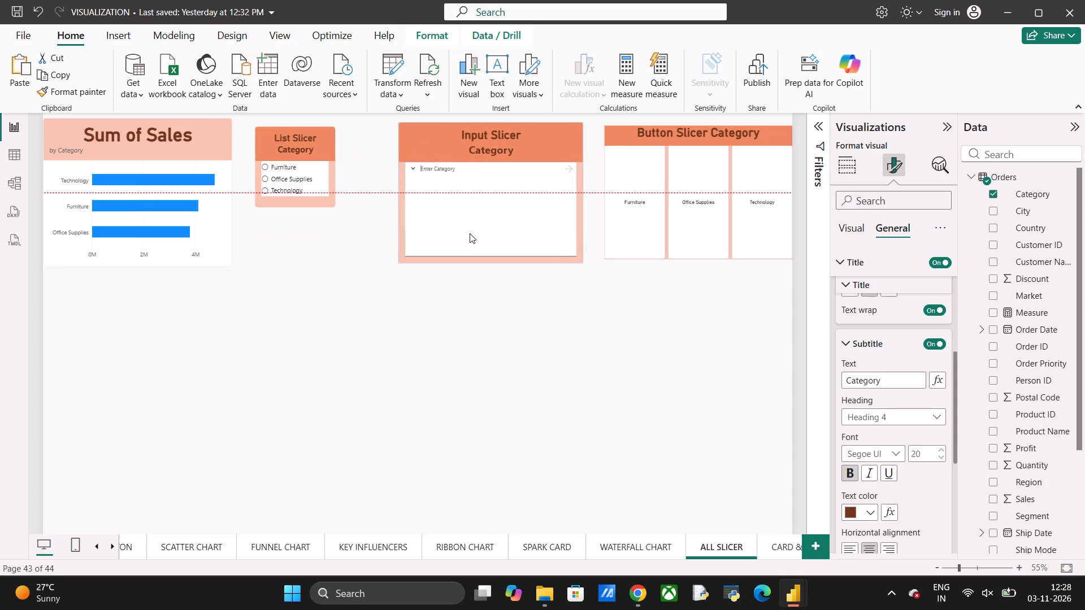
{"action": "left_click_drag", "start_coordinate": [470, 233], "coordinate": [470, 233]}
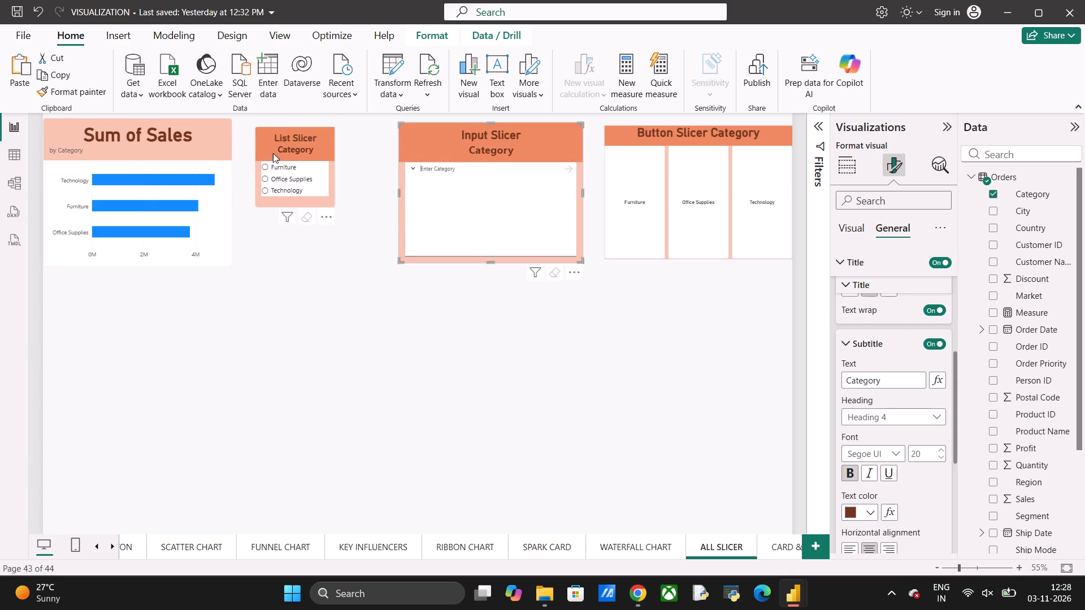
Enlarge the List Slicer to nearly reach the Input Slicer and match its height, aligning their top edges.
{"action": "left_click", "coordinate": [323, 193]}
{"action": "left_click", "coordinate": [323, 193]}
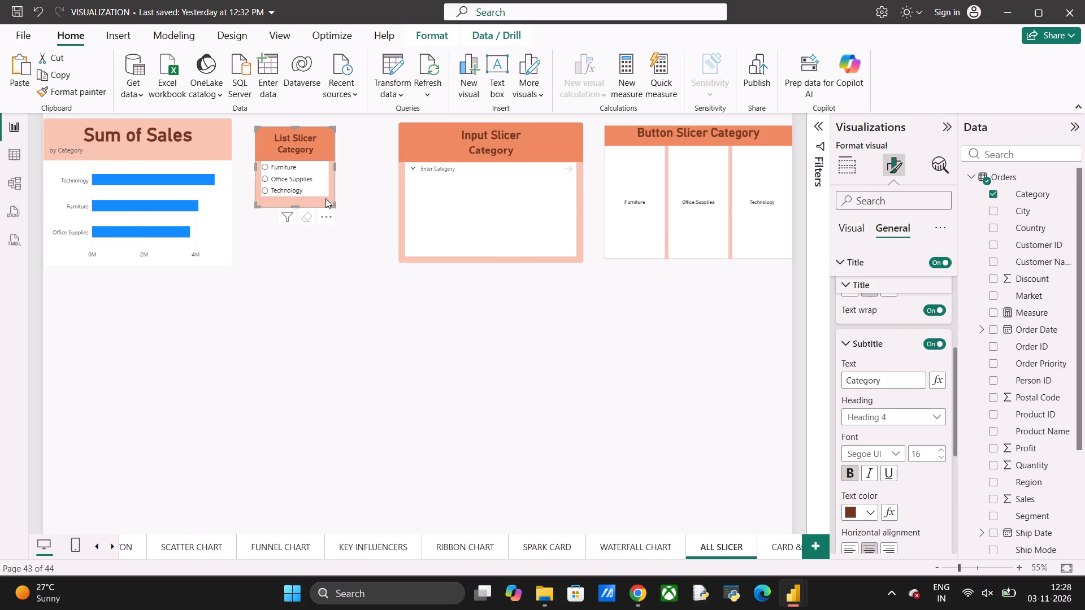
{"action": "left_click_drag", "start_coordinate": [332, 204], "coordinate": [364, 226]}
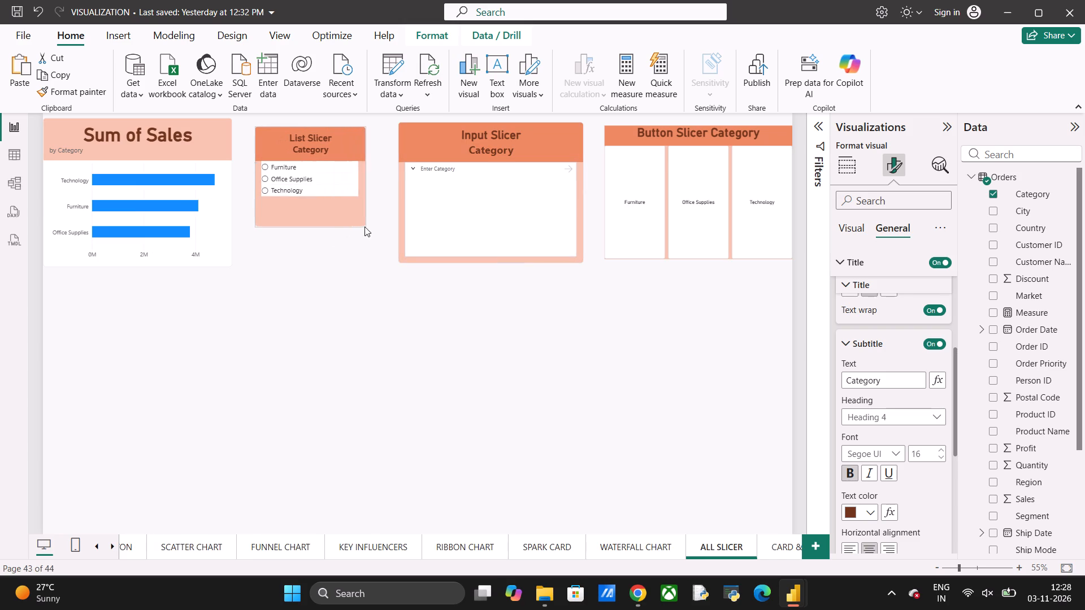
{"action": "left_click_drag", "start_coordinate": [364, 226], "coordinate": [380, 260]}
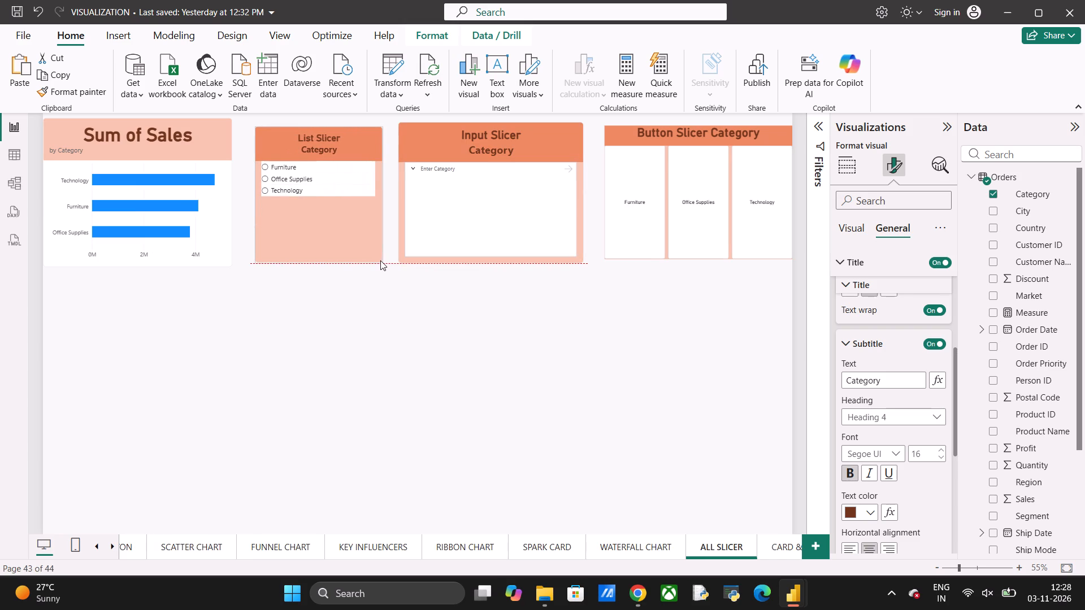
{"action": "left_click_drag", "start_coordinate": [380, 260], "coordinate": [381, 265]}
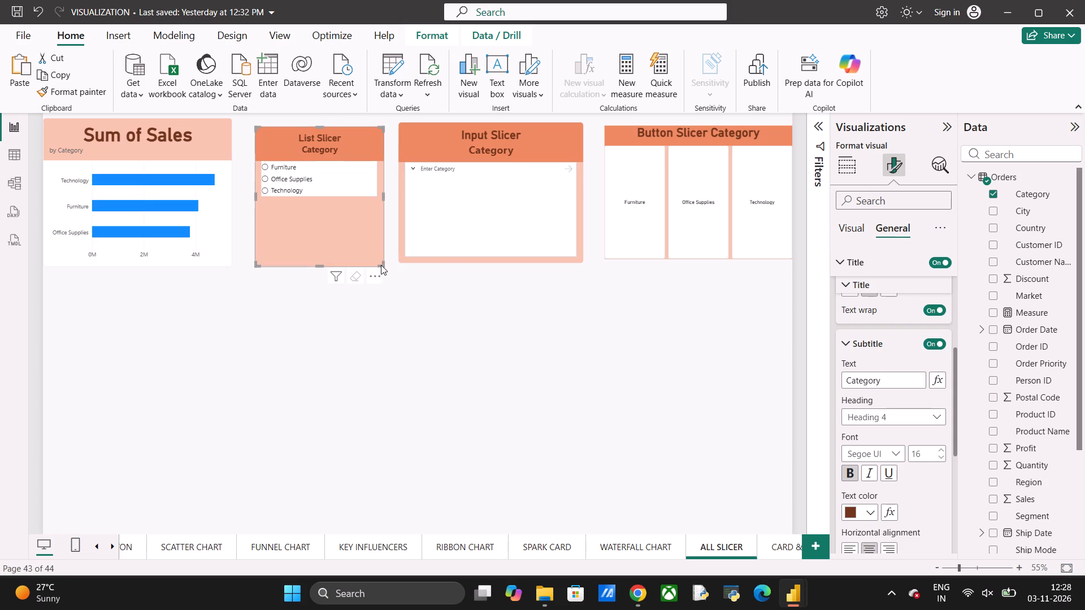
{"action": "left_click", "coordinate": [352, 236]}
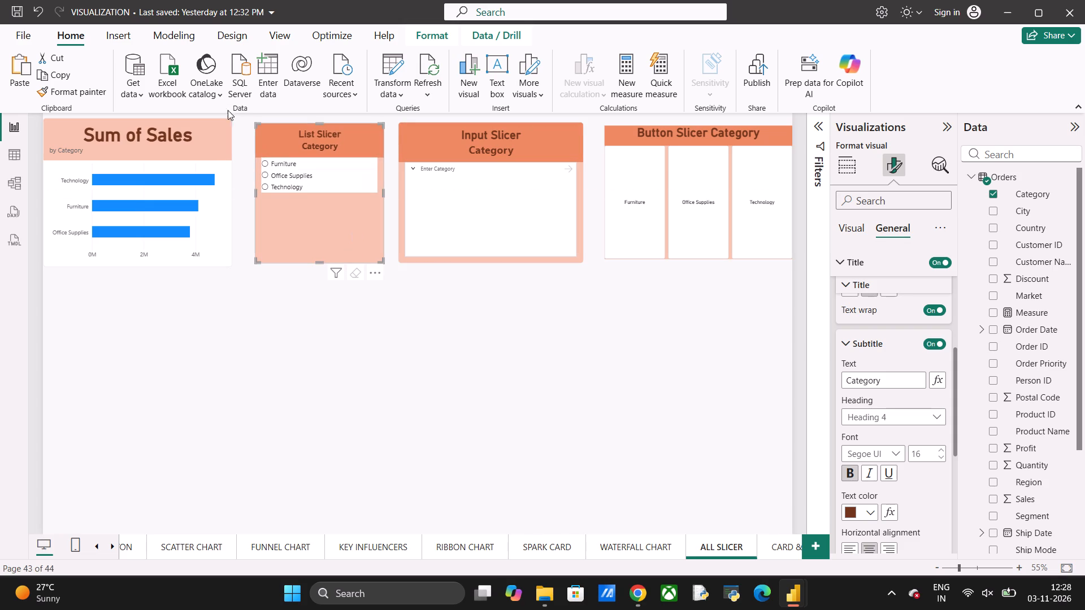
Change the Sum of Sales bar chart's title background to the medium orange used on the slicer headers.
{"action": "left_click", "coordinate": [213, 145]}
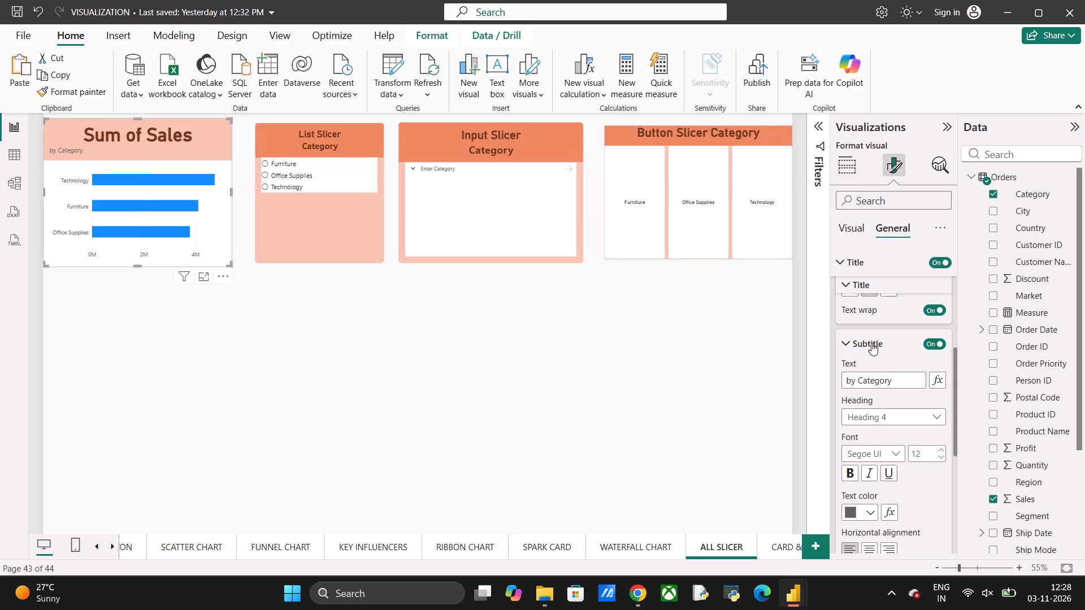
{"action": "scroll", "coordinate": [871, 343], "scroll_direction": "up", "scroll_amount": 2}
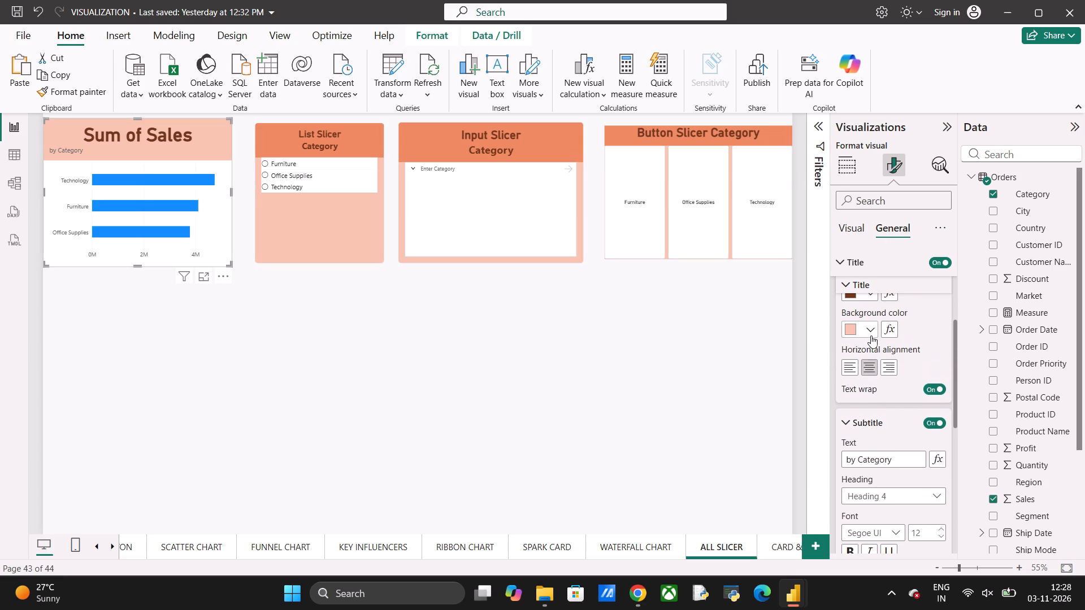
{"action": "left_click", "coordinate": [871, 333]}
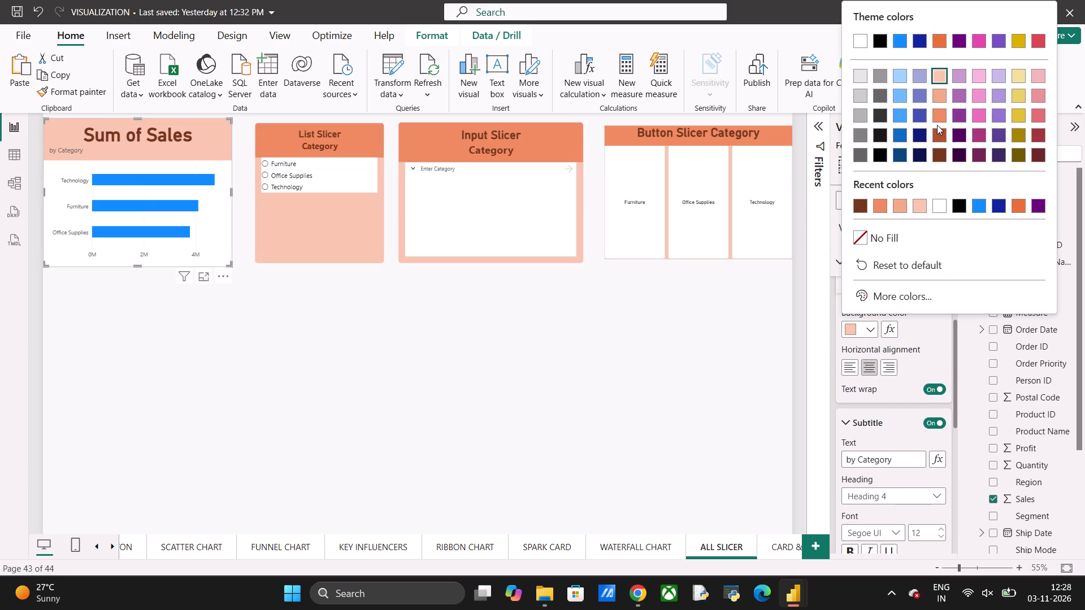
{"action": "left_click", "coordinate": [937, 117]}
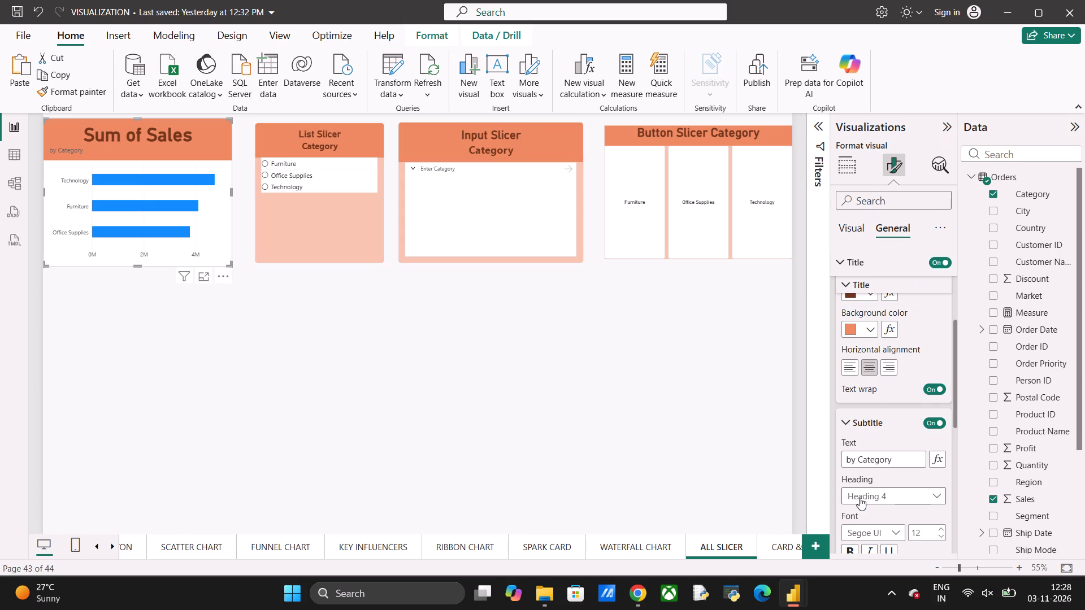
Format the bar chart's "by Category" subtitle at size 20, bold, dark brown and horizontally centred.
{"action": "scroll", "coordinate": [860, 498], "scroll_direction": "down", "scroll_amount": 1}
{"action": "left_click", "coordinate": [929, 476]}
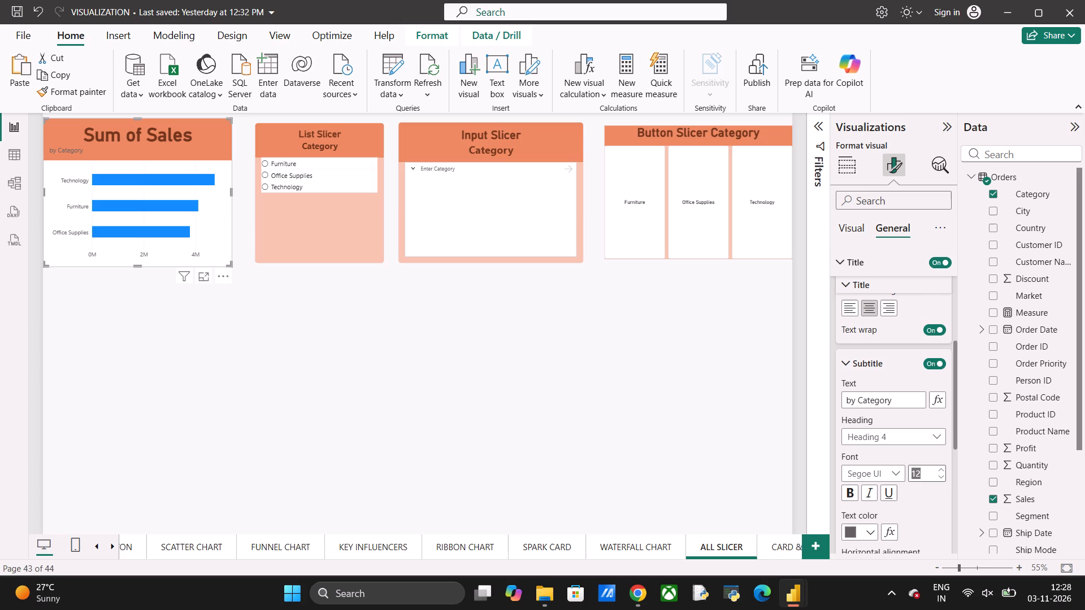
{"action": "type", "text": "20"}
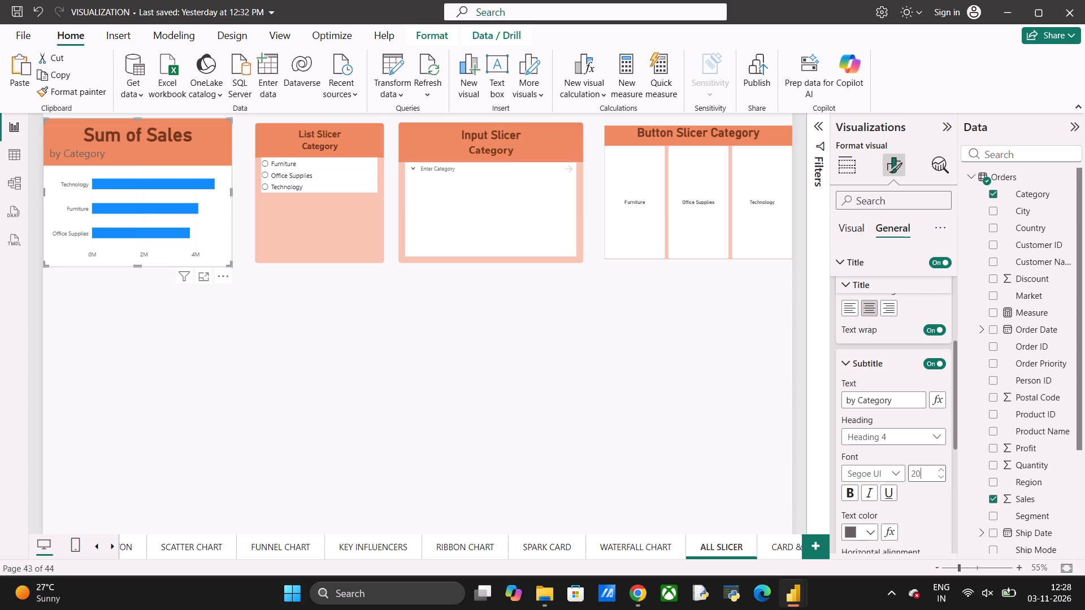
{"action": "left_click", "coordinate": [854, 493]}
{"action": "left_click", "coordinate": [869, 528]}
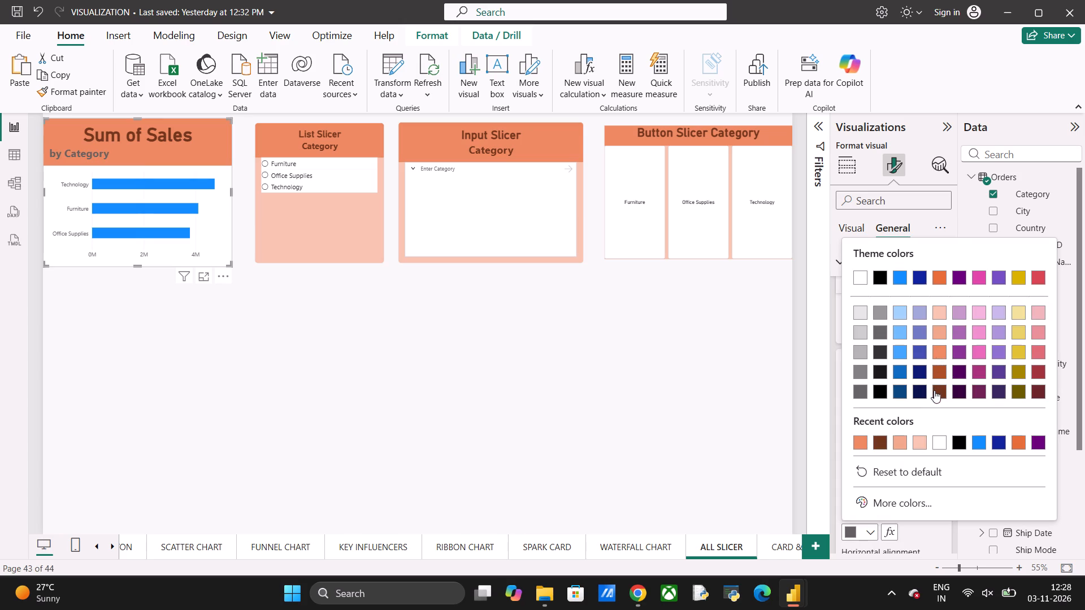
{"action": "left_click", "coordinate": [936, 387]}
{"action": "scroll", "coordinate": [912, 453], "scroll_direction": "down", "scroll_amount": 1}
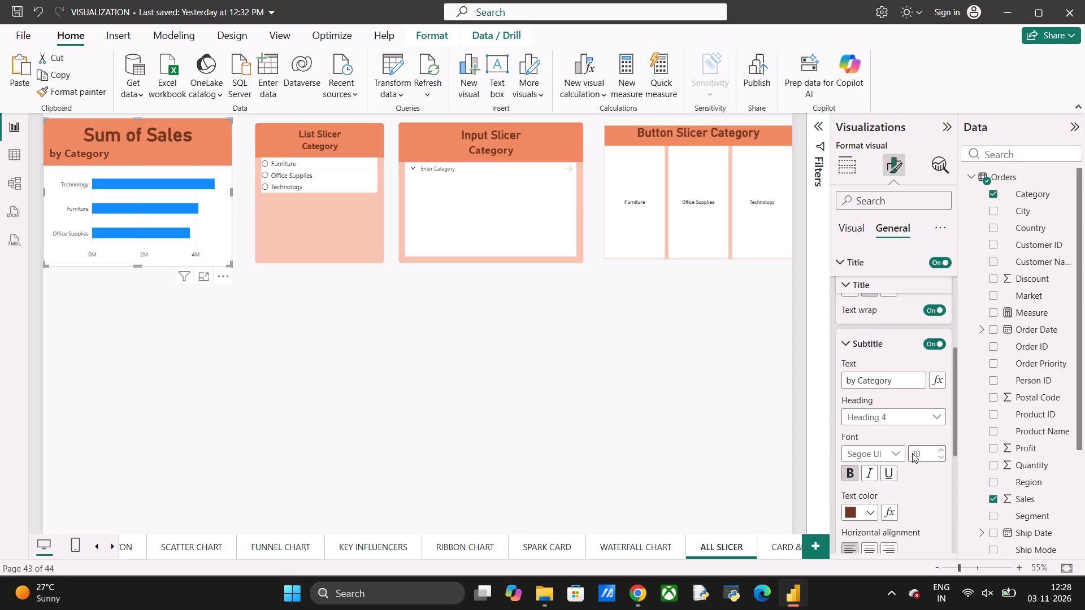
{"action": "scroll", "coordinate": [912, 453], "scroll_direction": "down", "scroll_amount": 2}
{"action": "left_click", "coordinate": [871, 455]}
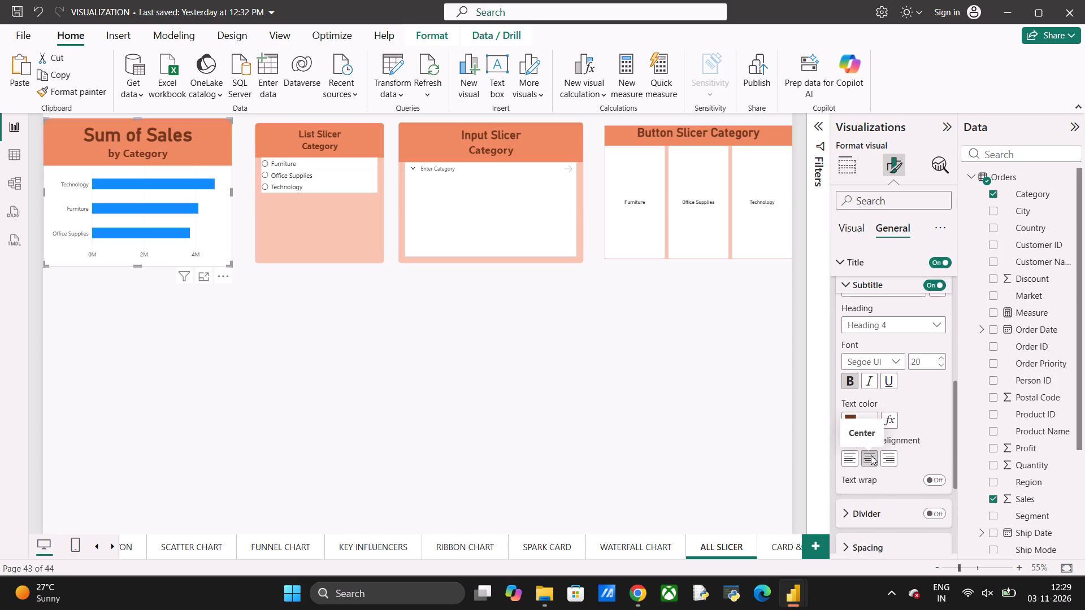
{"action": "left_click", "coordinate": [842, 256]}
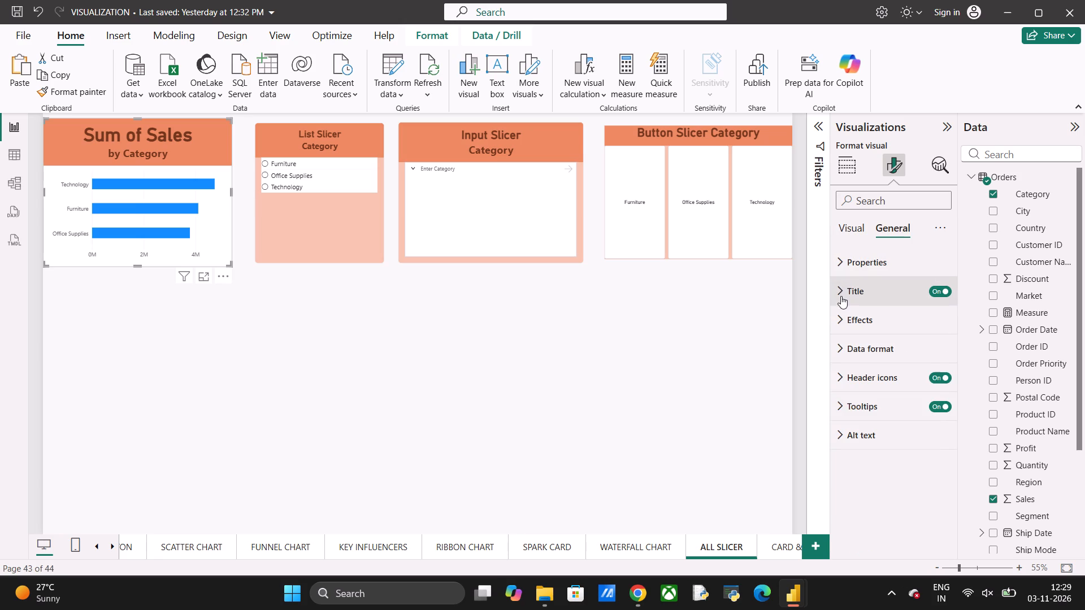
Set the bar chart's background colour to the light orange theme shade #f5c4af.
{"action": "left_click", "coordinate": [841, 317]}
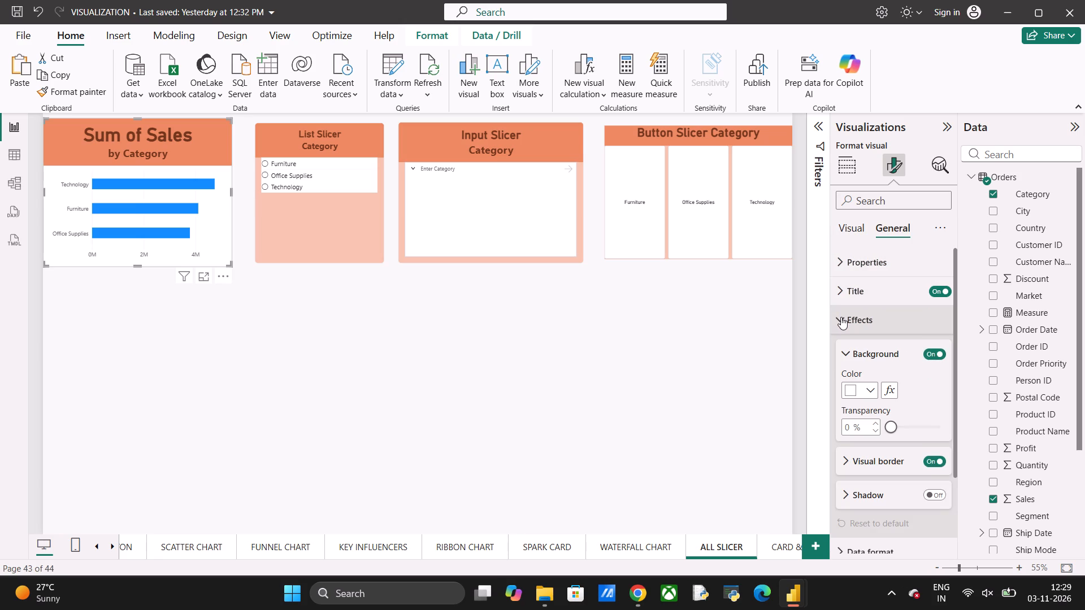
{"action": "left_click", "coordinate": [869, 390]}
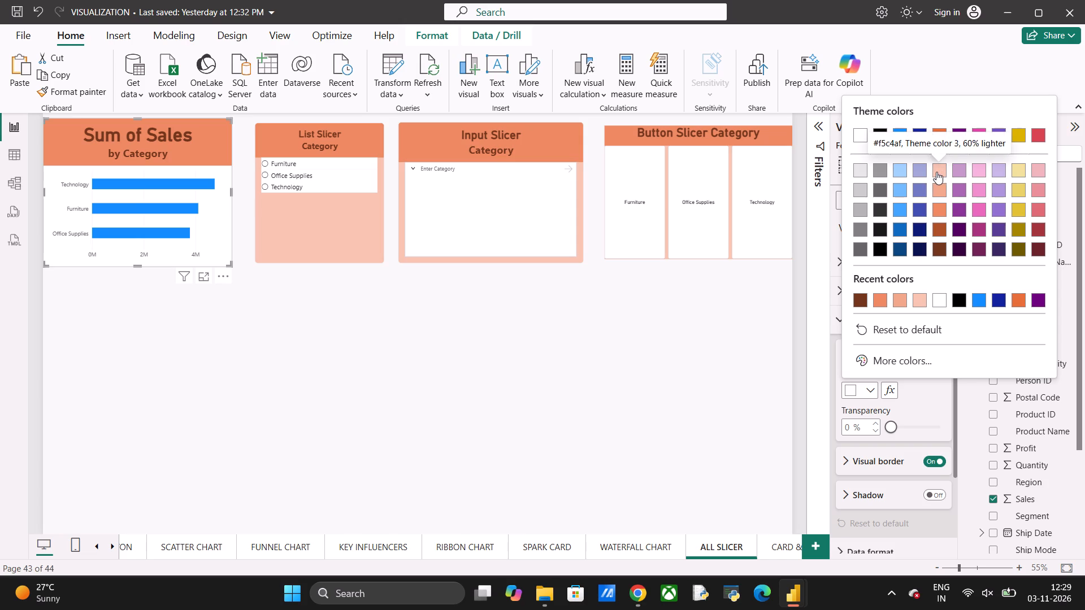
{"action": "left_click", "coordinate": [936, 172]}
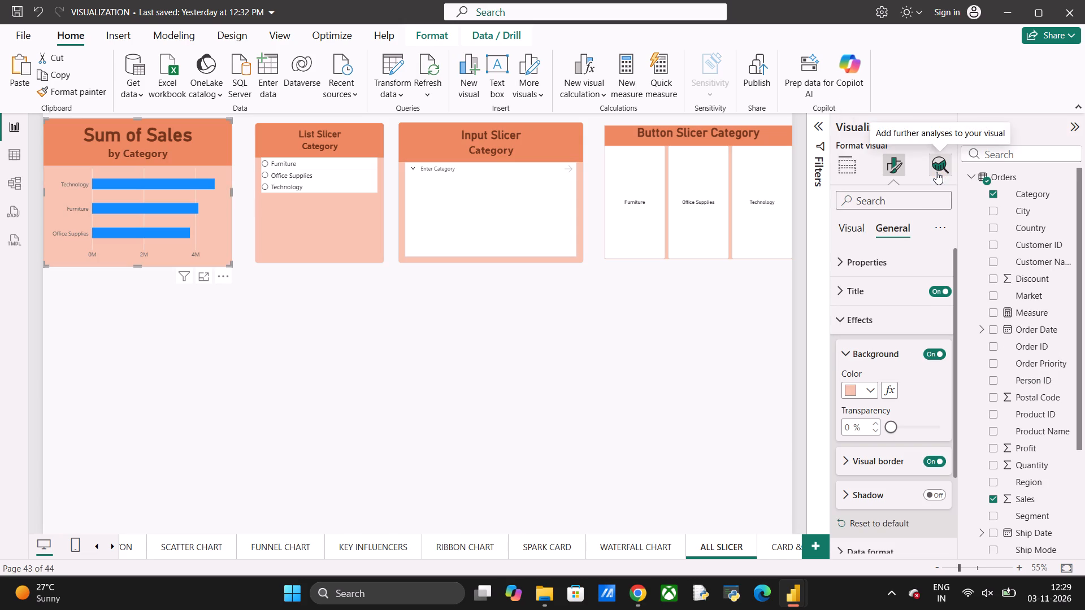
Format the bar chart's Y-axis values as bold, size 12, in dark brown #73361c.
{"action": "left_click", "coordinate": [859, 229]}
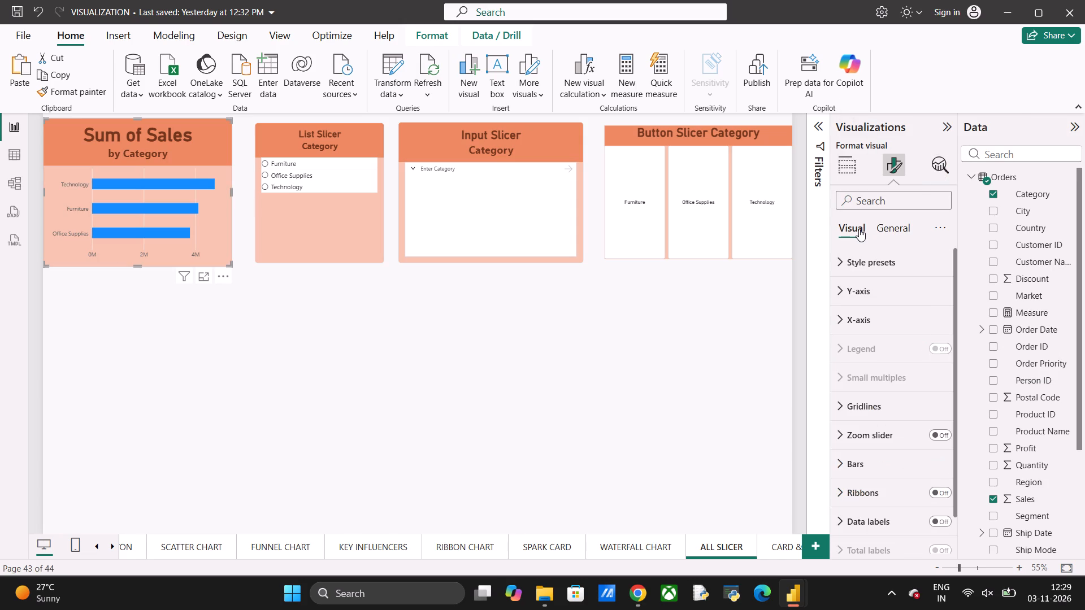
{"action": "left_click", "coordinate": [841, 292]}
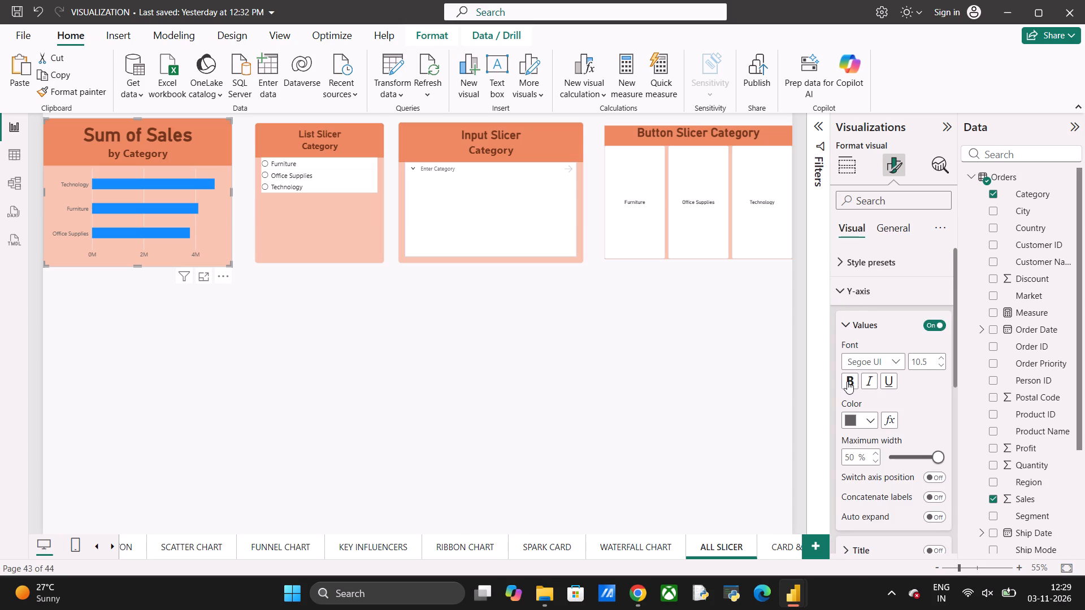
{"action": "left_click", "coordinate": [847, 381]}
{"action": "left_click", "coordinate": [926, 362]}
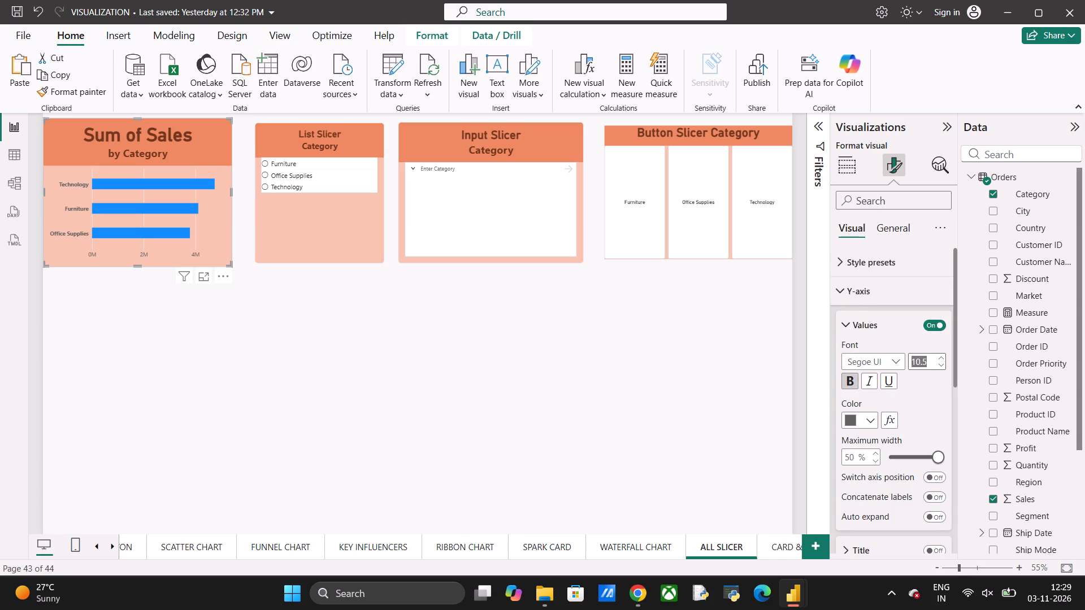
{"action": "type", "text": "12"}
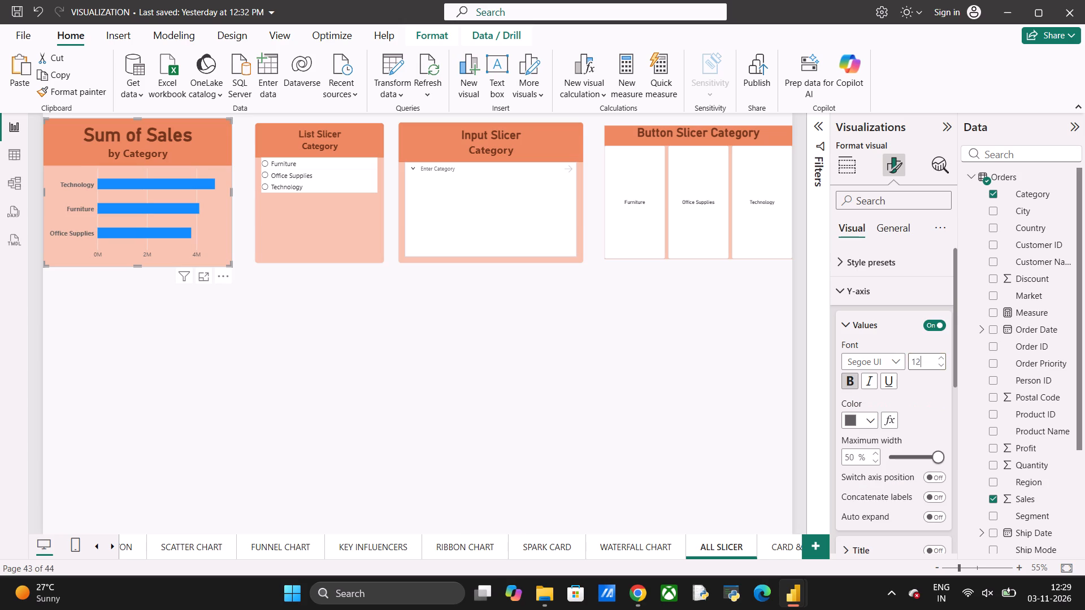
{"action": "left_click", "coordinate": [871, 417]}
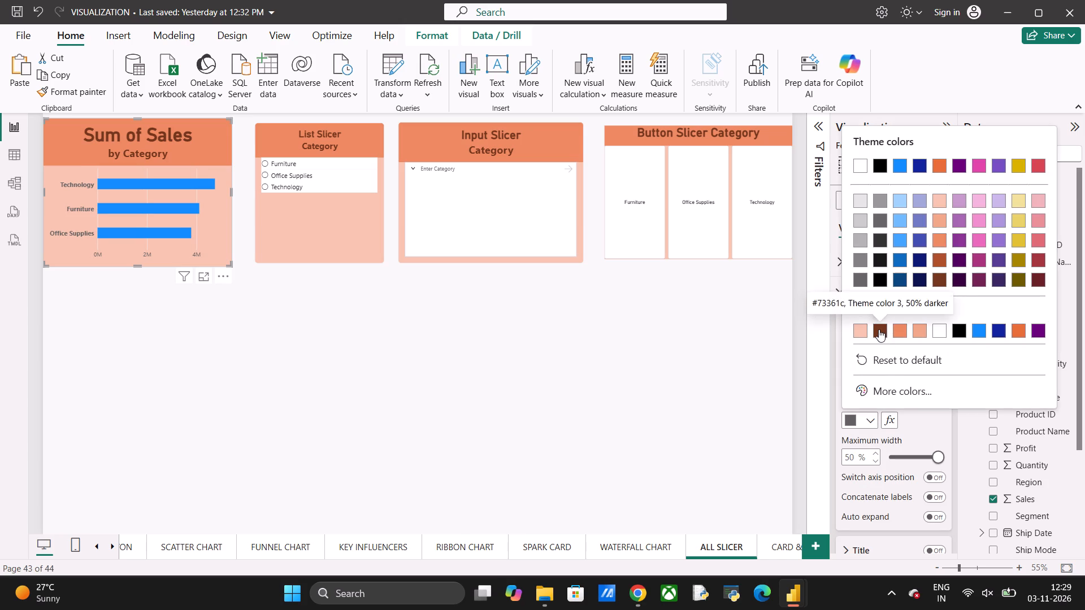
{"action": "left_click", "coordinate": [879, 329]}
{"action": "left_click", "coordinate": [837, 289]}
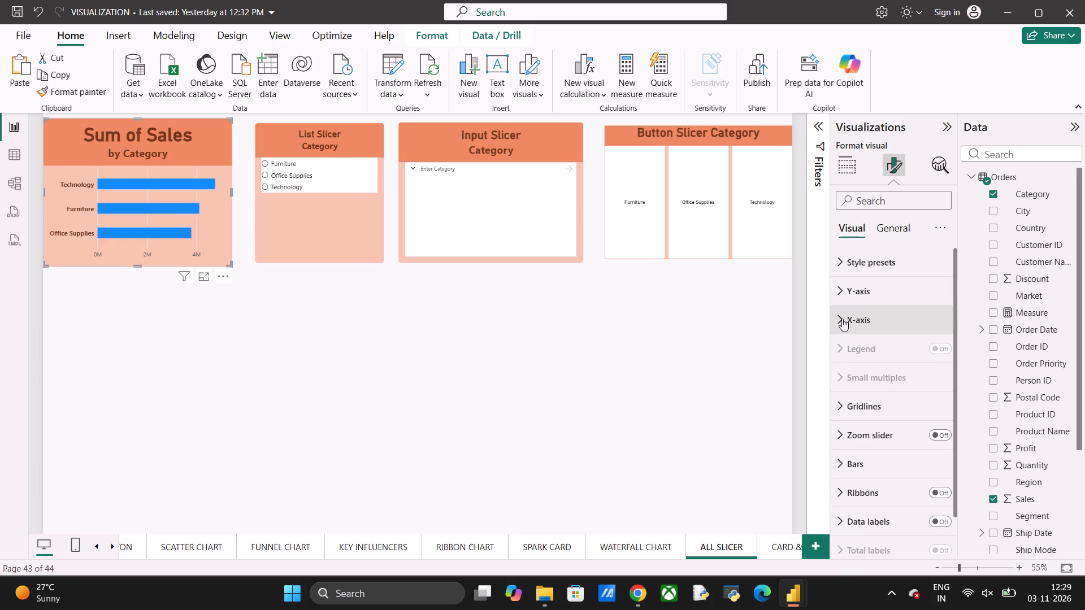
Format the bar chart's X-axis values at size 12, bold and dark brown.
{"action": "left_click", "coordinate": [841, 319]}
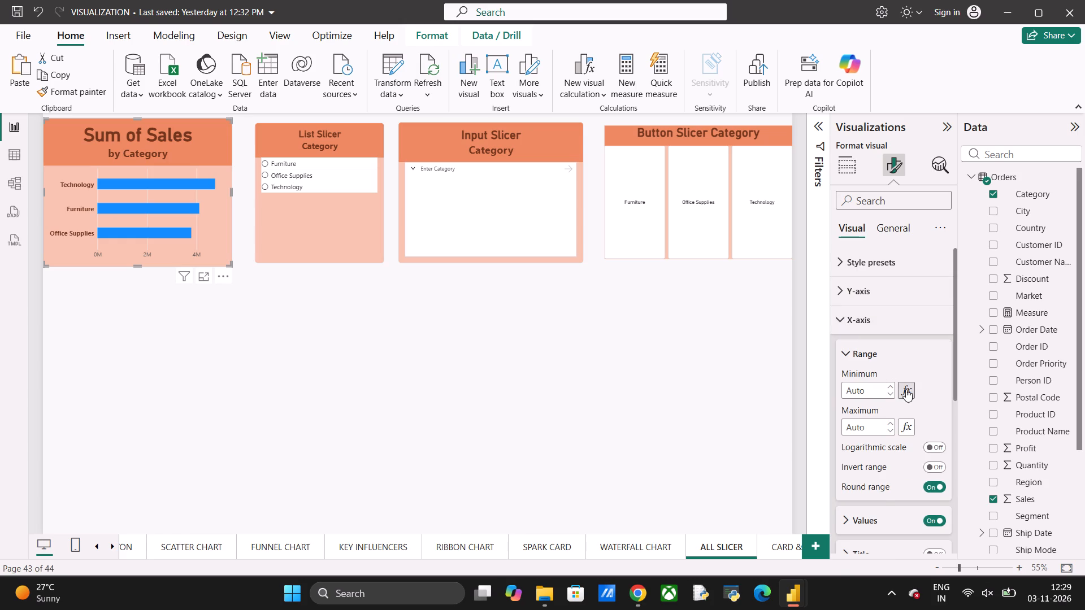
{"action": "left_click", "coordinate": [862, 519]}
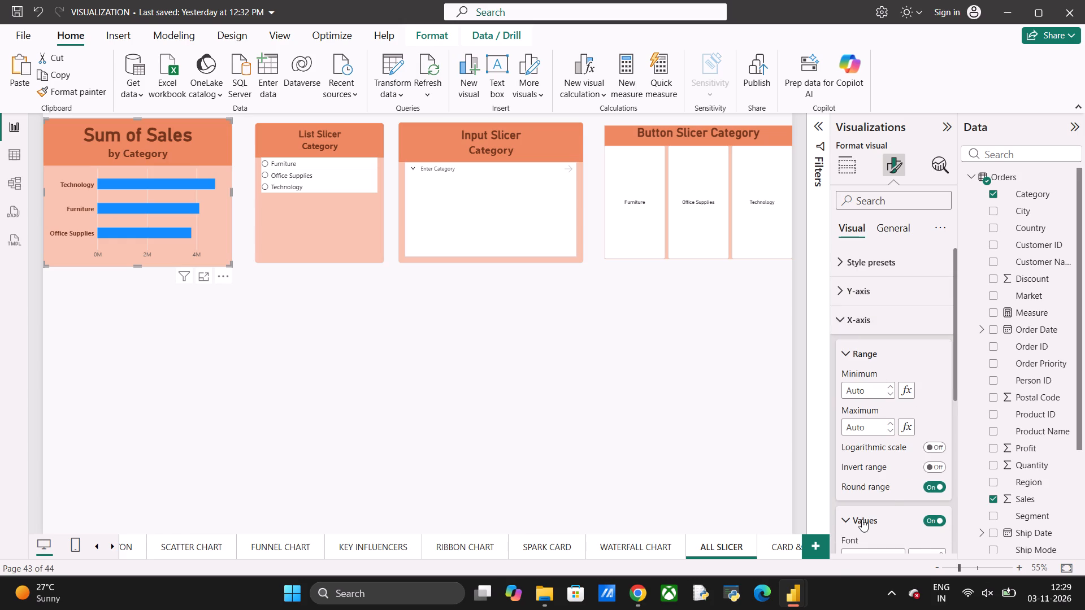
{"action": "scroll", "coordinate": [862, 519], "scroll_direction": "down", "scroll_amount": 2}
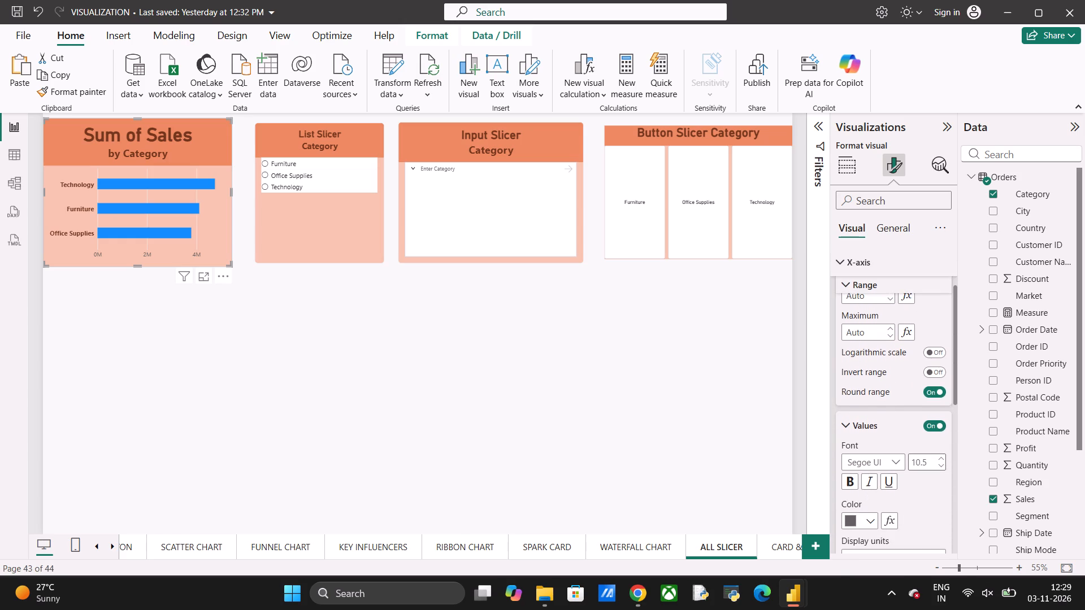
{"action": "left_click", "coordinate": [929, 464]}
{"action": "type", "text": "12"}
{"action": "left_click", "coordinate": [853, 478]}
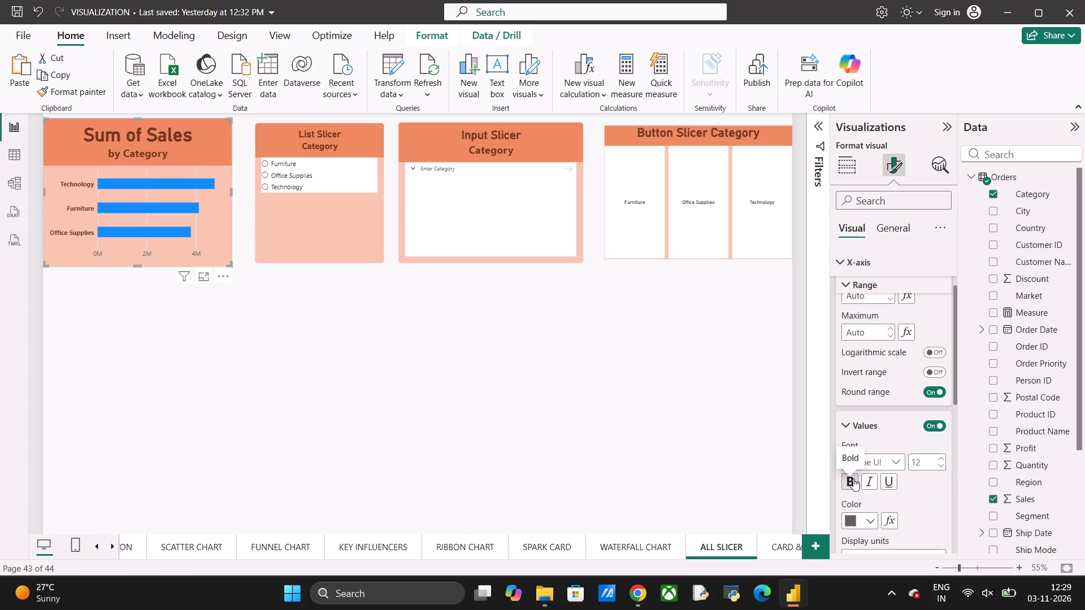
{"action": "left_click", "coordinate": [869, 521]}
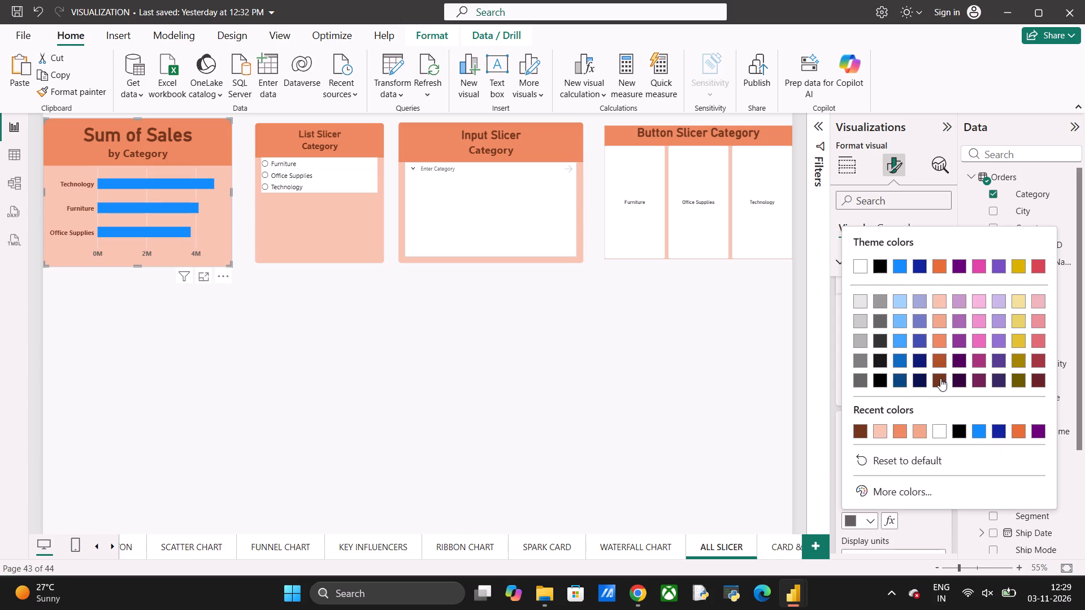
{"action": "left_click", "coordinate": [940, 378]}
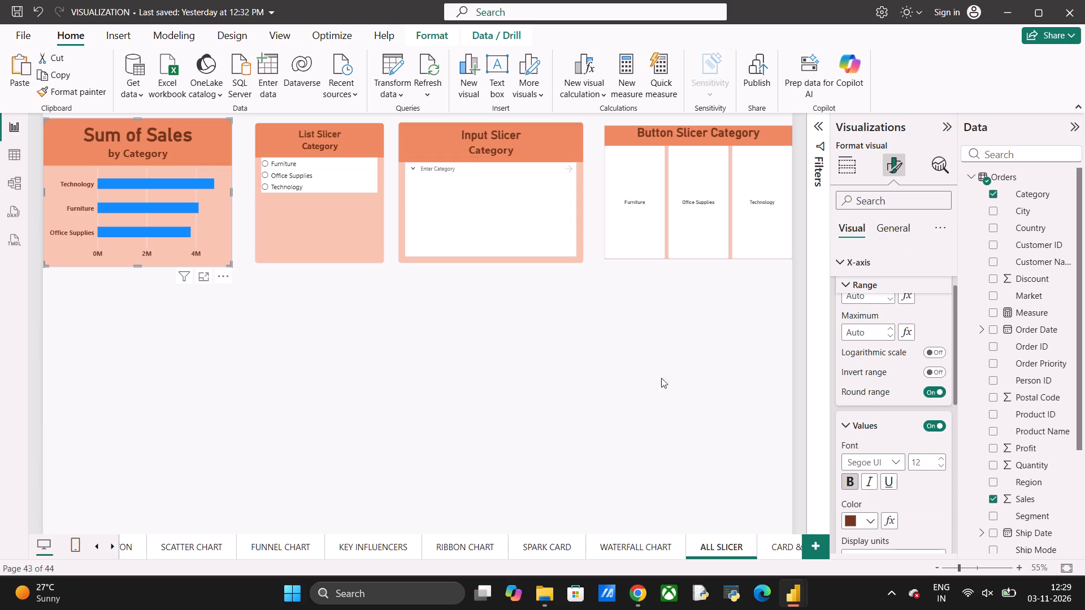
{"action": "left_click", "coordinate": [841, 264]}
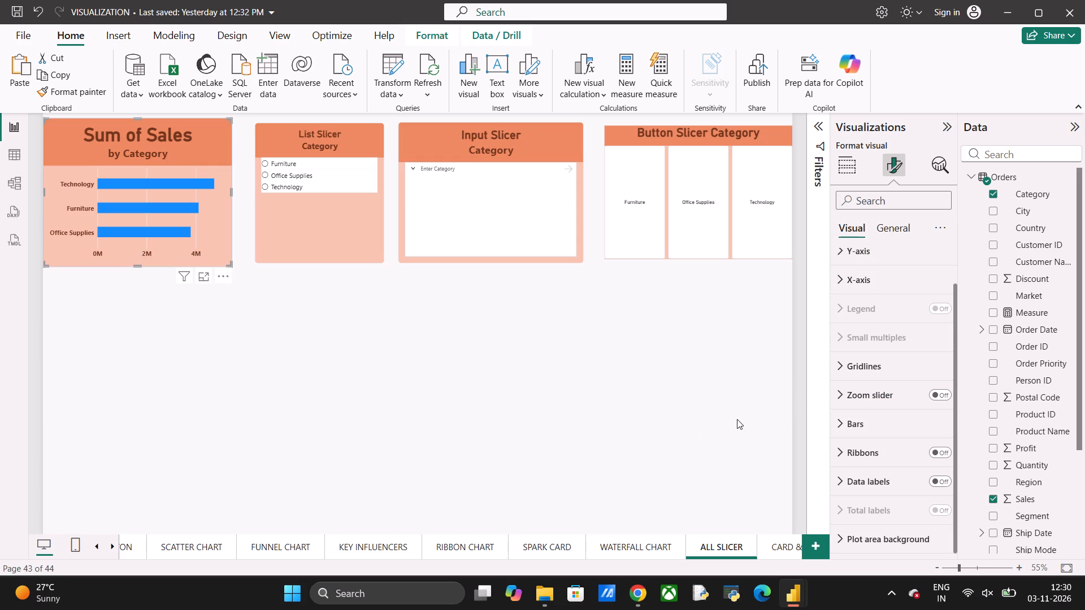
Examine the bar chart's plot area background and style preset options.
{"action": "scroll", "coordinate": [737, 419], "scroll_direction": "down", "scroll_amount": 1}
{"action": "left_click", "coordinate": [838, 538]}
{"action": "scroll", "coordinate": [838, 538], "scroll_direction": "down", "scroll_amount": 2}
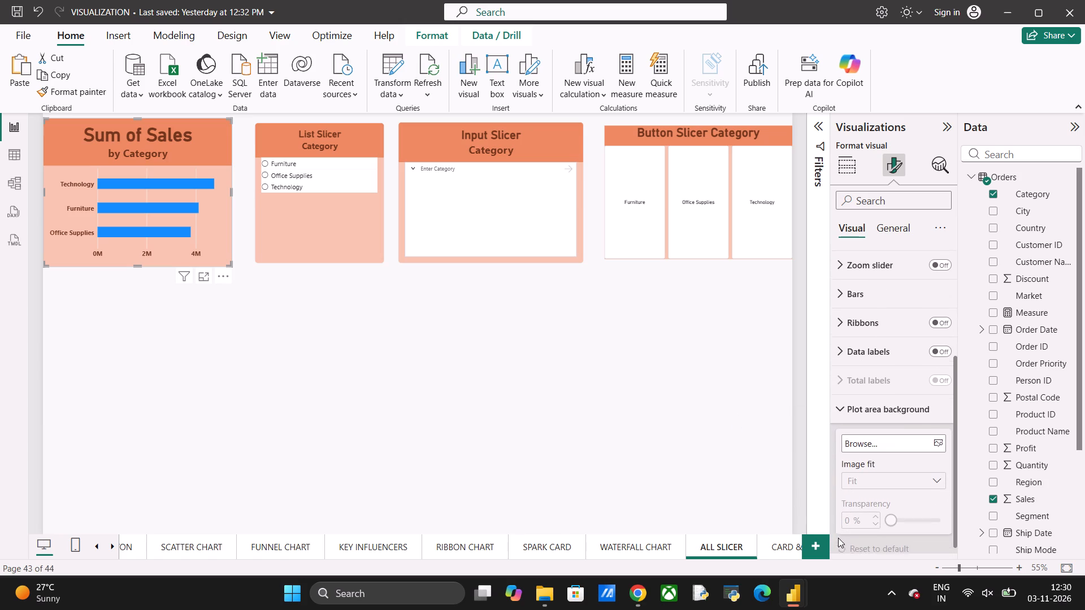
{"action": "scroll", "coordinate": [838, 538], "scroll_direction": "down", "scroll_amount": 2}
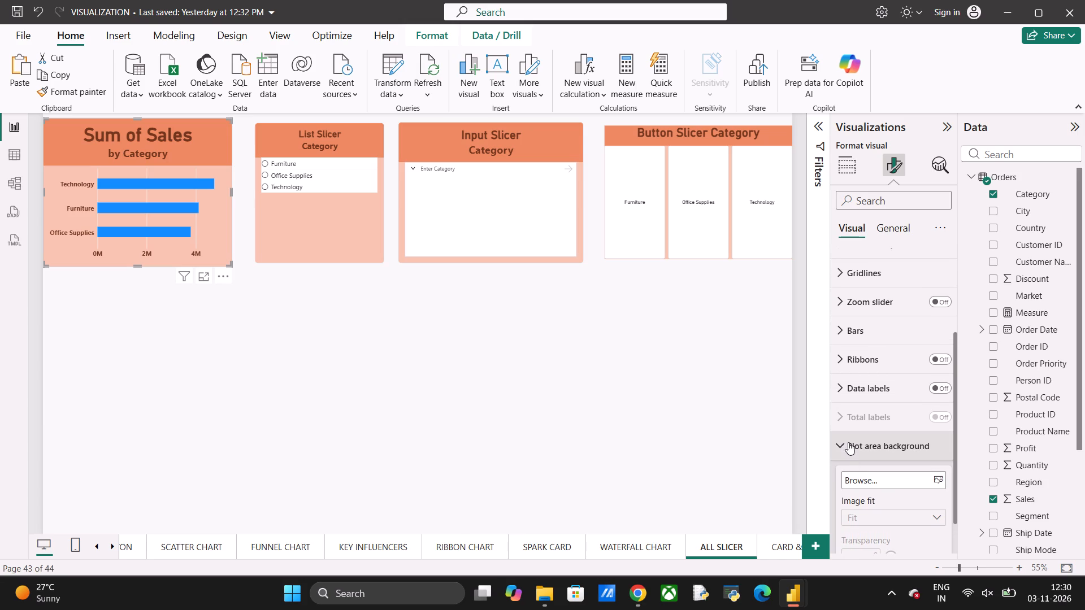
{"action": "left_click", "coordinate": [839, 445]}
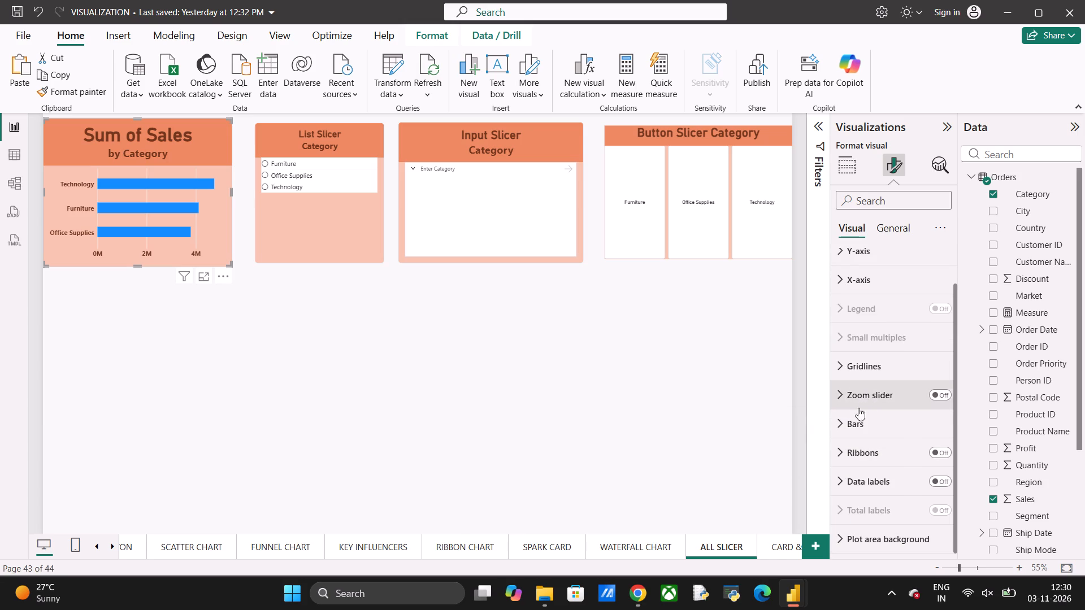
{"action": "scroll", "coordinate": [852, 428], "scroll_direction": "up", "scroll_amount": 3}
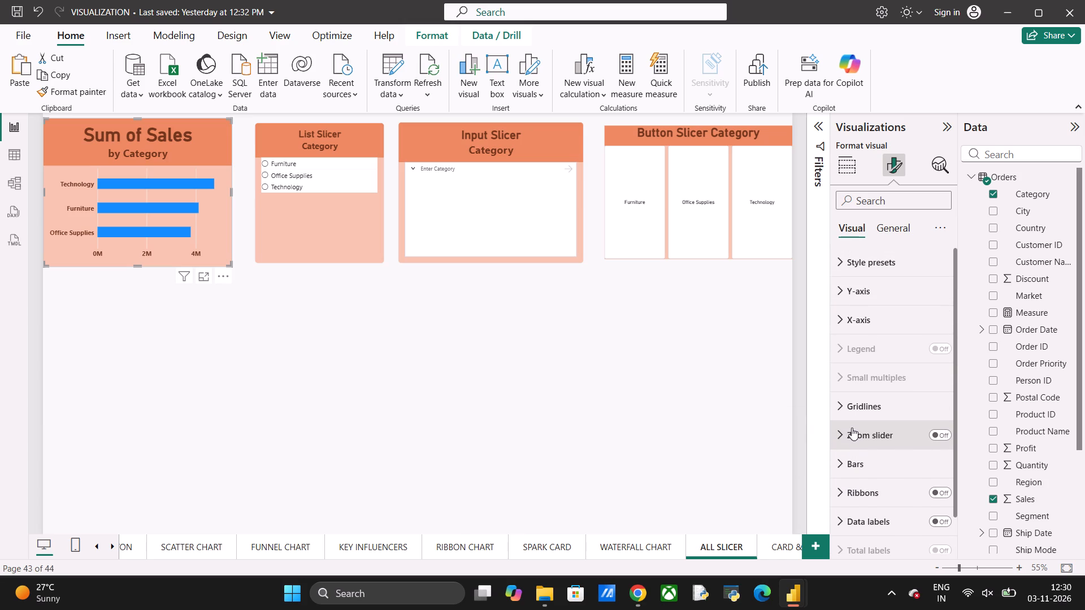
{"action": "left_click", "coordinate": [840, 261]}
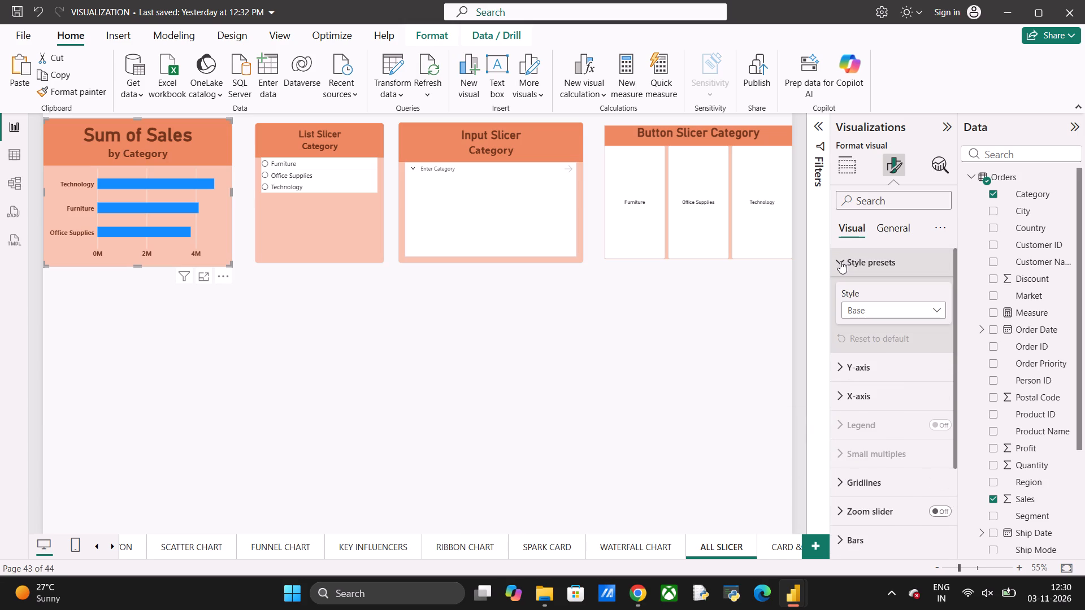
{"action": "left_click", "coordinate": [840, 261]}
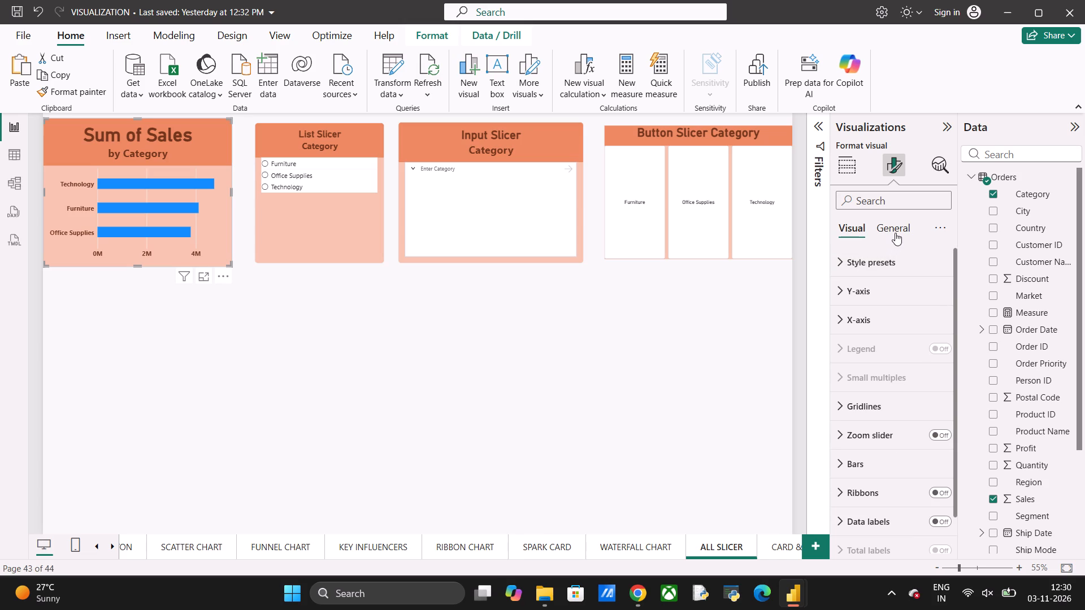
Move the list slicer to the lower part of the page and enlarge the bar chart down and across the freed space.
{"action": "left_click_drag", "start_coordinate": [367, 244], "coordinate": [657, 449]}
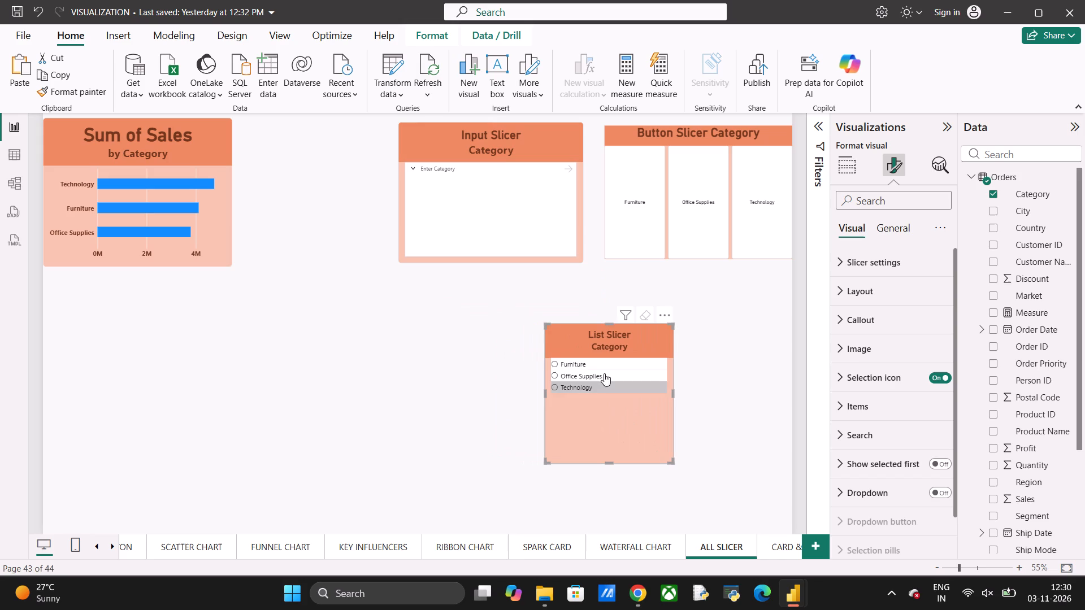
{"action": "left_click", "coordinate": [211, 211]}
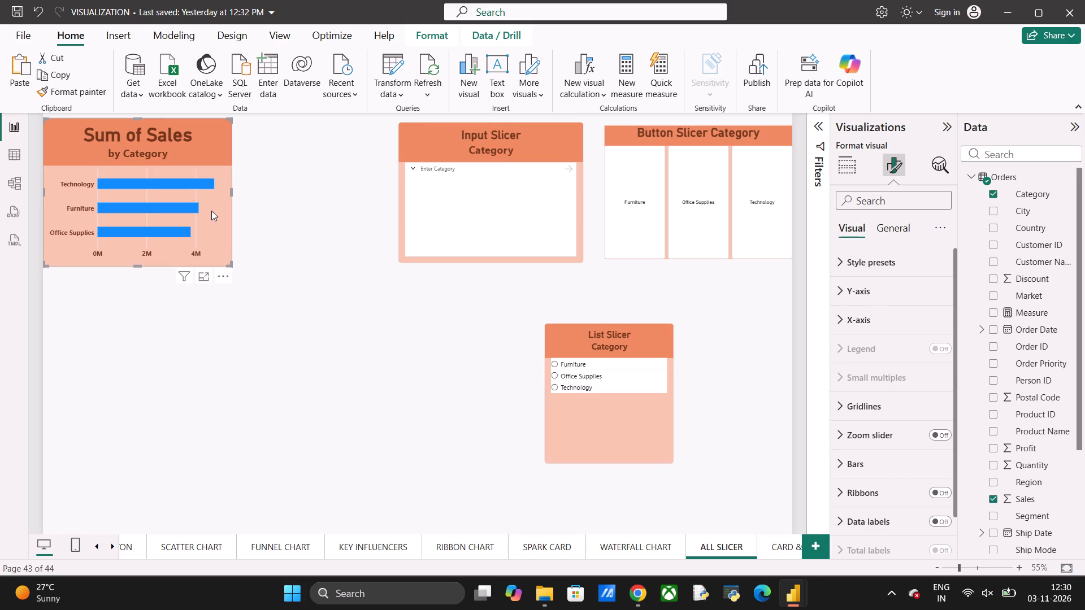
{"action": "left_click_drag", "start_coordinate": [211, 211], "coordinate": [219, 216]}
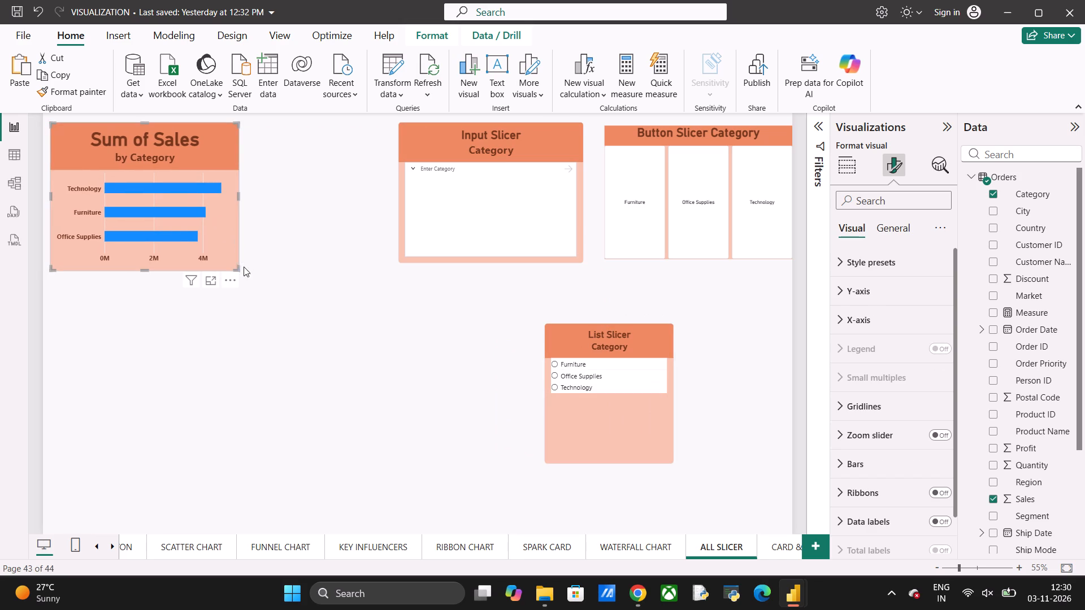
{"action": "left_click_drag", "start_coordinate": [237, 268], "coordinate": [373, 447]}
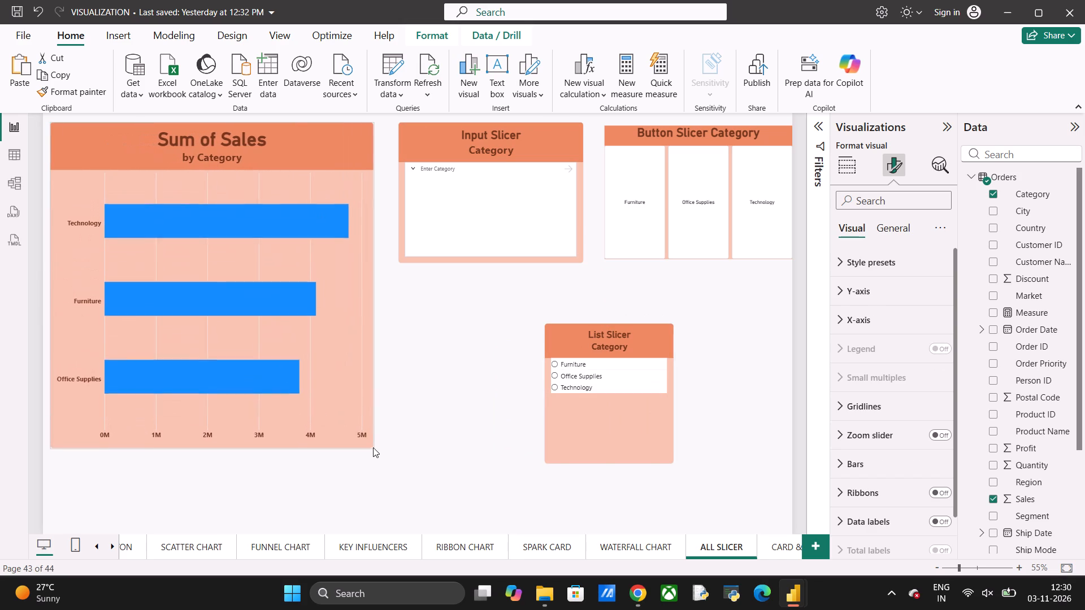
{"action": "left_click_drag", "start_coordinate": [373, 447], "coordinate": [377, 459]}
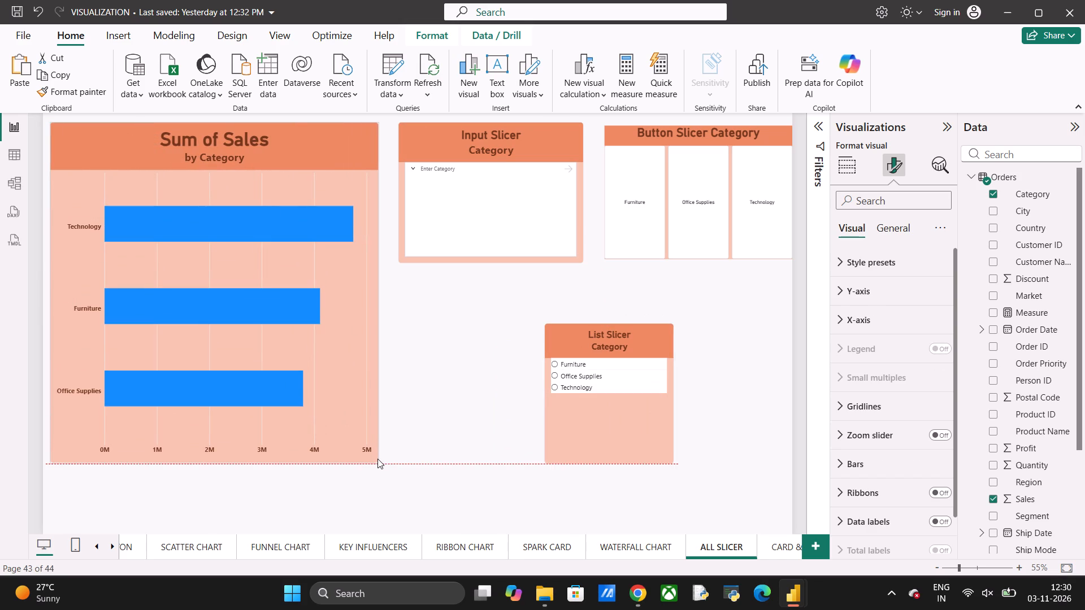
{"action": "left_click_drag", "start_coordinate": [377, 459], "coordinate": [351, 445]}
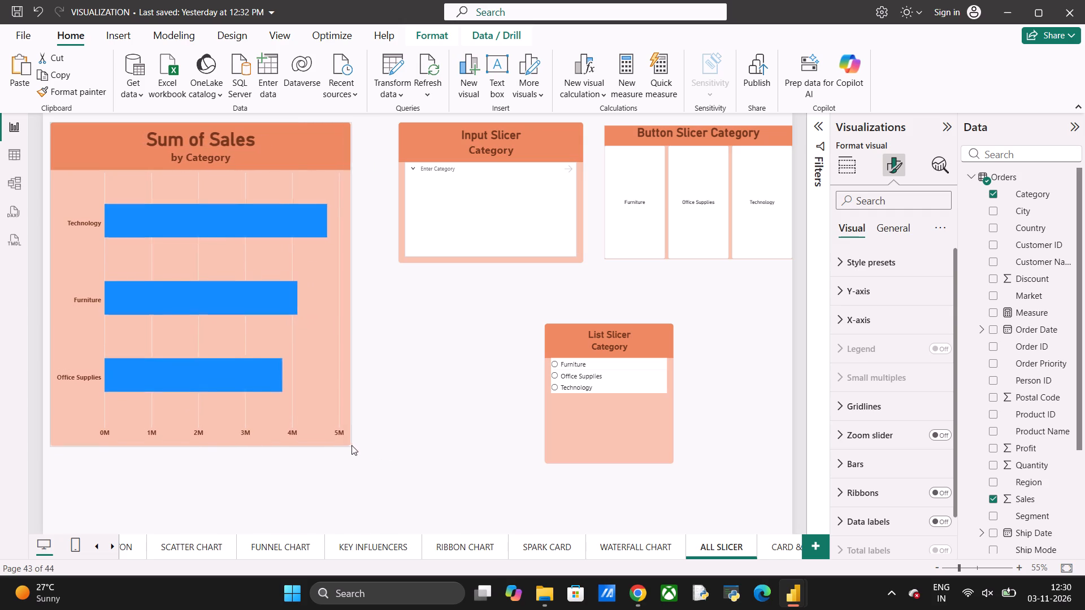
{"action": "left_click_drag", "start_coordinate": [351, 445], "coordinate": [353, 447]}
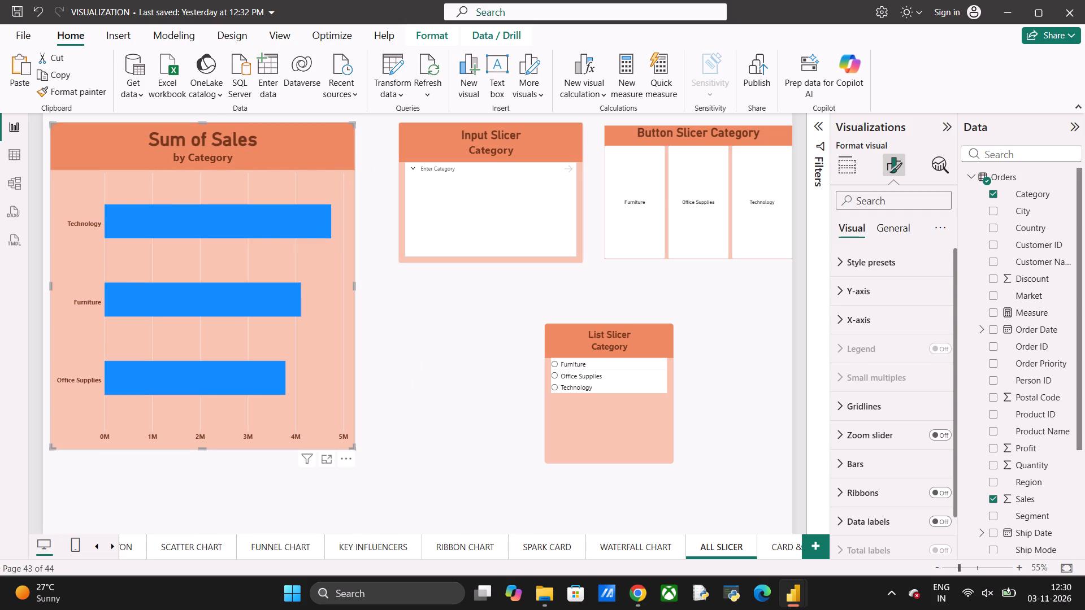
Move the input slicer down the page and place the list slicer directly beside the top of the bar chart.
{"action": "left_click_drag", "start_coordinate": [472, 226], "coordinate": [461, 288]}
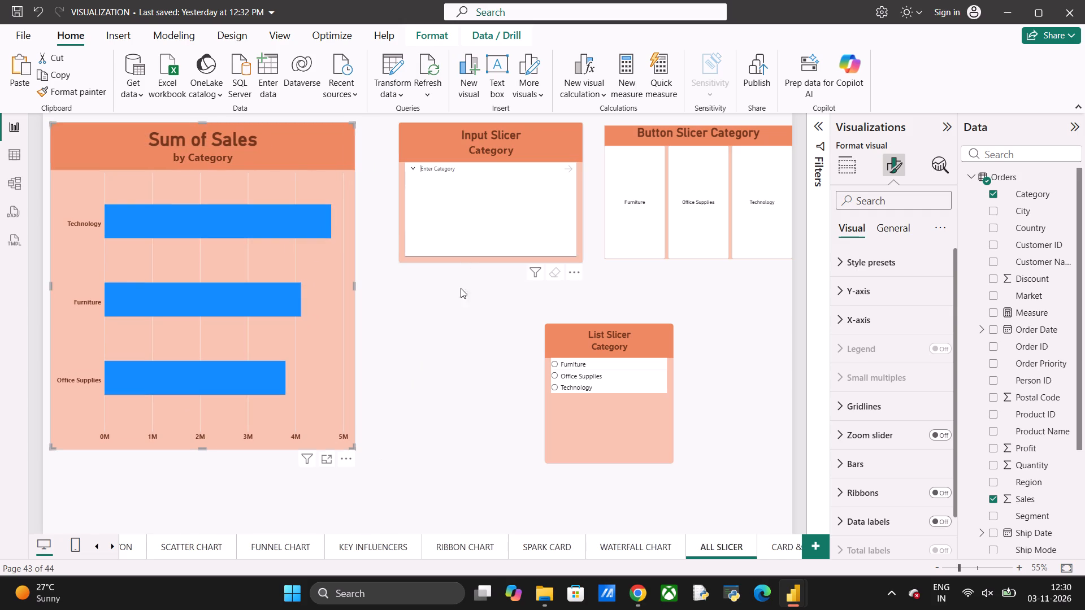
{"action": "left_click_drag", "start_coordinate": [461, 288], "coordinate": [442, 456]}
{"action": "left_click_drag", "start_coordinate": [604, 440], "coordinate": [441, 243]}
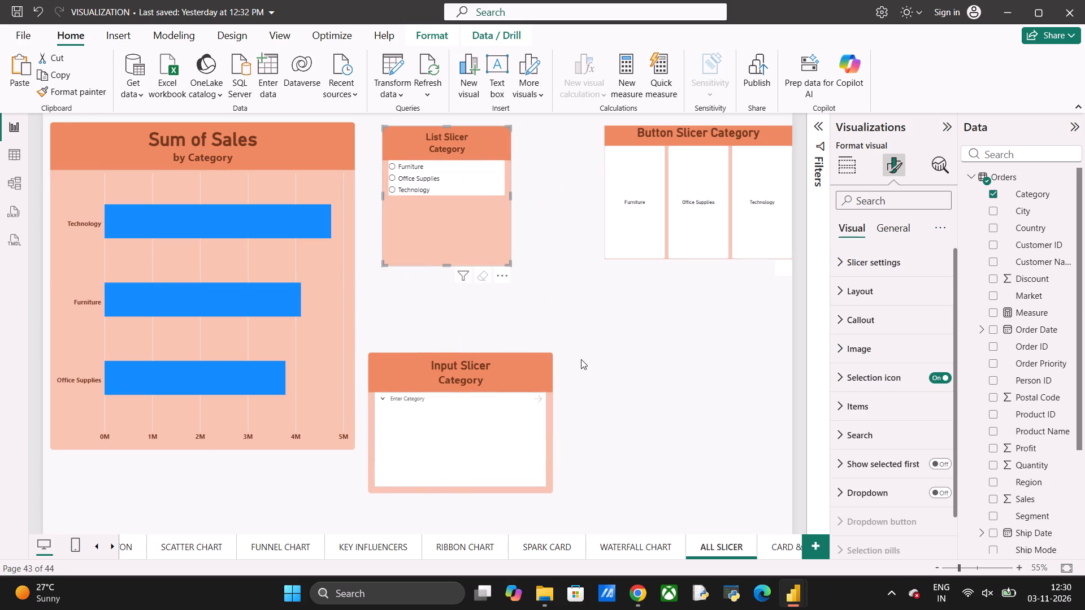
{"action": "left_click", "coordinate": [845, 164]}
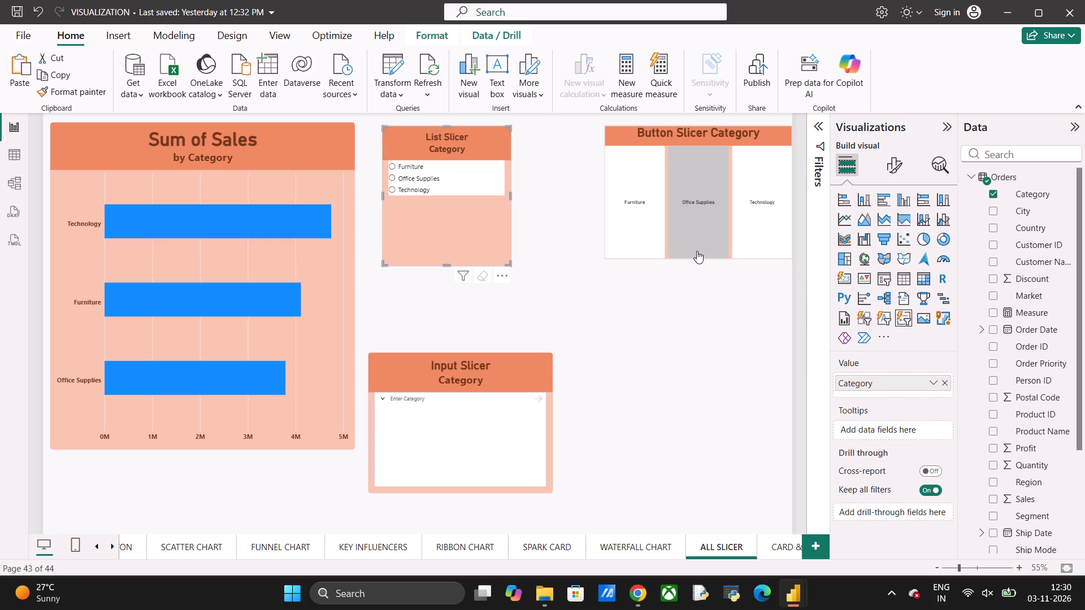
Move the button slicer to the bottom of the page, and place and widen the input slicer beside the list slicer.
{"action": "left_click_drag", "start_coordinate": [697, 251], "coordinate": [684, 491]}
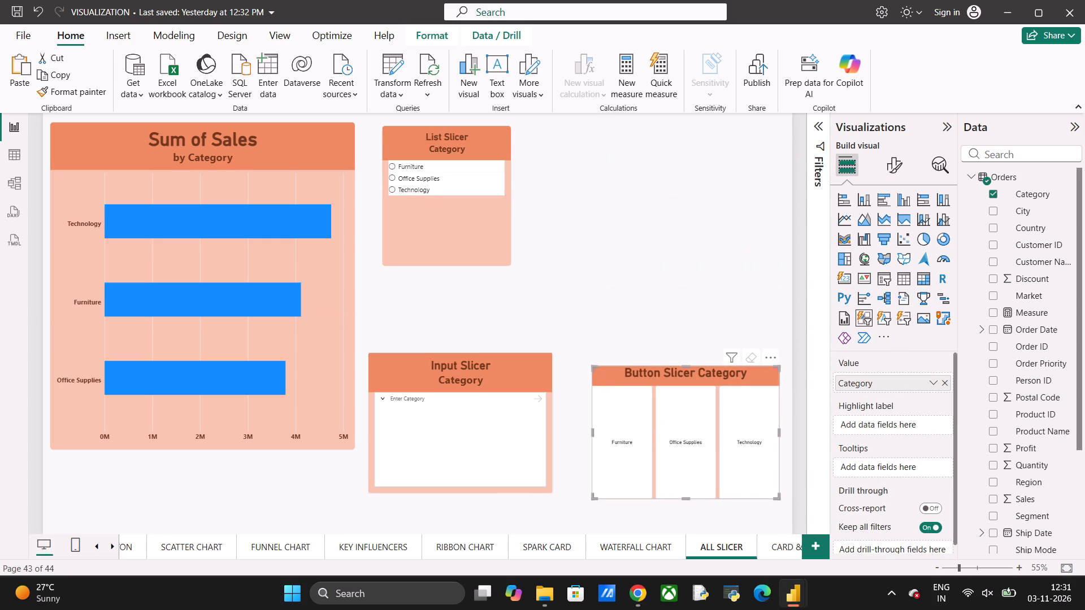
{"action": "left_click_drag", "start_coordinate": [481, 451], "coordinate": [639, 226]}
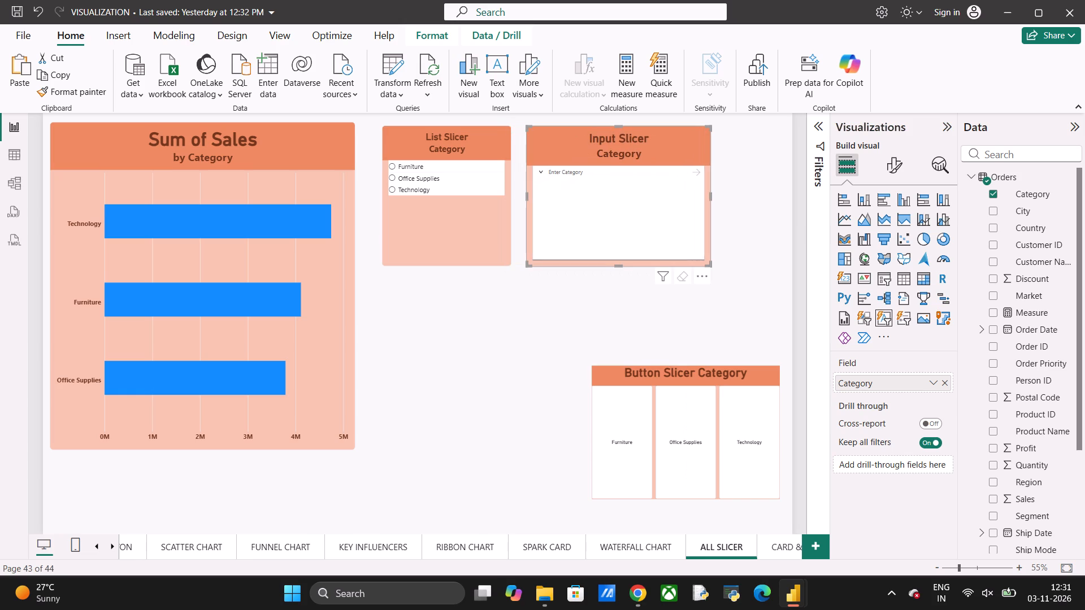
{"action": "left_click_drag", "start_coordinate": [709, 264], "coordinate": [770, 268]}
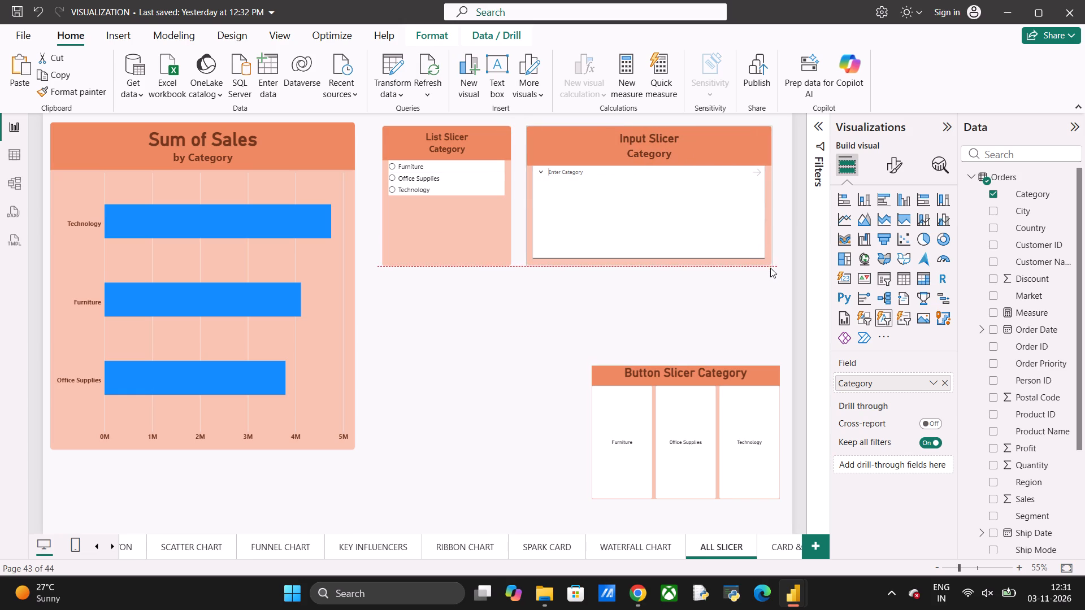
{"action": "left_click_drag", "start_coordinate": [770, 268], "coordinate": [771, 268]}
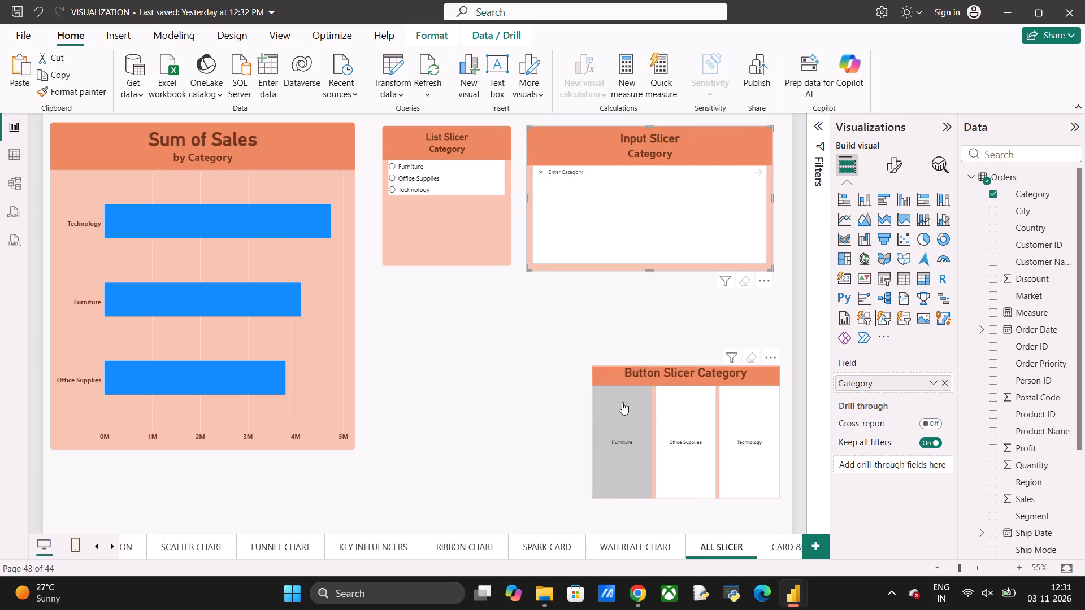
Position the button slicer below the list and input slicers and resize it to span their combined width.
{"action": "left_click_drag", "start_coordinate": [615, 376], "coordinate": [410, 317]}
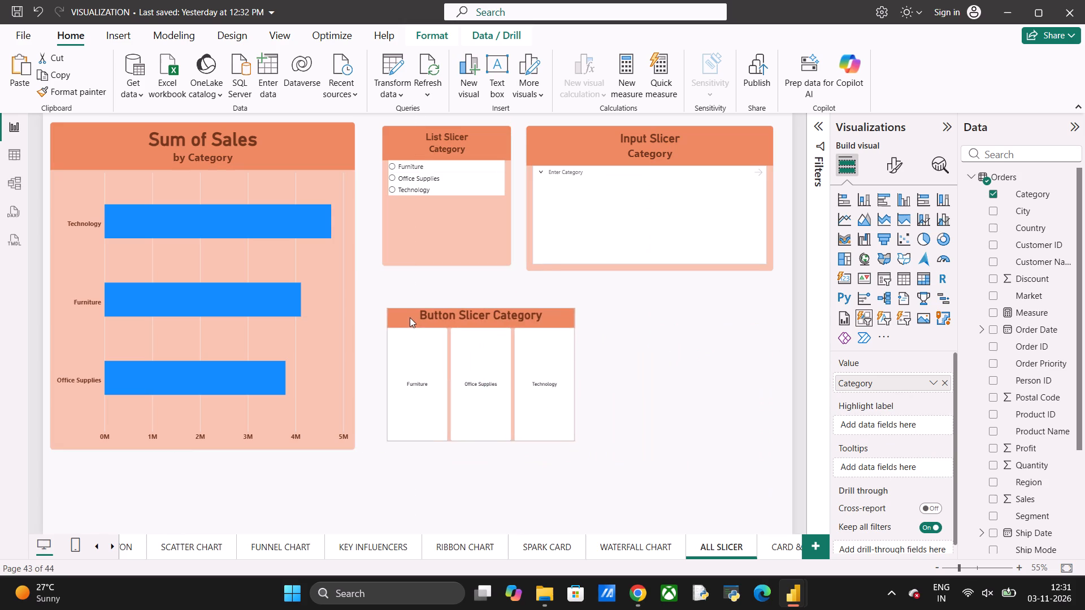
{"action": "left_click_drag", "start_coordinate": [410, 317], "coordinate": [412, 311]}
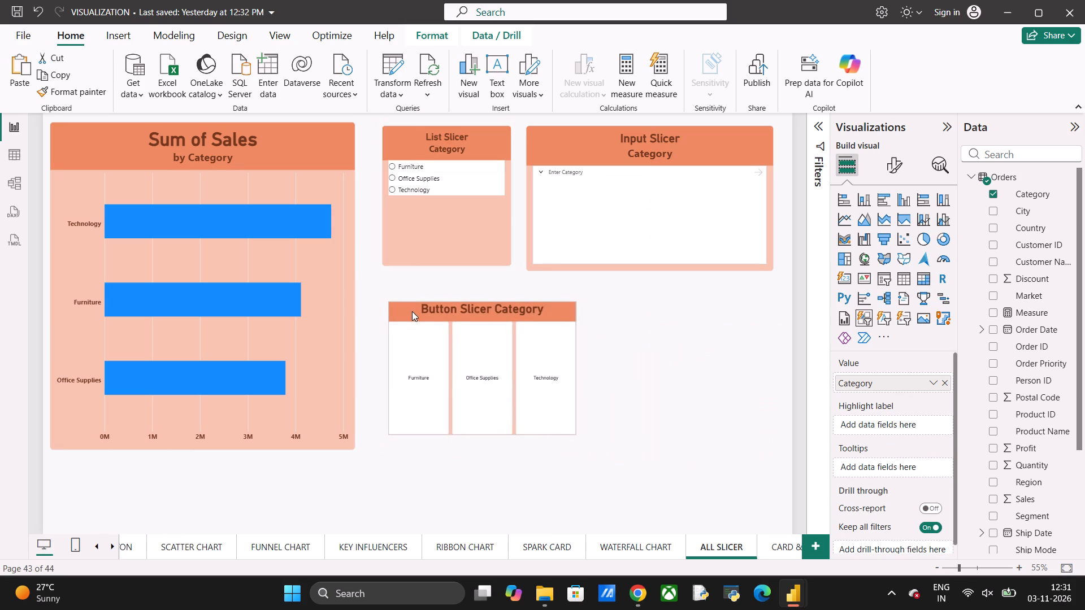
{"action": "left_click_drag", "start_coordinate": [412, 311], "coordinate": [409, 309]}
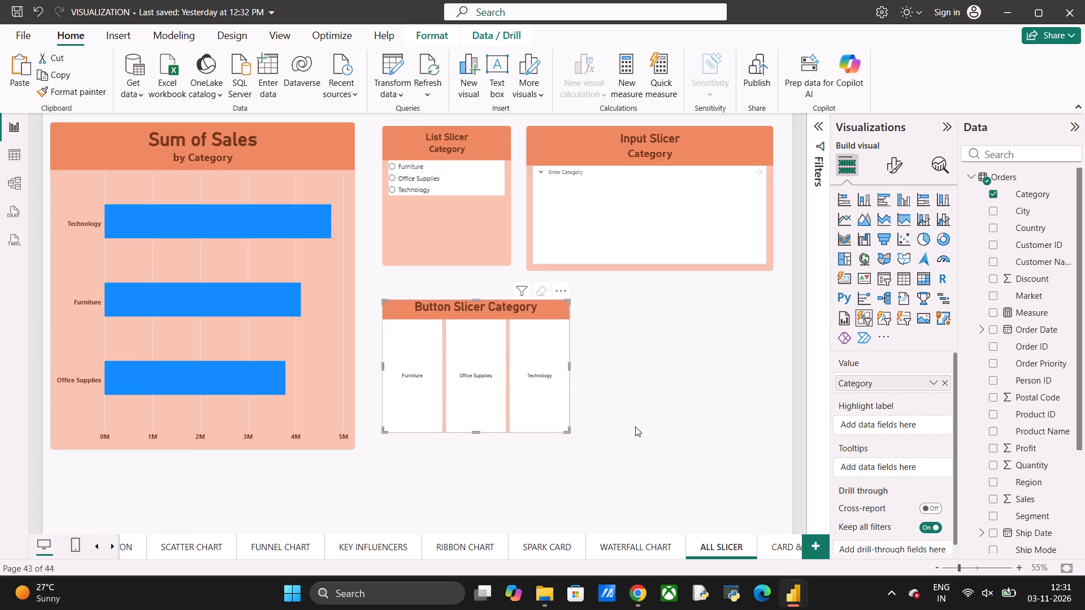
{"action": "left_click_drag", "start_coordinate": [565, 429], "coordinate": [688, 446]}
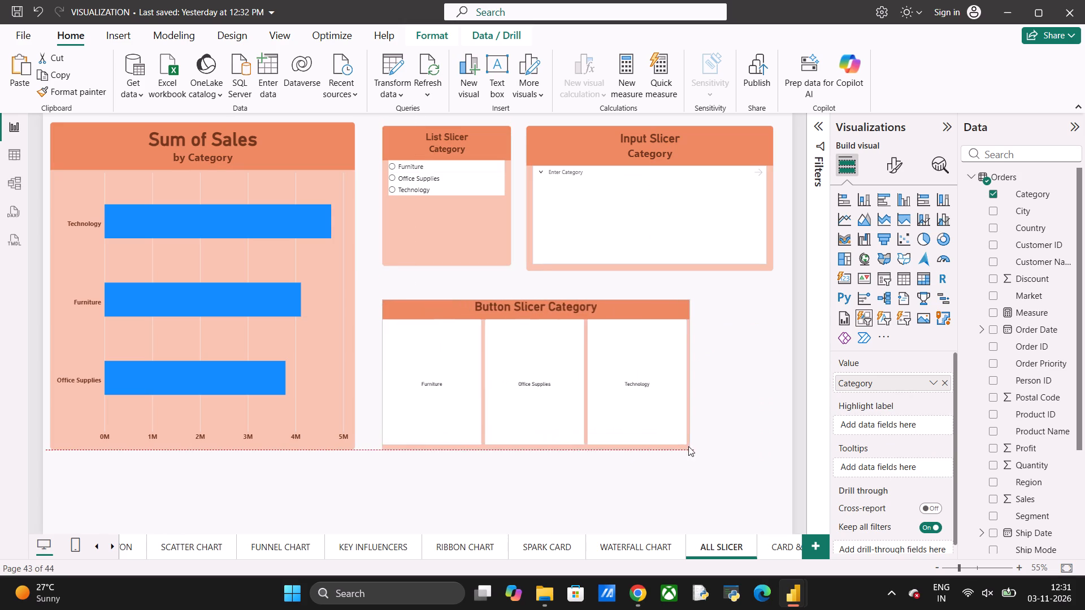
{"action": "left_click_drag", "start_coordinate": [688, 446], "coordinate": [766, 455]}
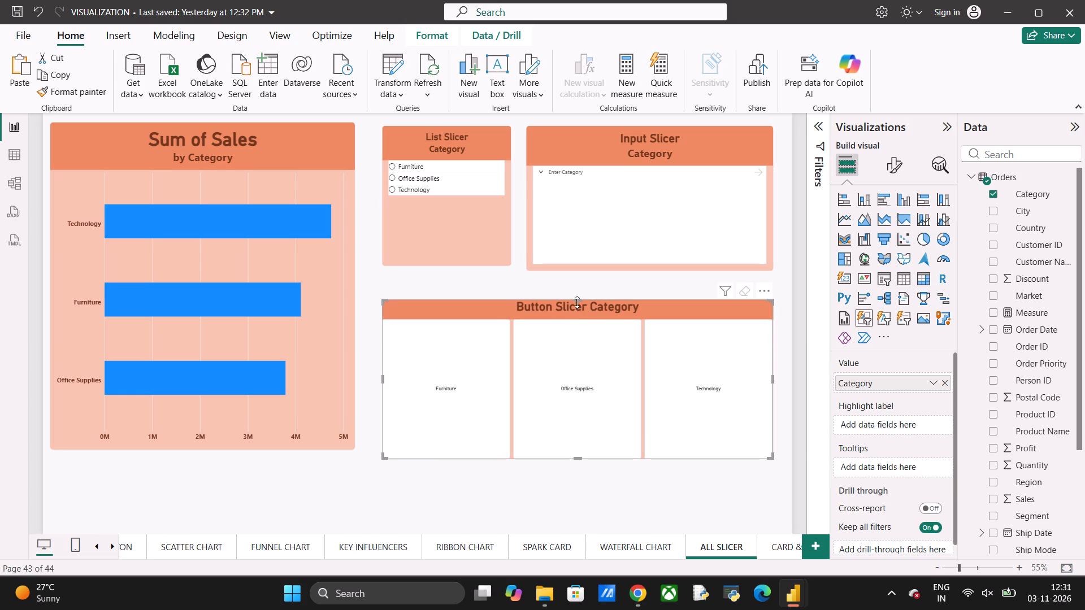
{"action": "left_click_drag", "start_coordinate": [579, 299], "coordinate": [576, 285]}
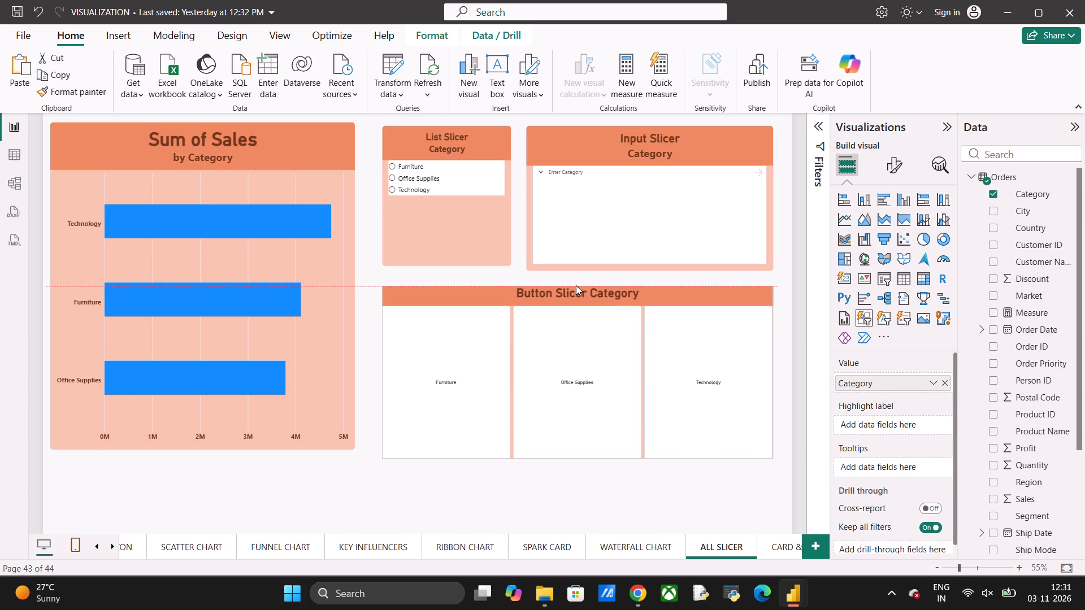
{"action": "left_click_drag", "start_coordinate": [576, 285], "coordinate": [576, 286]}
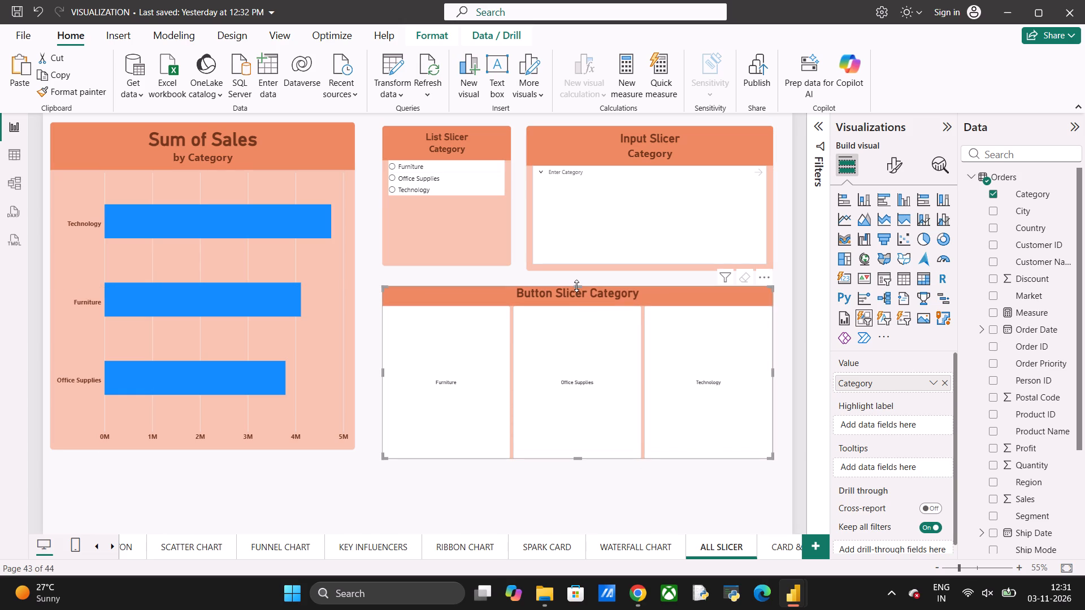
Set the bar chart's vertical gridlines to dark brown #73361c.
{"action": "left_click", "coordinate": [302, 134]}
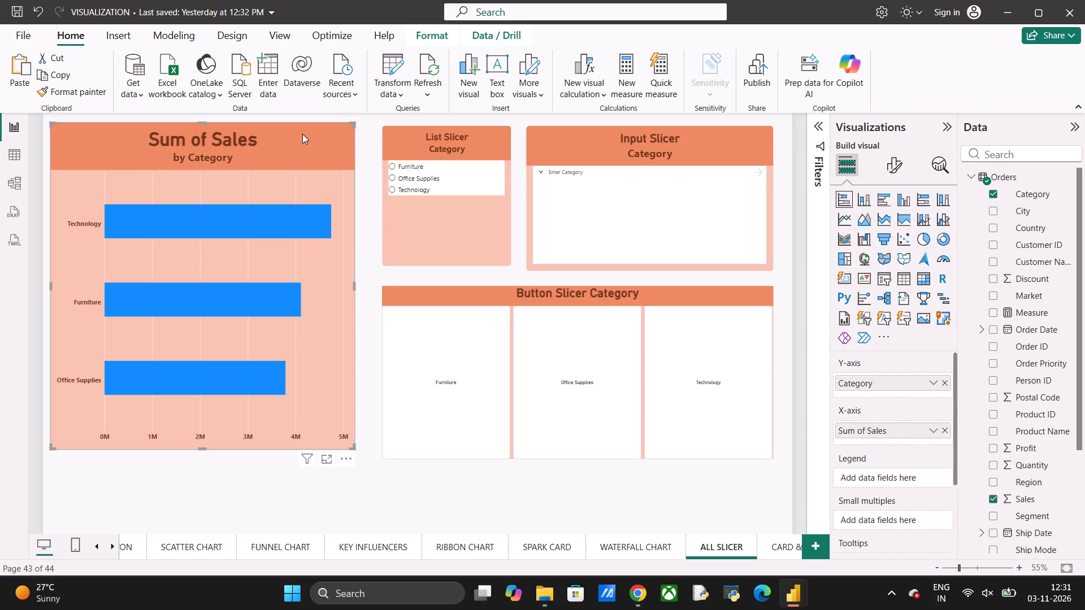
{"action": "left_click", "coordinate": [892, 169]}
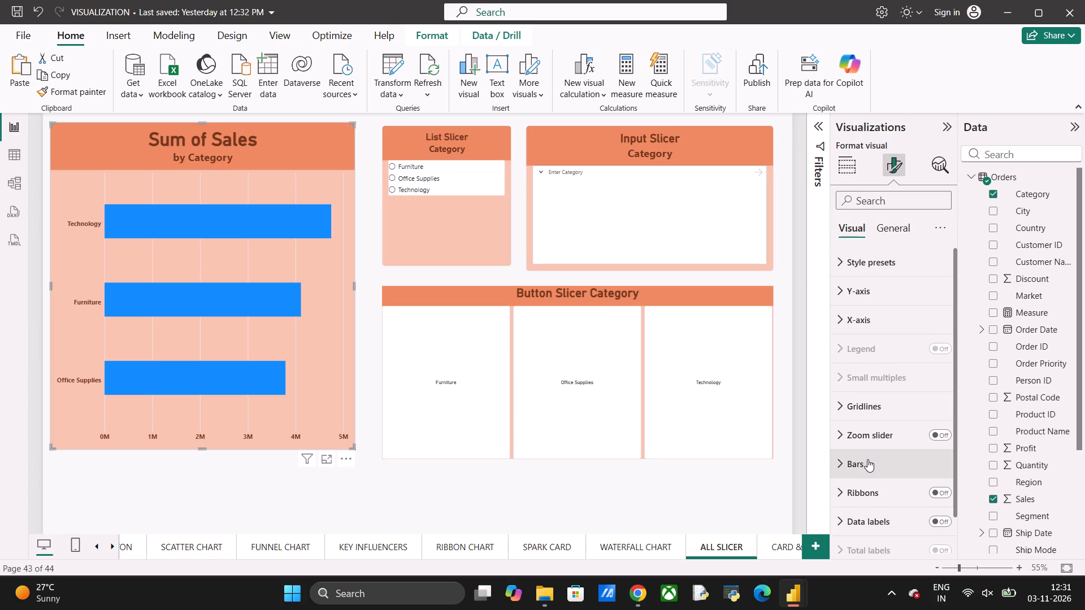
{"action": "scroll", "coordinate": [867, 459], "scroll_direction": "down", "scroll_amount": 2}
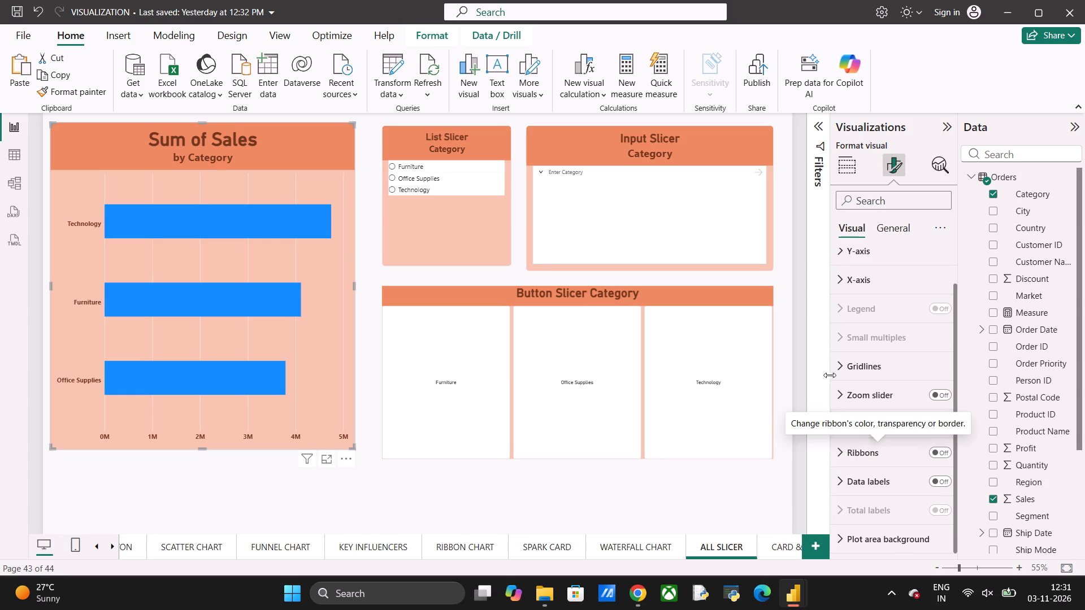
{"action": "left_click", "coordinate": [843, 367]}
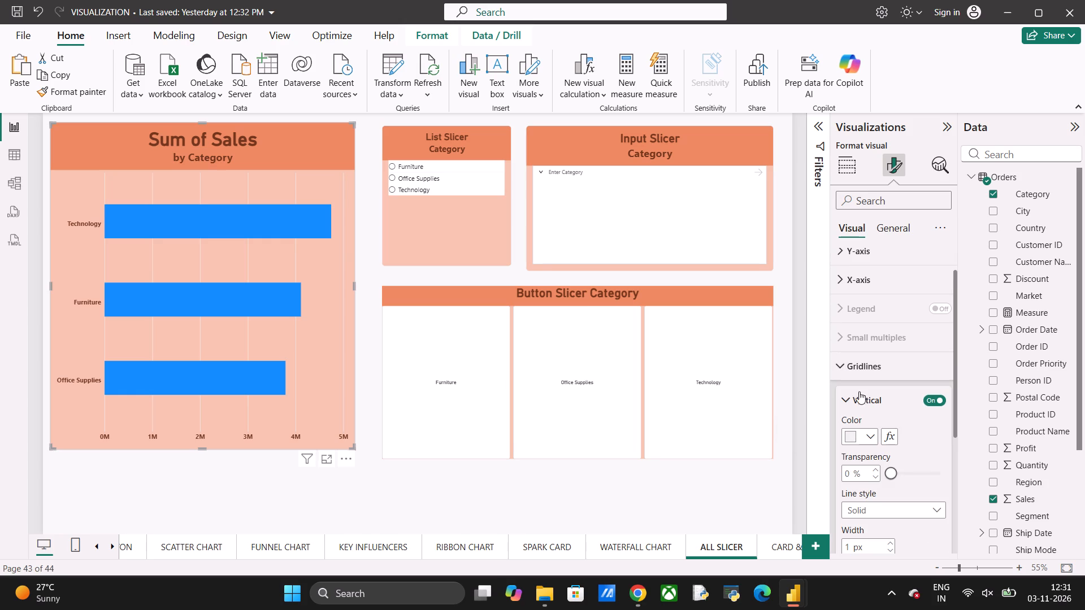
{"action": "left_click", "coordinate": [870, 437]}
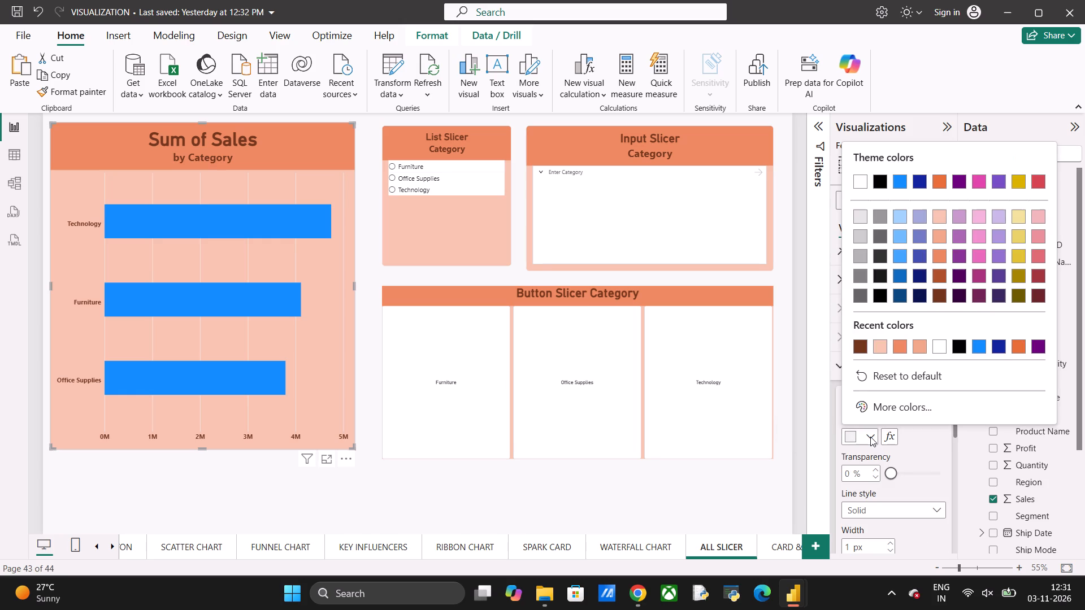
{"action": "left_click", "coordinate": [941, 294]}
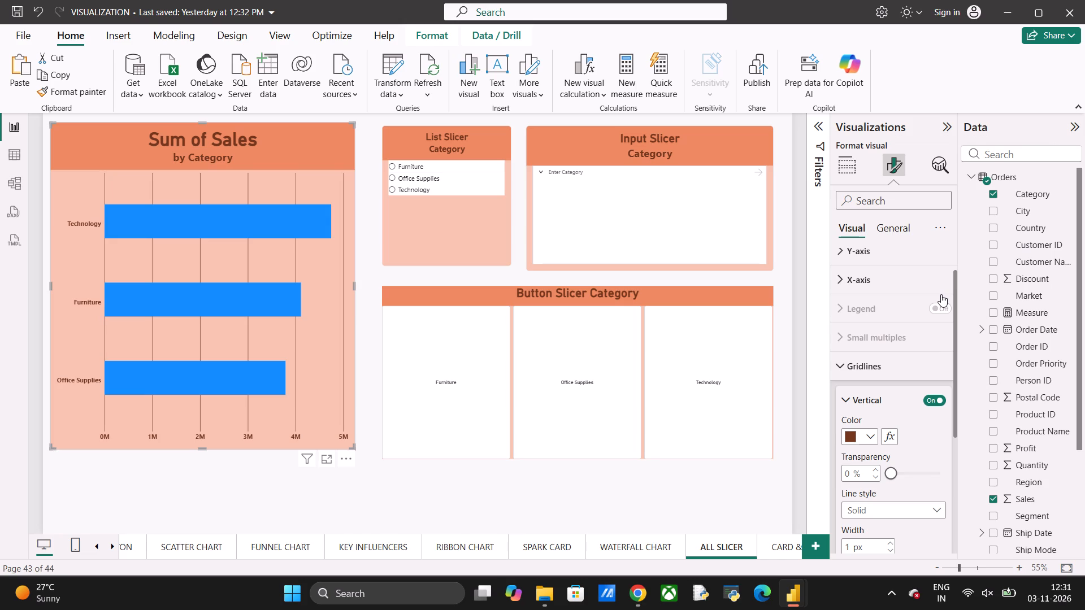
{"action": "scroll", "coordinate": [912, 456], "scroll_direction": "down", "scroll_amount": 1}
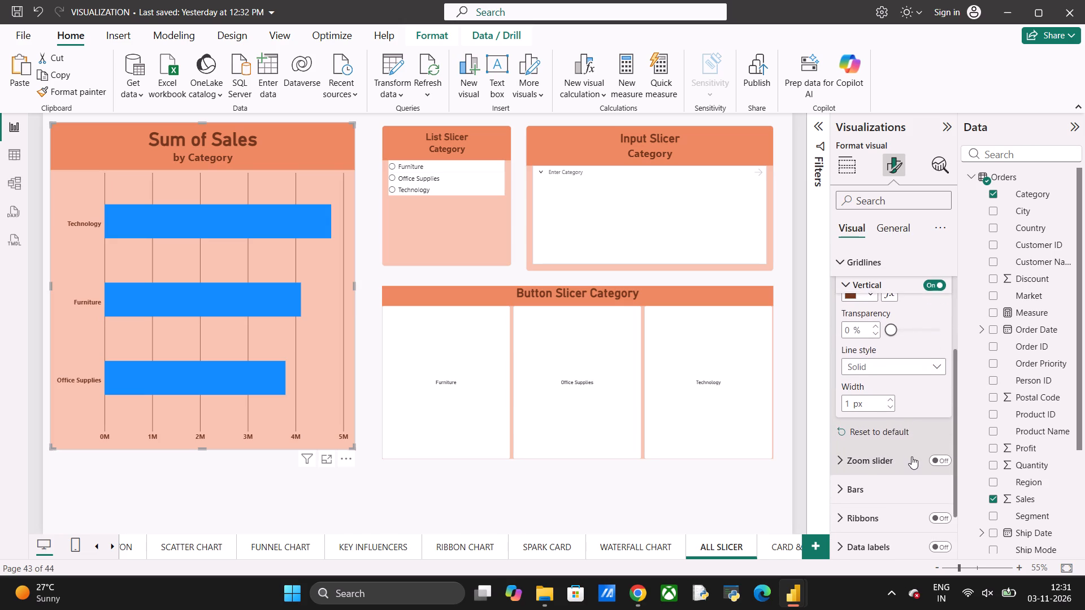
{"action": "scroll", "coordinate": [912, 456], "scroll_direction": "down", "scroll_amount": 1}
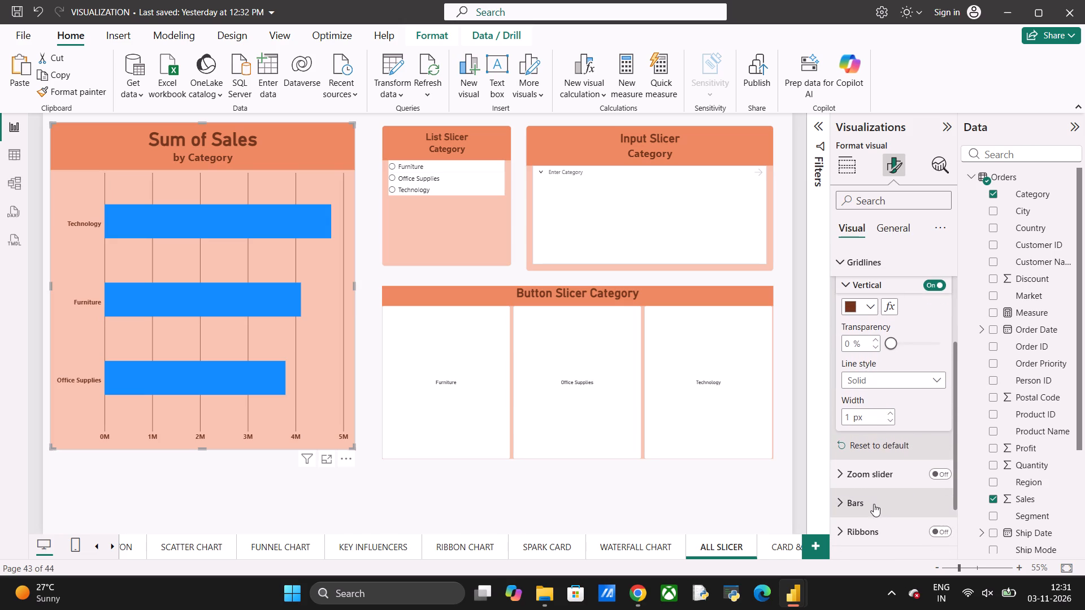
{"action": "left_click", "coordinate": [841, 498]}
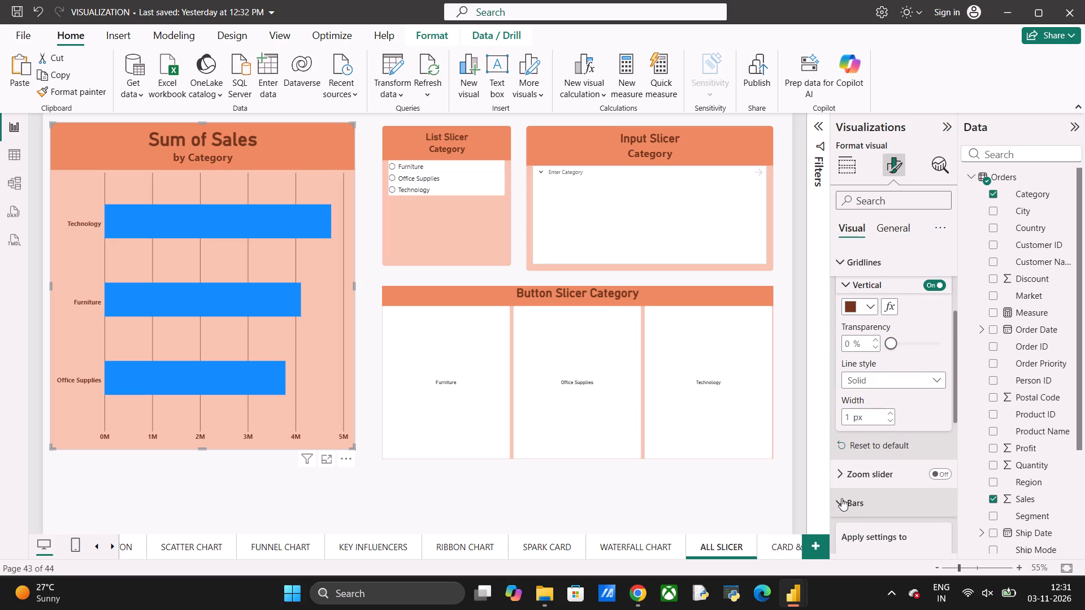
{"action": "left_click", "coordinate": [840, 502]}
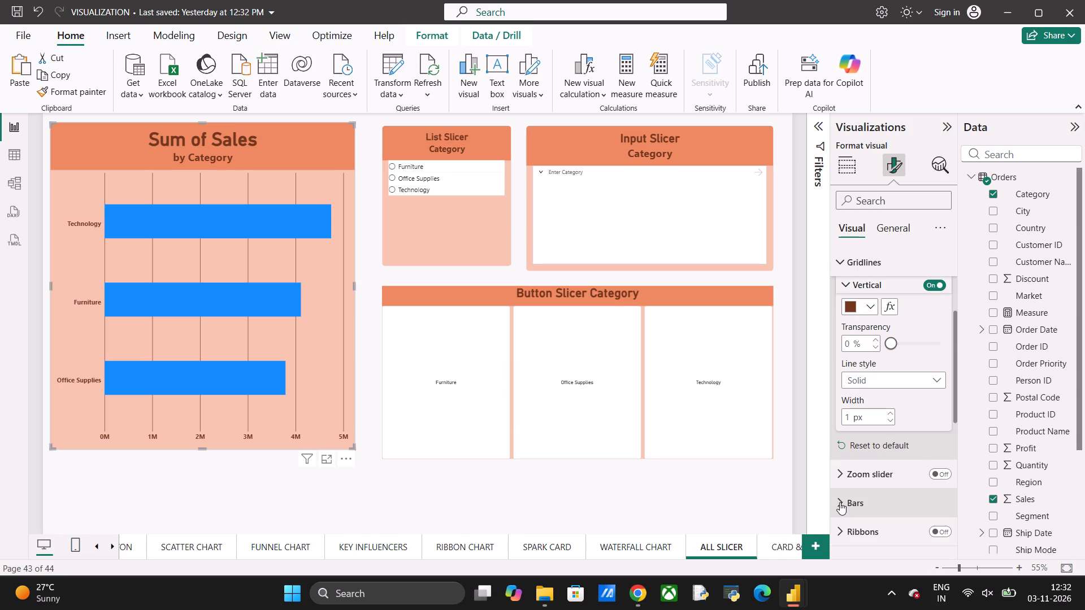
{"action": "left_click", "coordinate": [838, 260]}
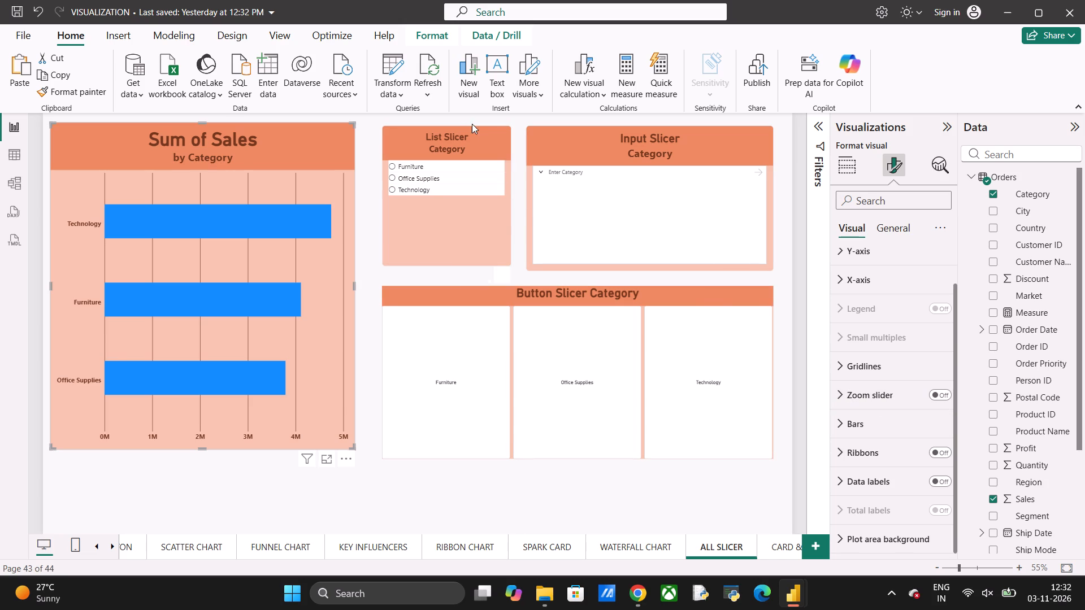
Format the list slicer's callout values with font size 16, bold, in dark brown #73361c.
{"action": "left_click", "coordinate": [483, 134]}
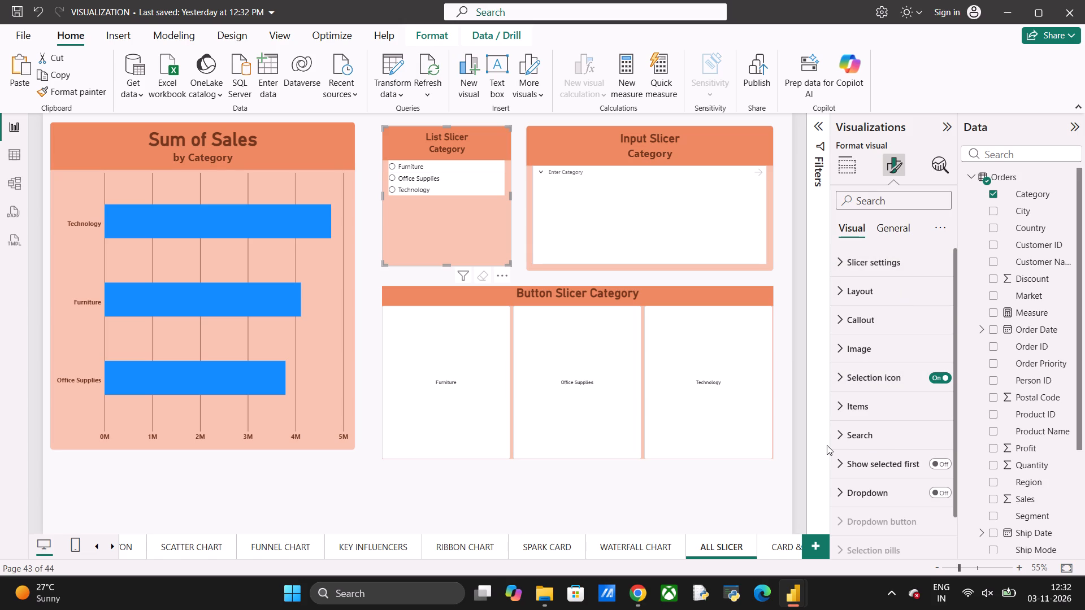
{"action": "left_click", "coordinate": [838, 315]}
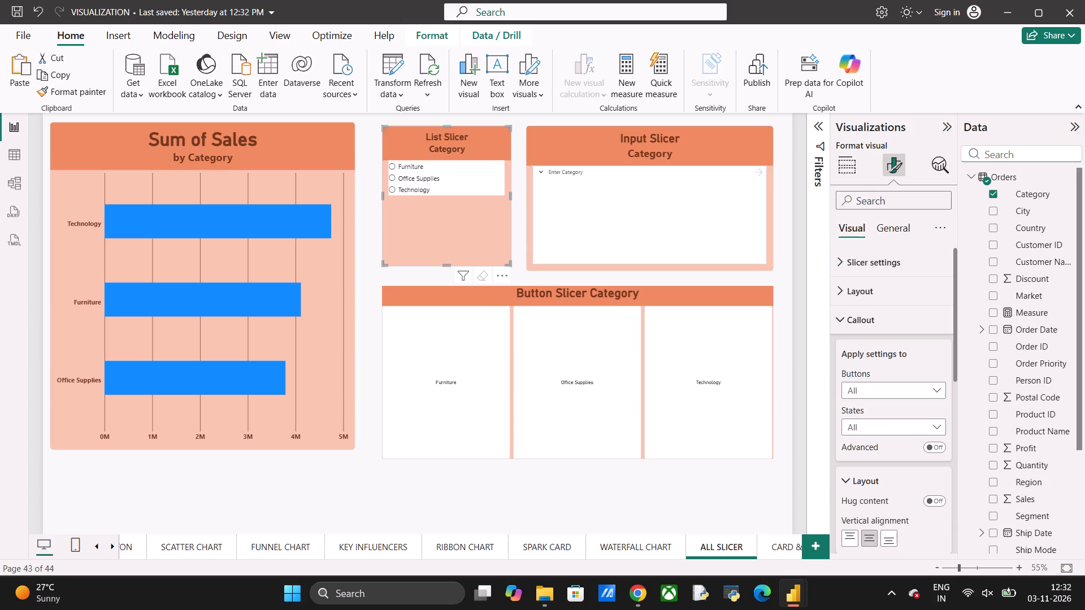
{"action": "scroll", "coordinate": [875, 443], "scroll_direction": "down", "scroll_amount": 2}
{"action": "left_click", "coordinate": [861, 458]}
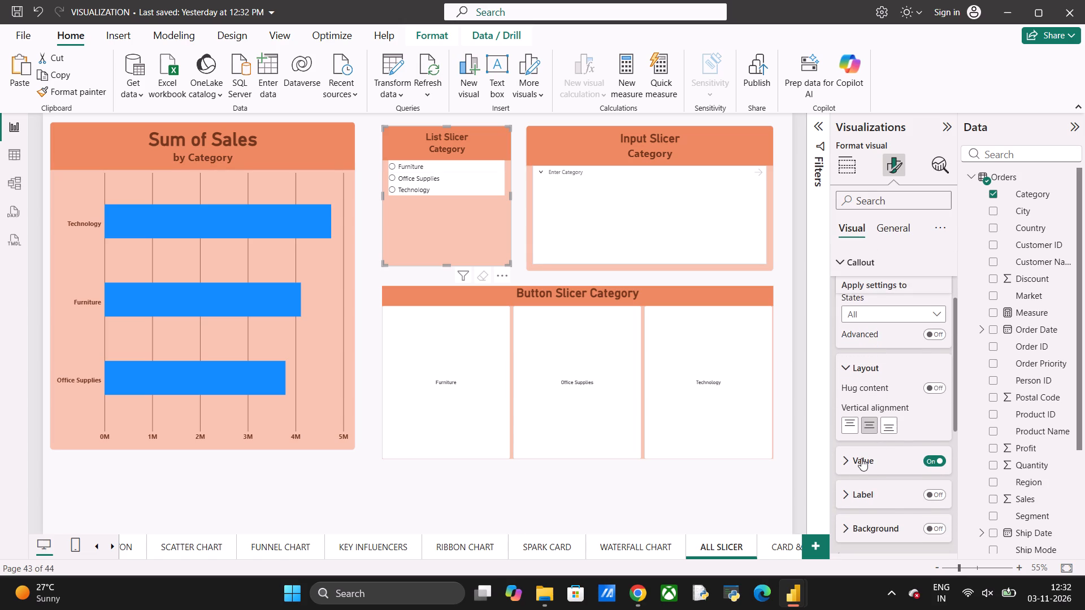
{"action": "left_click", "coordinate": [922, 498]}
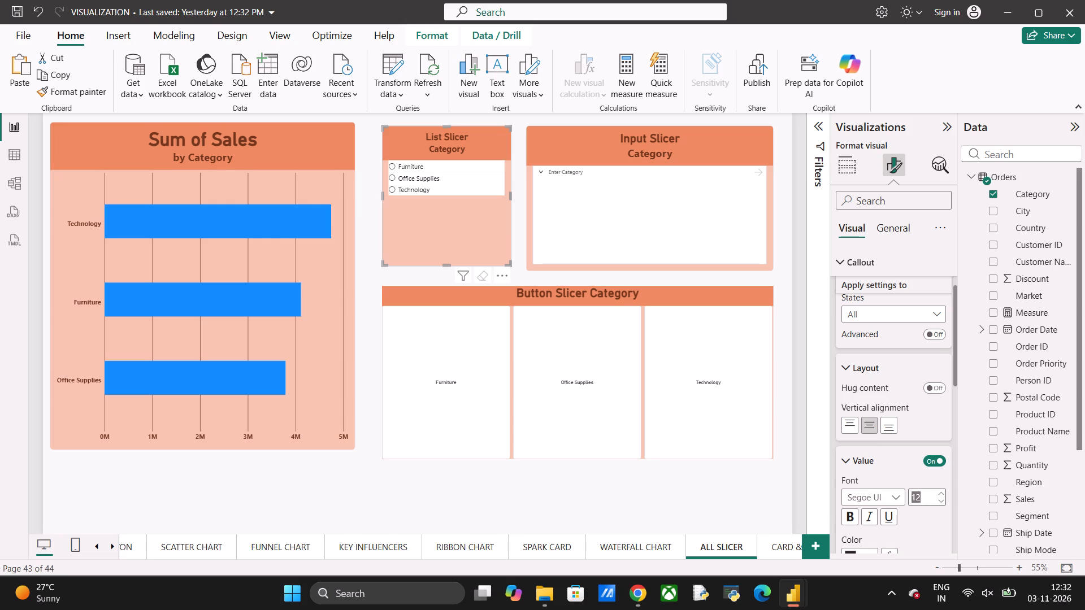
{"action": "type", "text": "20"}
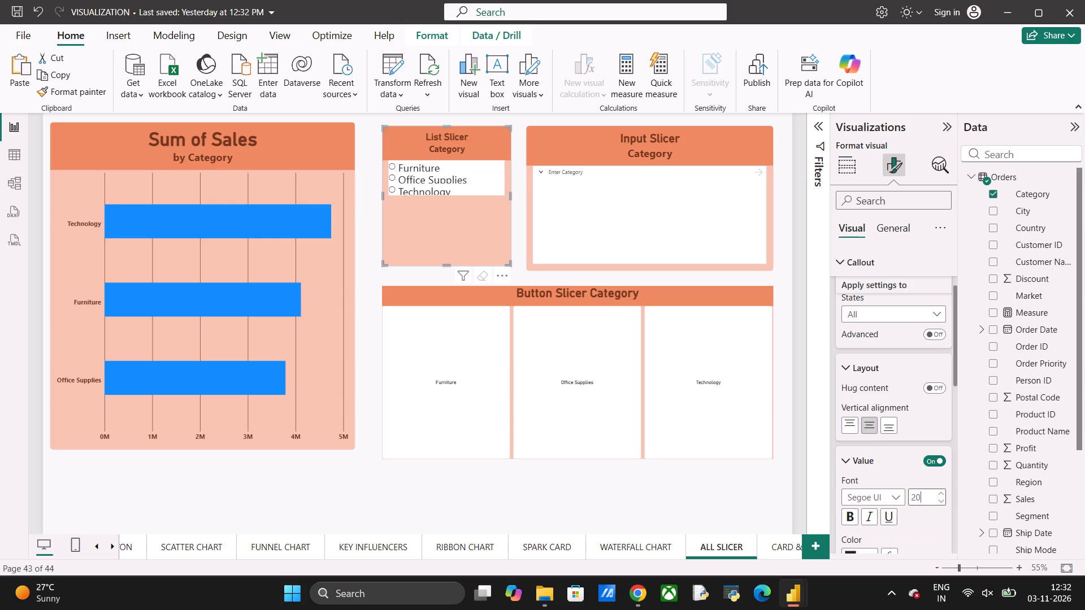
{"action": "key", "text": "BackSpace"}
{"action": "key", "text": "BackSpace"}
{"action": "type", "text": "18"}
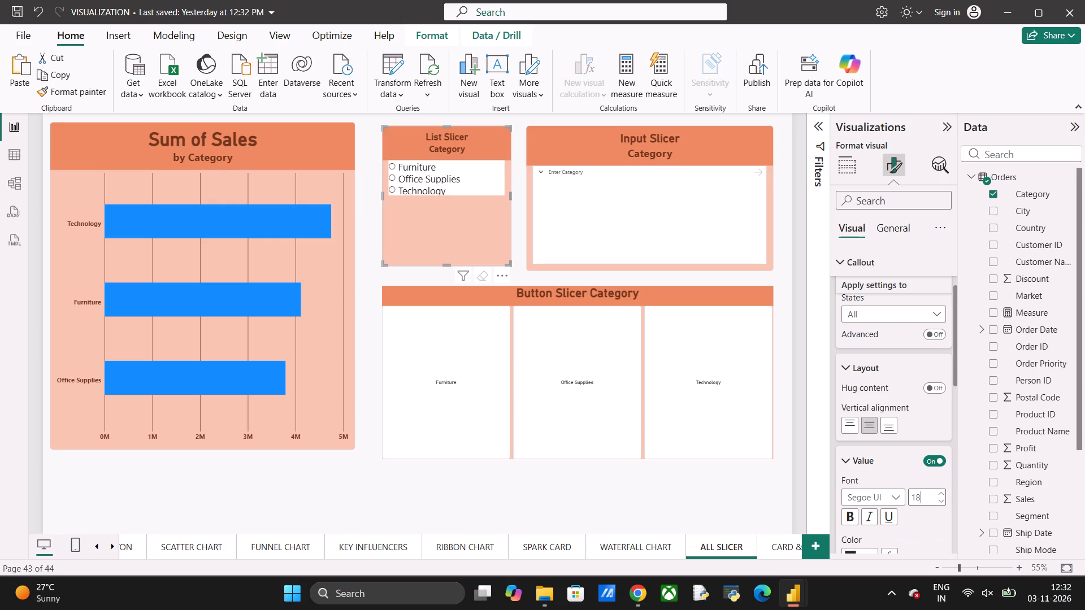
{"action": "key", "text": "BackSpace"}
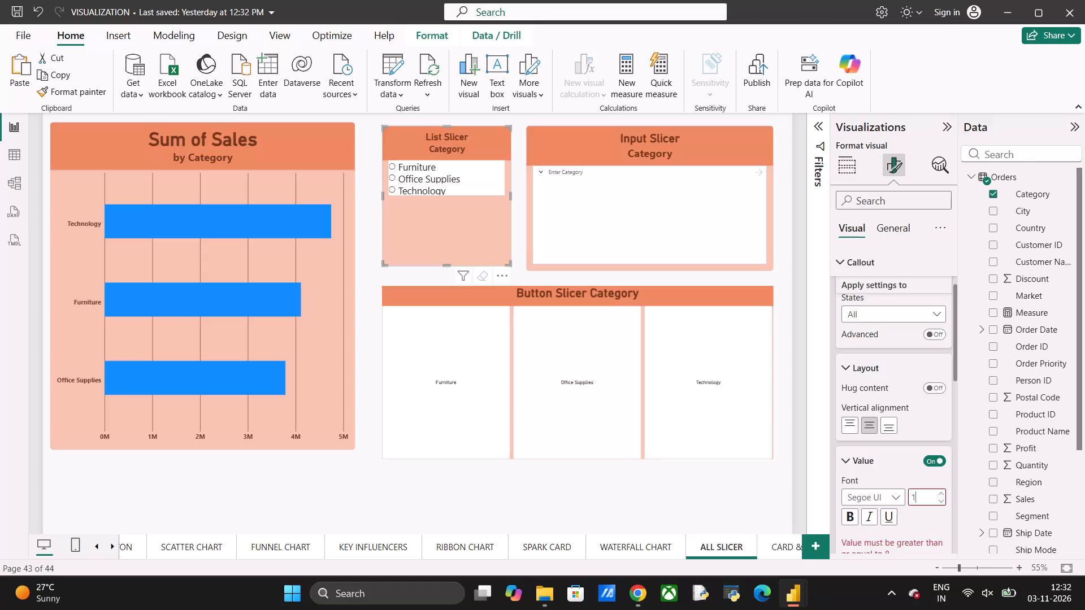
{"action": "key", "text": "6"}
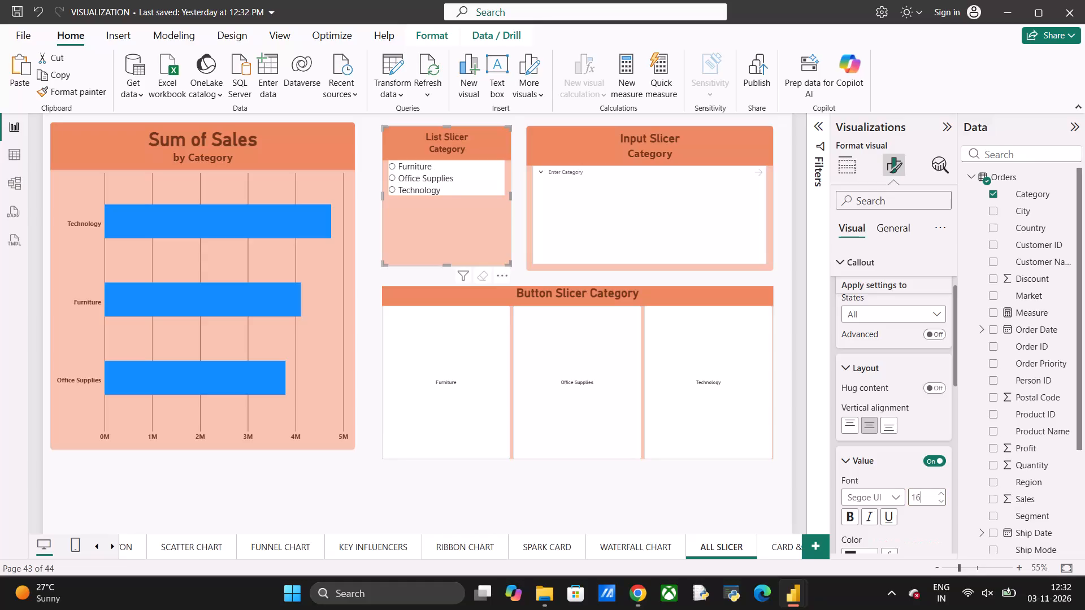
{"action": "left_click", "coordinate": [847, 516]}
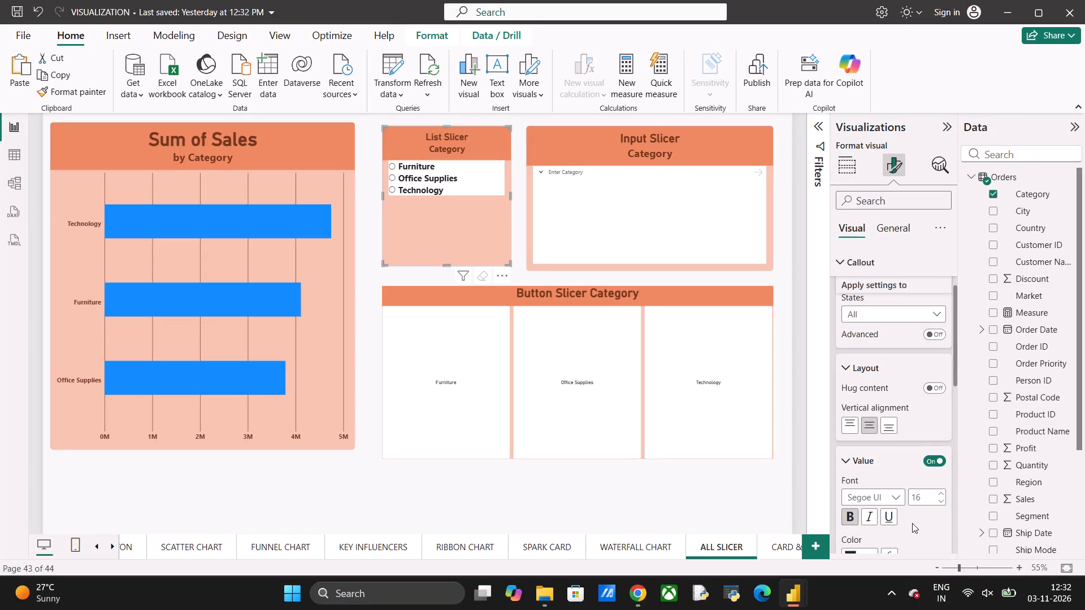
{"action": "scroll", "coordinate": [912, 523], "scroll_direction": "down", "scroll_amount": 1}
{"action": "left_click", "coordinate": [869, 510]}
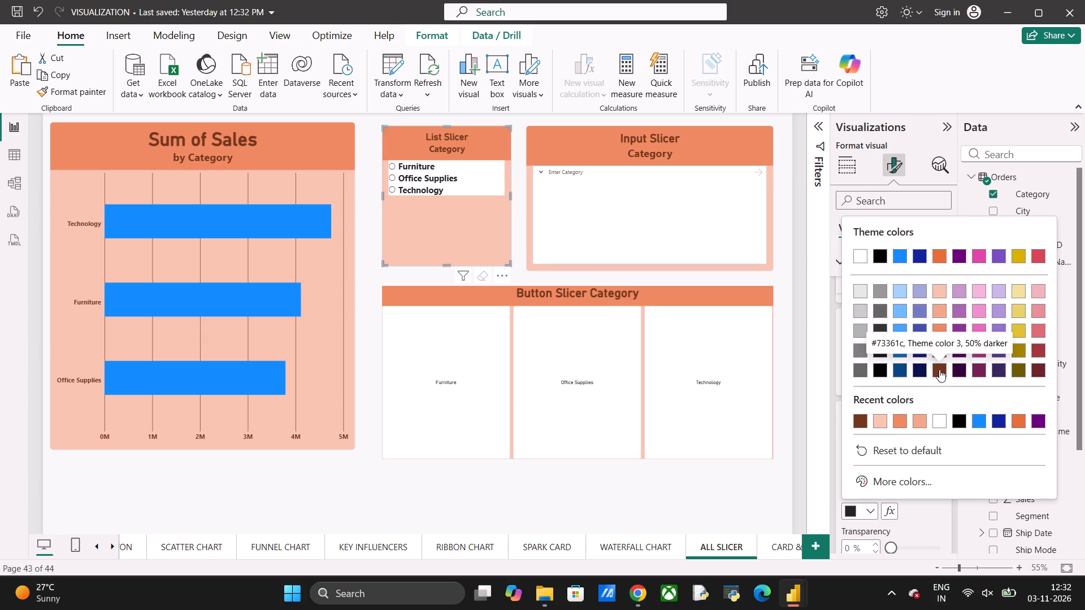
{"action": "left_click", "coordinate": [939, 369]}
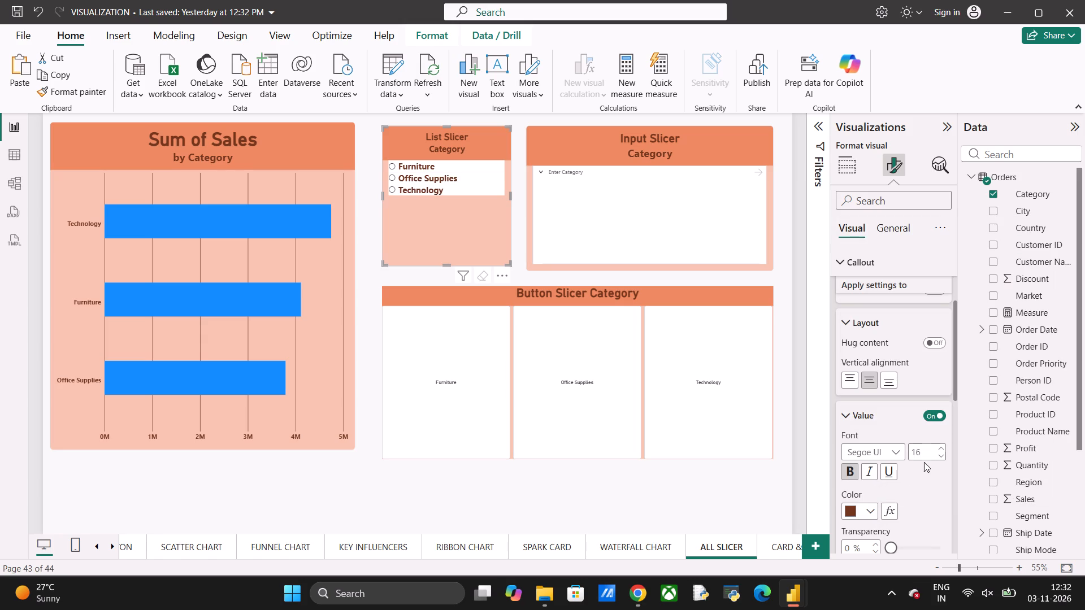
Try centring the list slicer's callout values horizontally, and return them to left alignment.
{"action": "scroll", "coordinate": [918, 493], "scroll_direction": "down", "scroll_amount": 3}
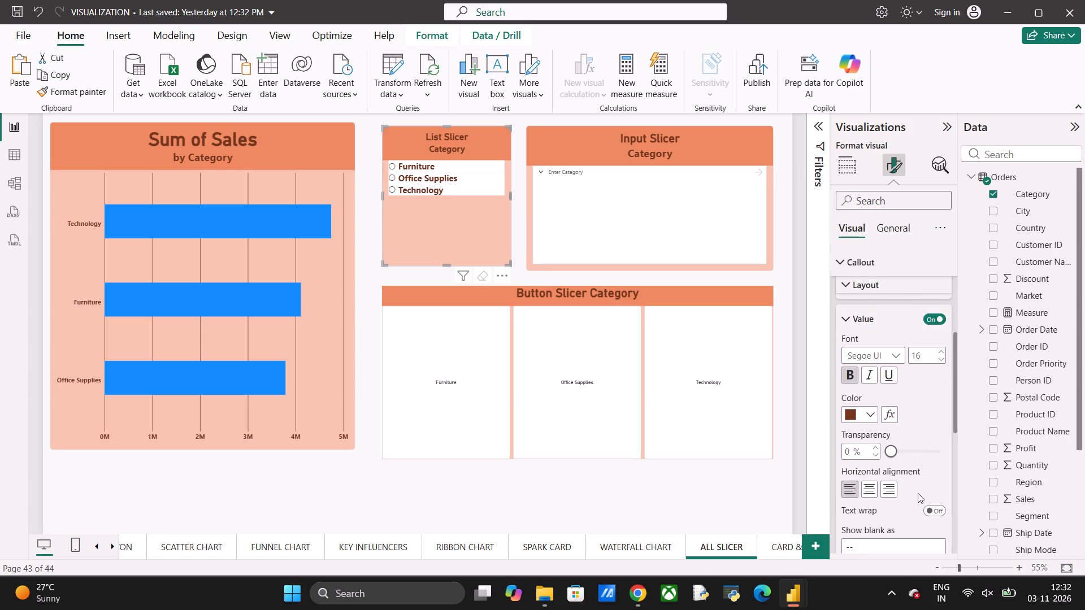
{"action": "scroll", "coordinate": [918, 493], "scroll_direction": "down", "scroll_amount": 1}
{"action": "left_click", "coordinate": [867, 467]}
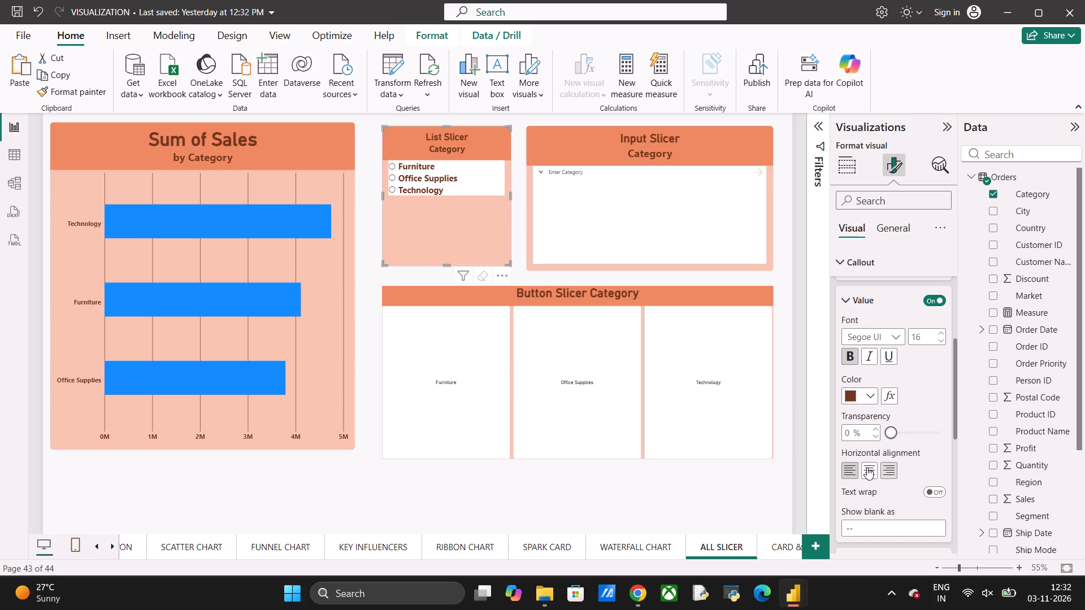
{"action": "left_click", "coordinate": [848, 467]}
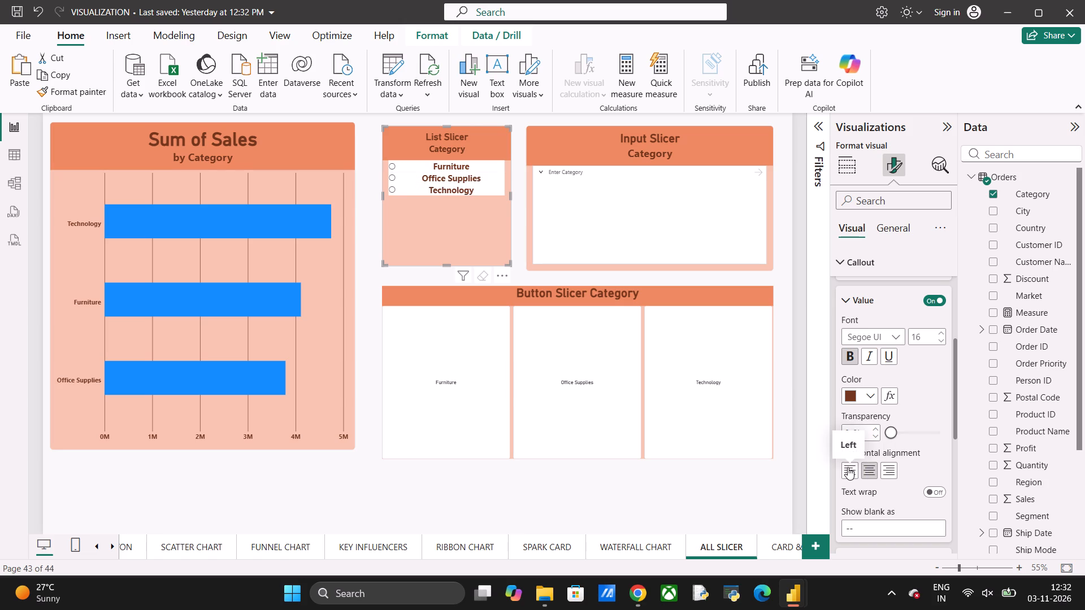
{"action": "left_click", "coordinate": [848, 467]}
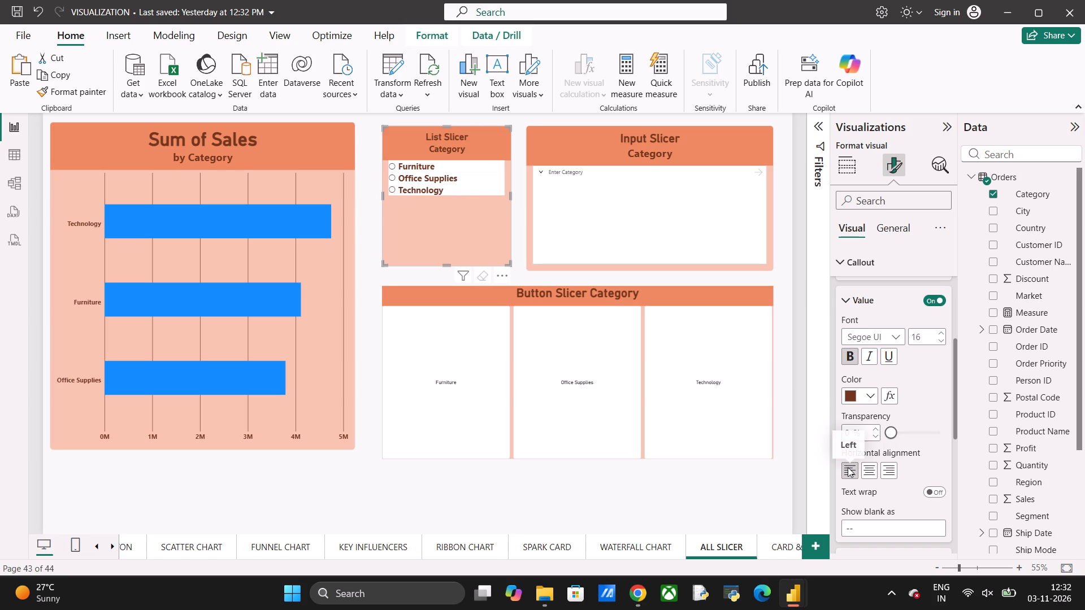
Turn on the callout background of the list slicer and fill it with light orange #f0a787.
{"action": "scroll", "coordinate": [917, 462], "scroll_direction": "down", "scroll_amount": 2}
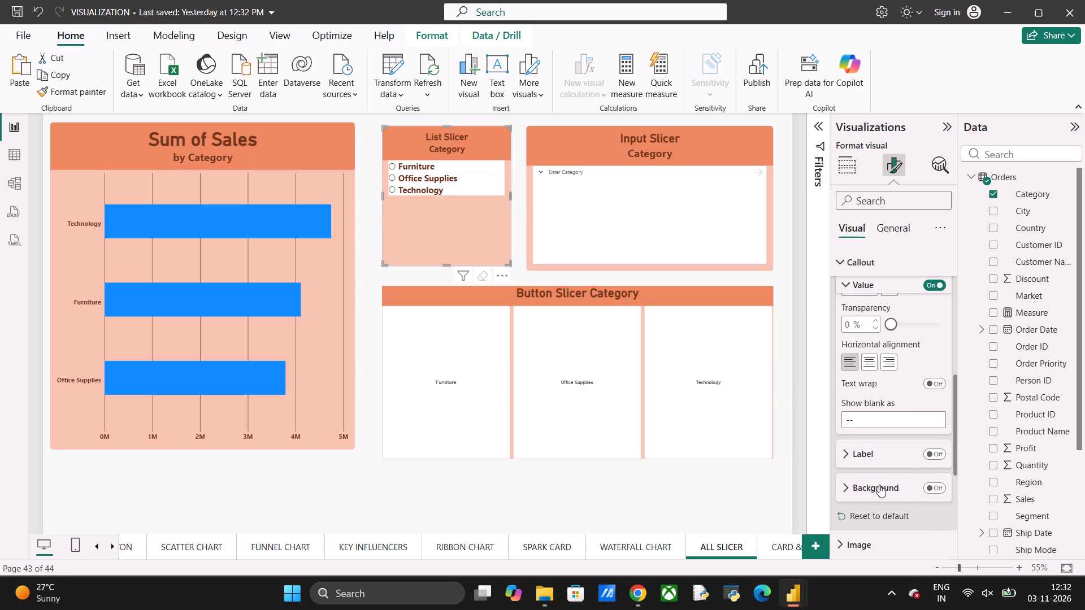
{"action": "left_click", "coordinate": [934, 484]}
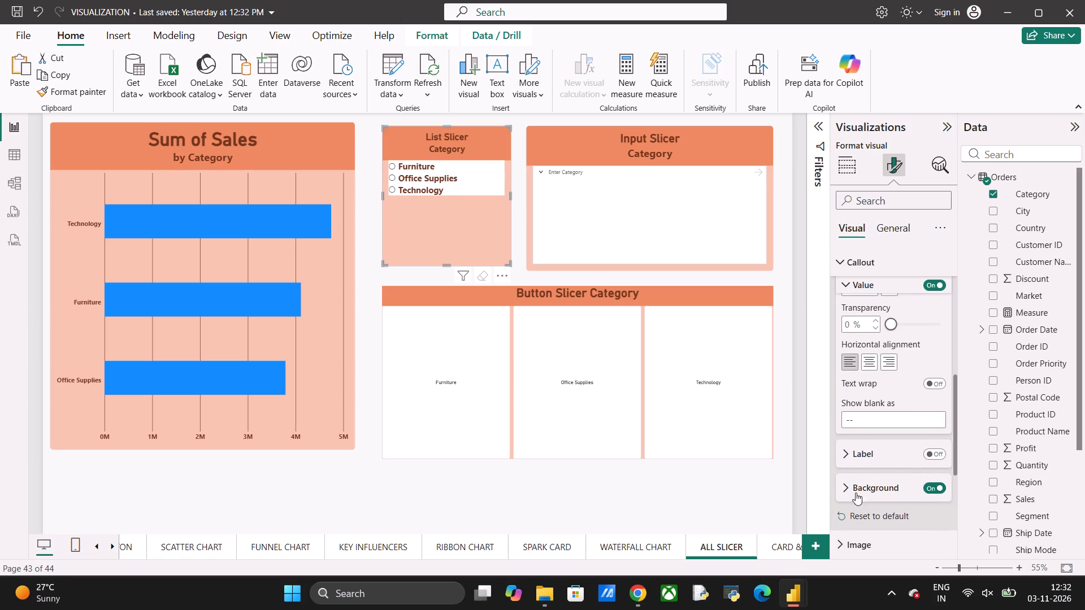
{"action": "left_click", "coordinate": [844, 487]}
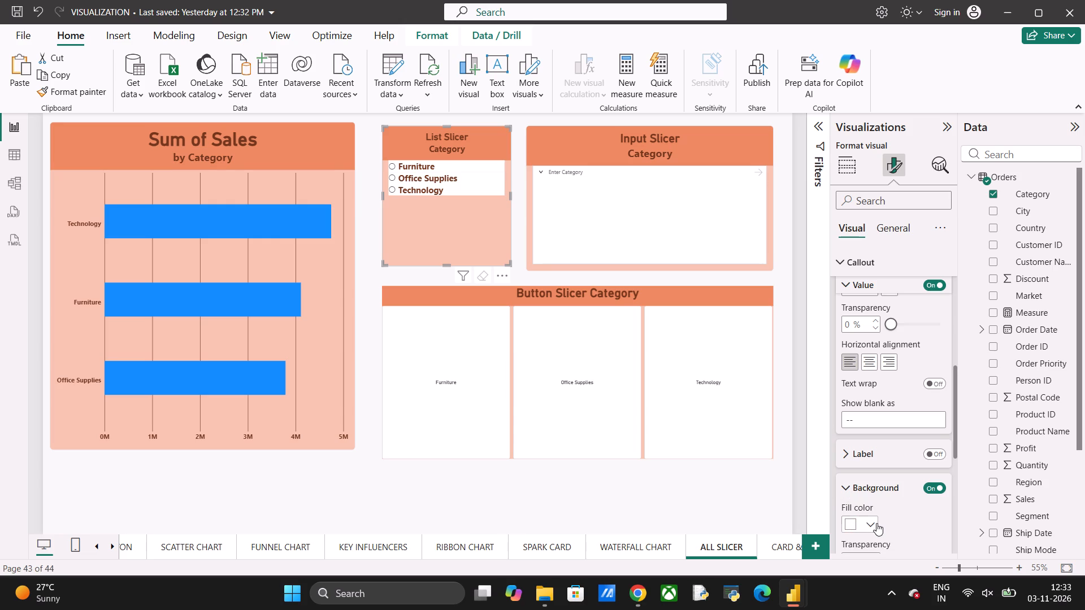
{"action": "left_click", "coordinate": [871, 522]}
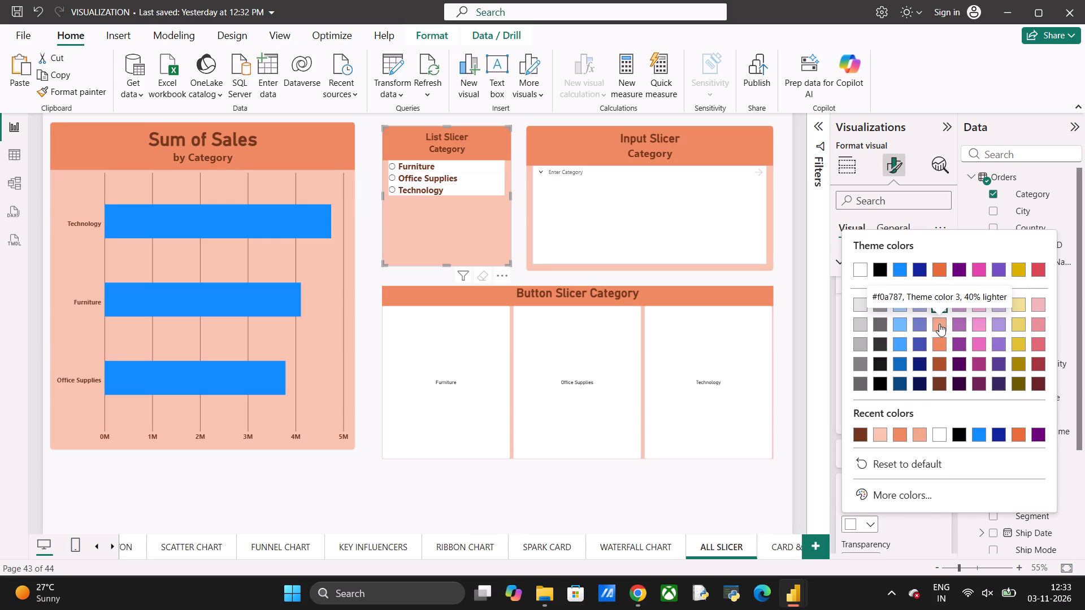
{"action": "left_click", "coordinate": [939, 324]}
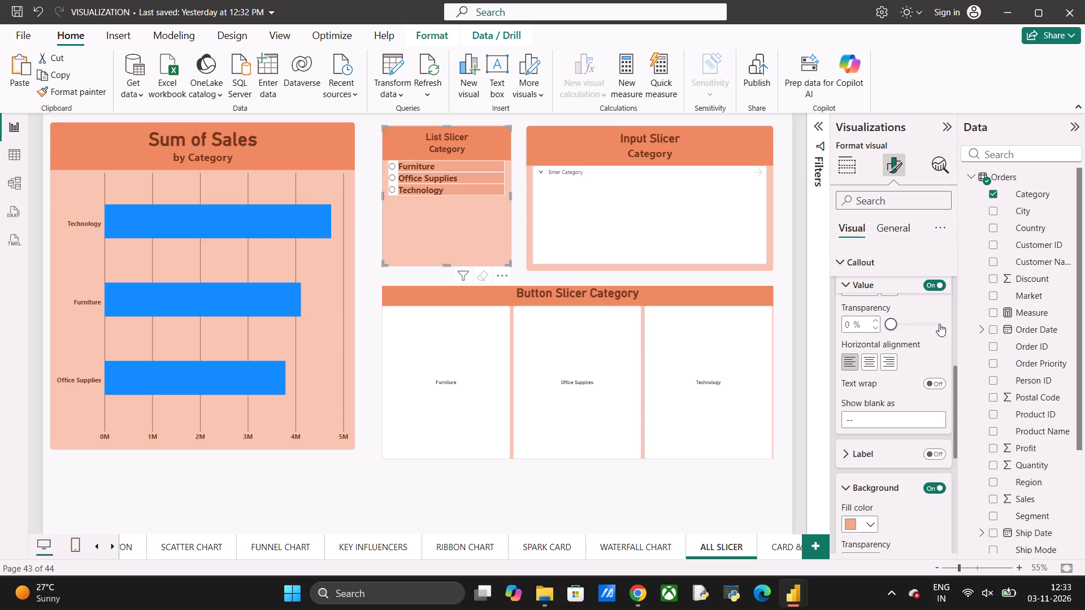
Look through the list slicer's callout and layout settings for further formatting options.
{"action": "scroll", "coordinate": [888, 508], "scroll_direction": "down", "scroll_amount": 1}
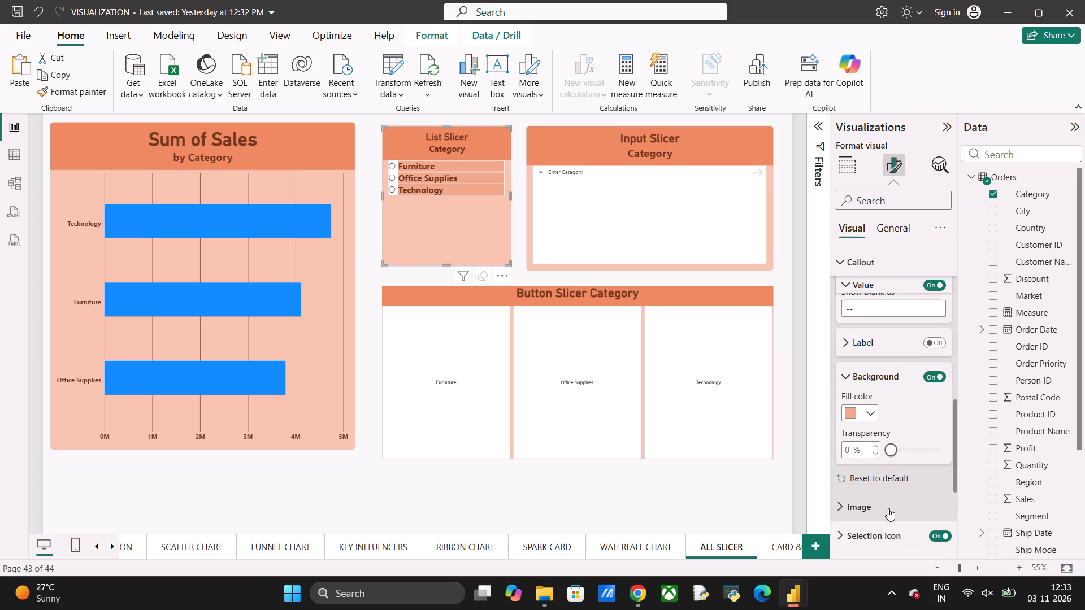
{"action": "scroll", "coordinate": [888, 508], "scroll_direction": "down", "scroll_amount": 2}
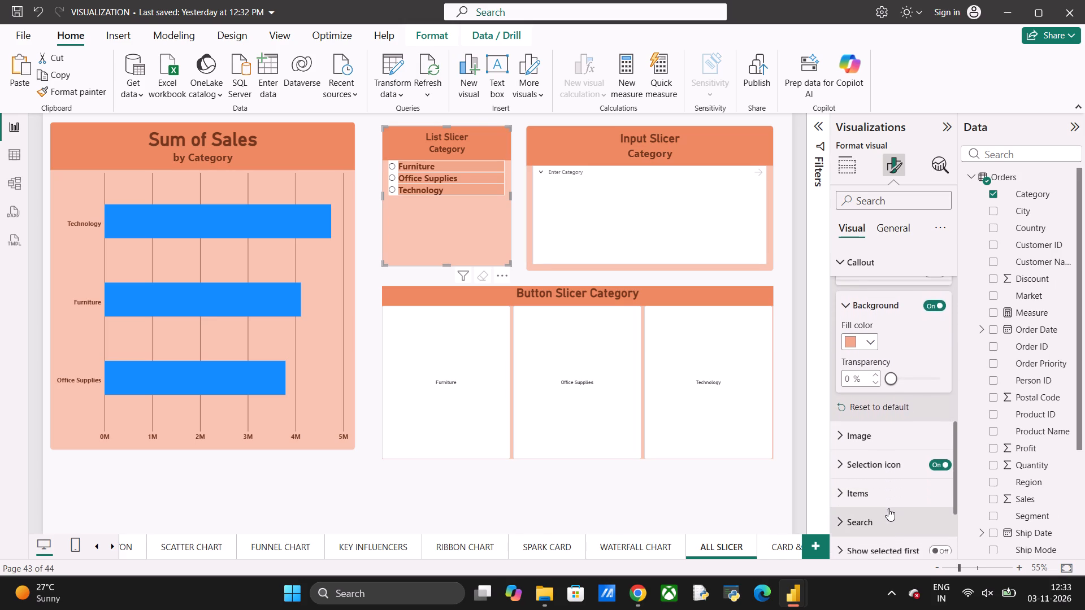
{"action": "scroll", "coordinate": [888, 508], "scroll_direction": "up", "scroll_amount": 1}
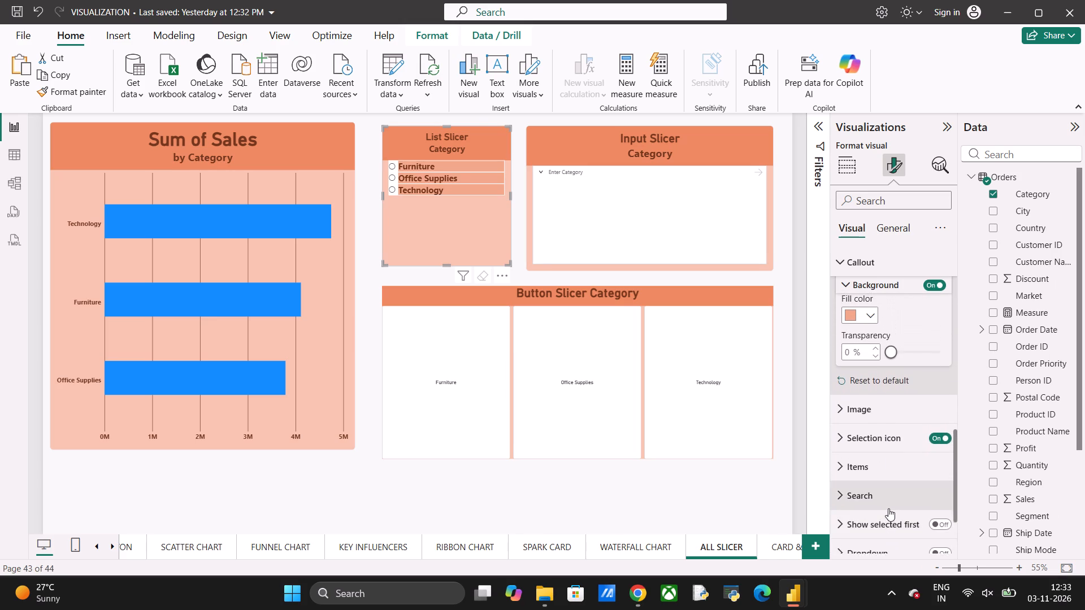
{"action": "scroll", "coordinate": [888, 508], "scroll_direction": "up", "scroll_amount": 3}
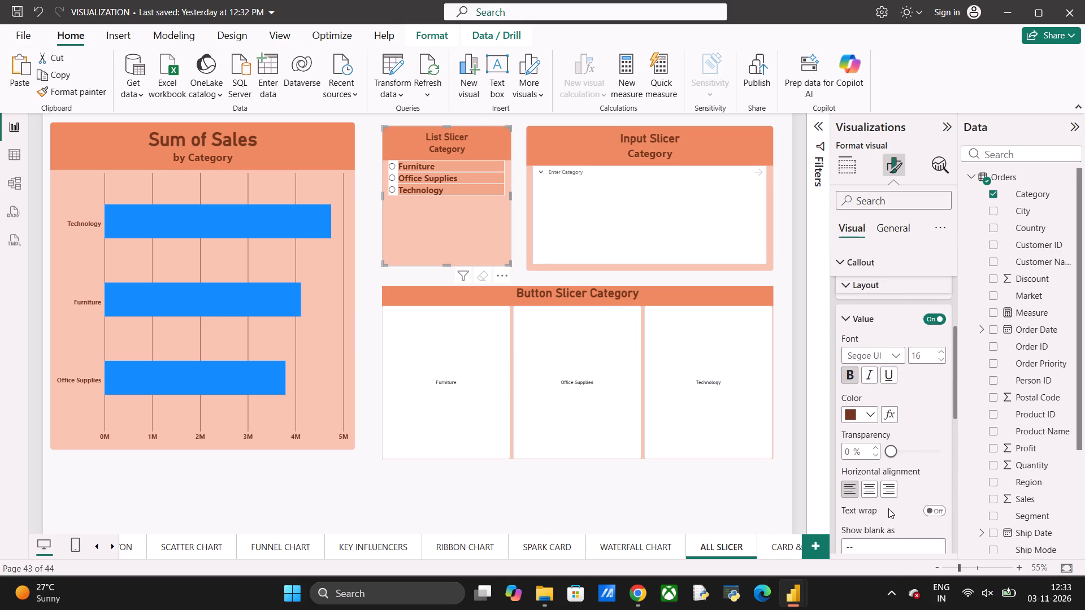
{"action": "scroll", "coordinate": [888, 508], "scroll_direction": "up", "scroll_amount": 1}
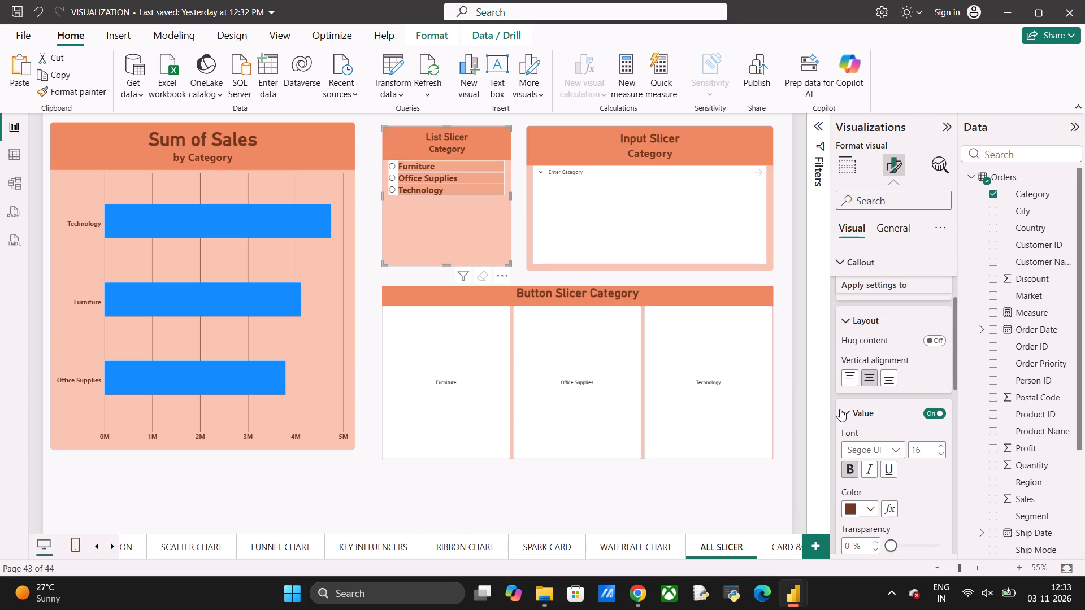
{"action": "left_click", "coordinate": [844, 410]}
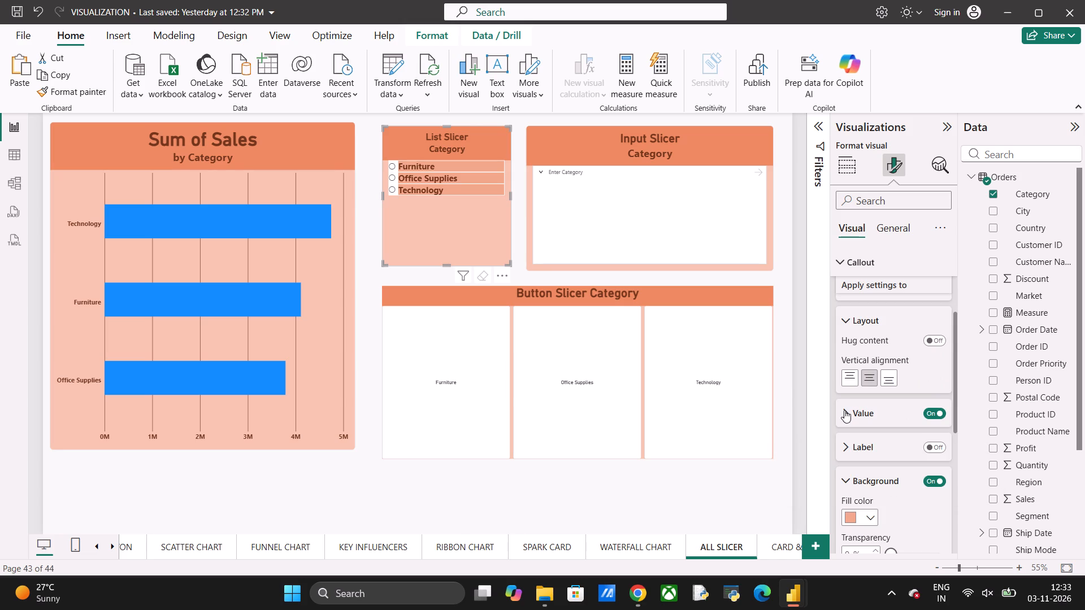
{"action": "scroll", "coordinate": [886, 407], "scroll_direction": "up", "scroll_amount": 1}
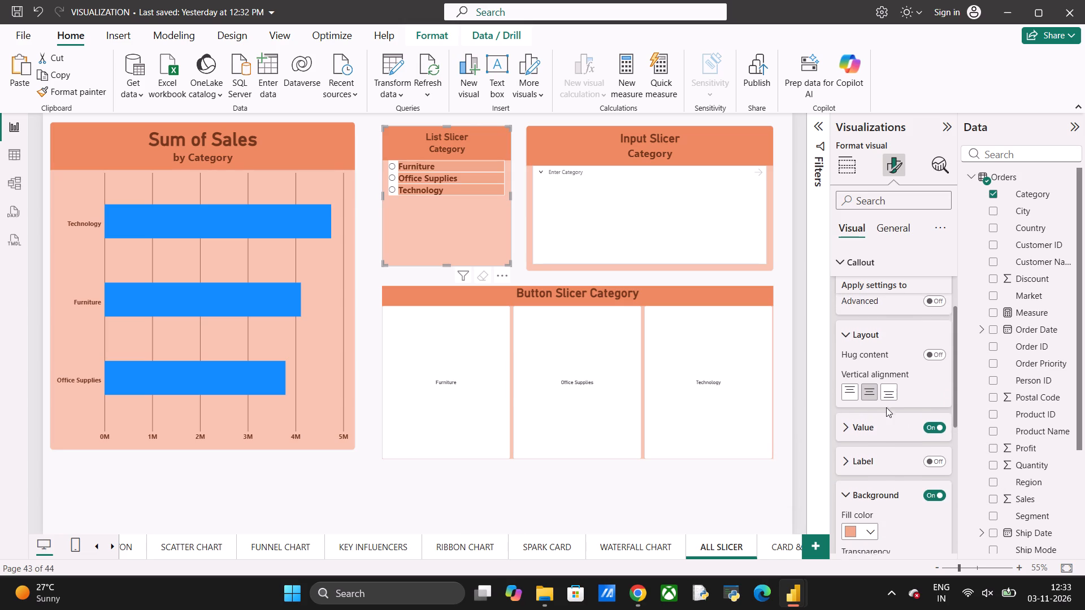
{"action": "scroll", "coordinate": [886, 407], "scroll_direction": "up", "scroll_amount": 1}
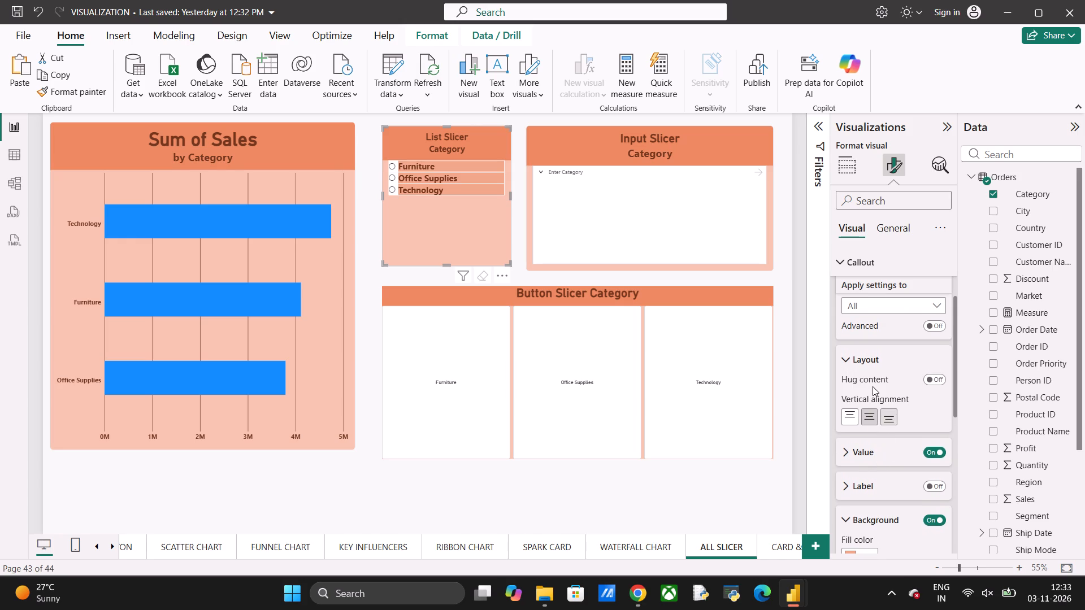
{"action": "scroll", "coordinate": [883, 385], "scroll_direction": "up", "scroll_amount": 1}
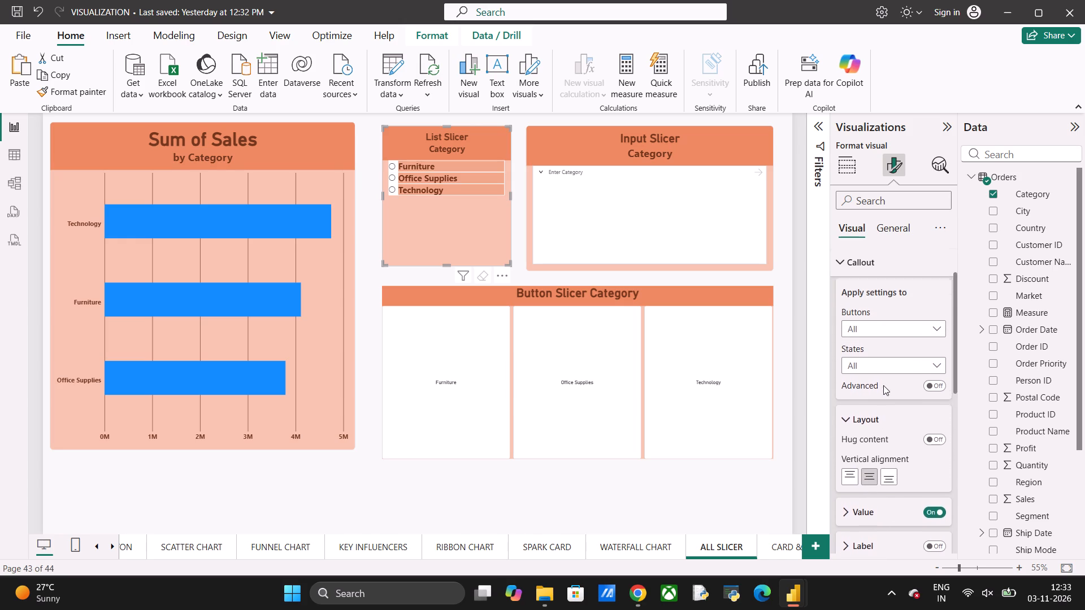
{"action": "scroll", "coordinate": [883, 385], "scroll_direction": "up", "scroll_amount": 1}
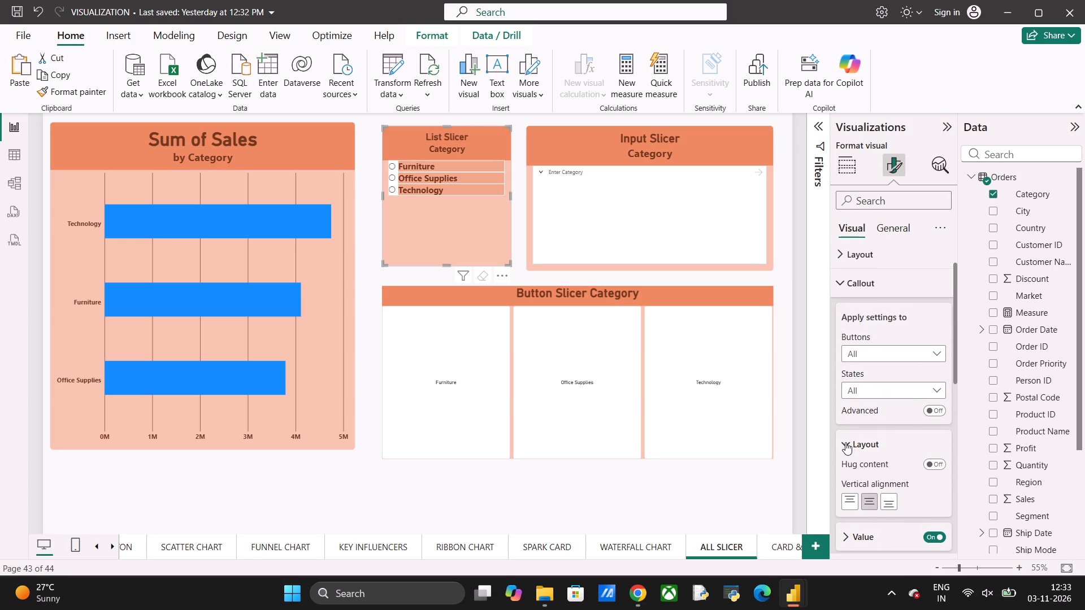
{"action": "left_click", "coordinate": [845, 442]}
{"action": "left_click", "coordinate": [840, 280]}
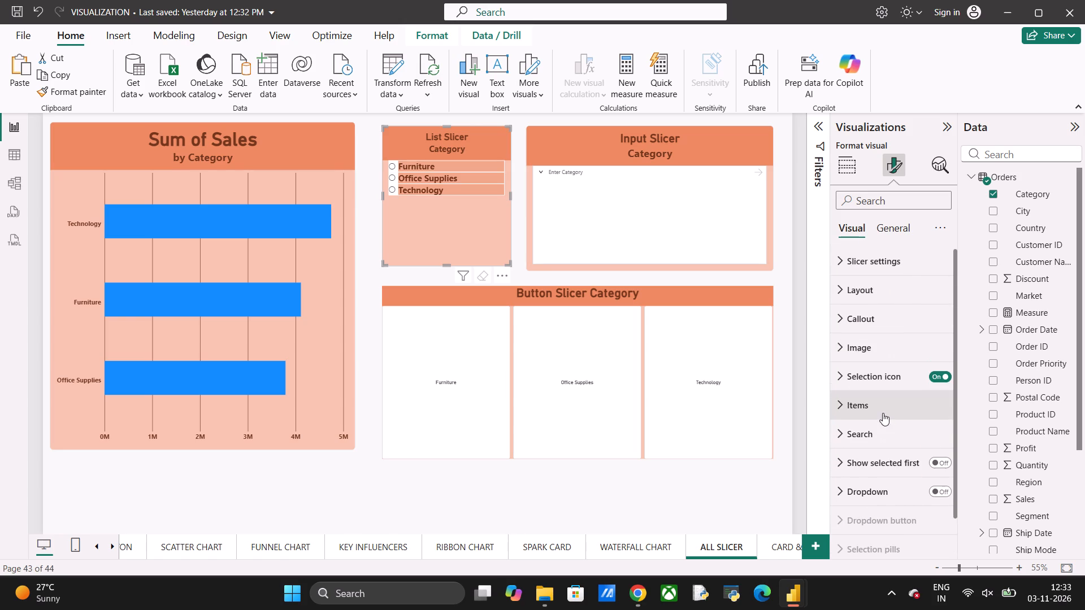
{"action": "left_click", "coordinate": [839, 286]}
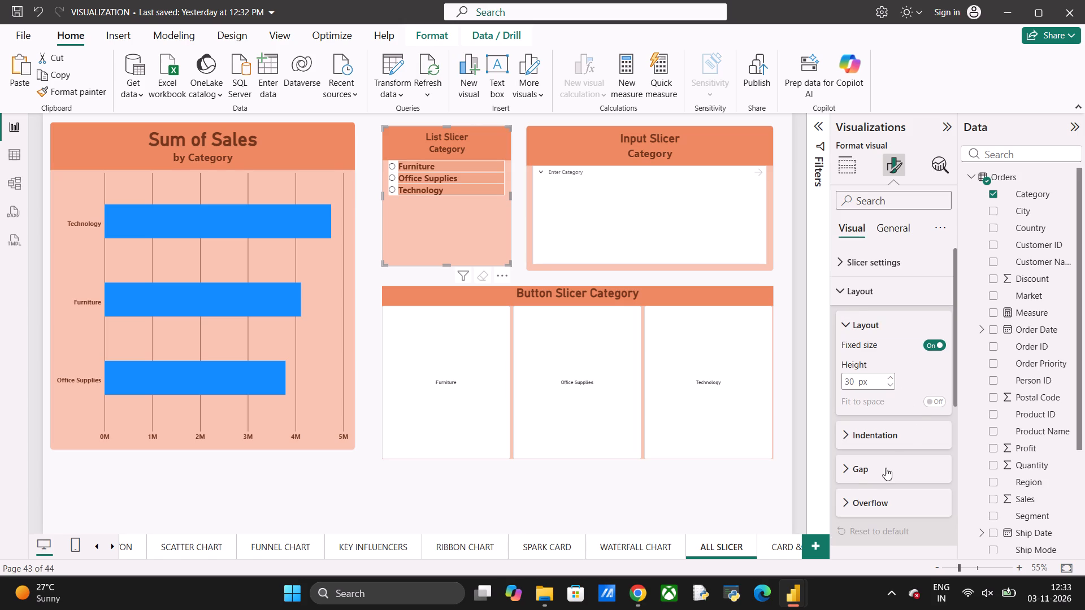
{"action": "left_click", "coordinate": [842, 288]}
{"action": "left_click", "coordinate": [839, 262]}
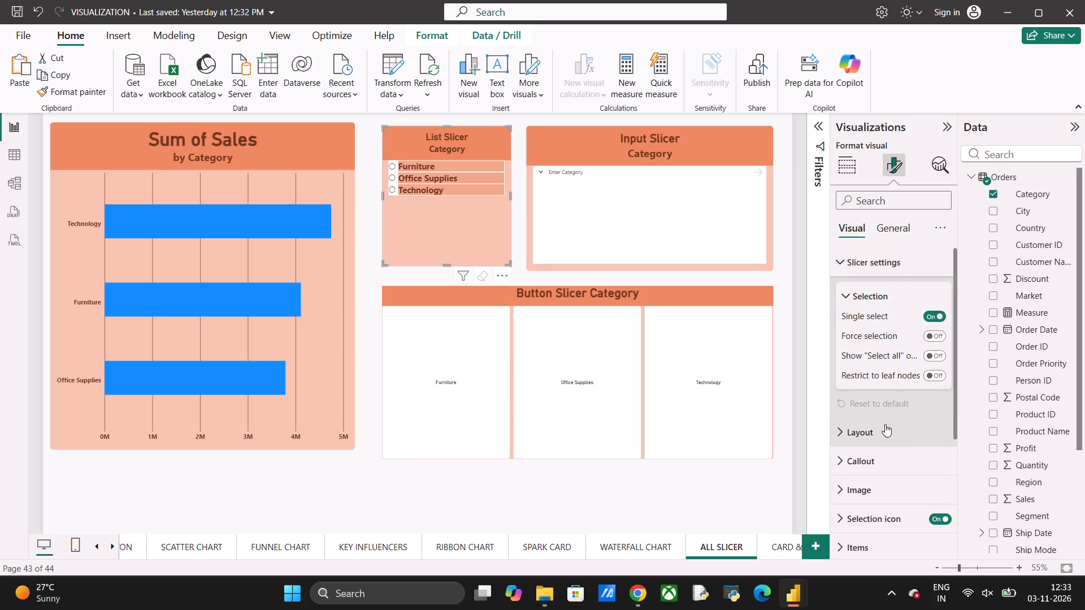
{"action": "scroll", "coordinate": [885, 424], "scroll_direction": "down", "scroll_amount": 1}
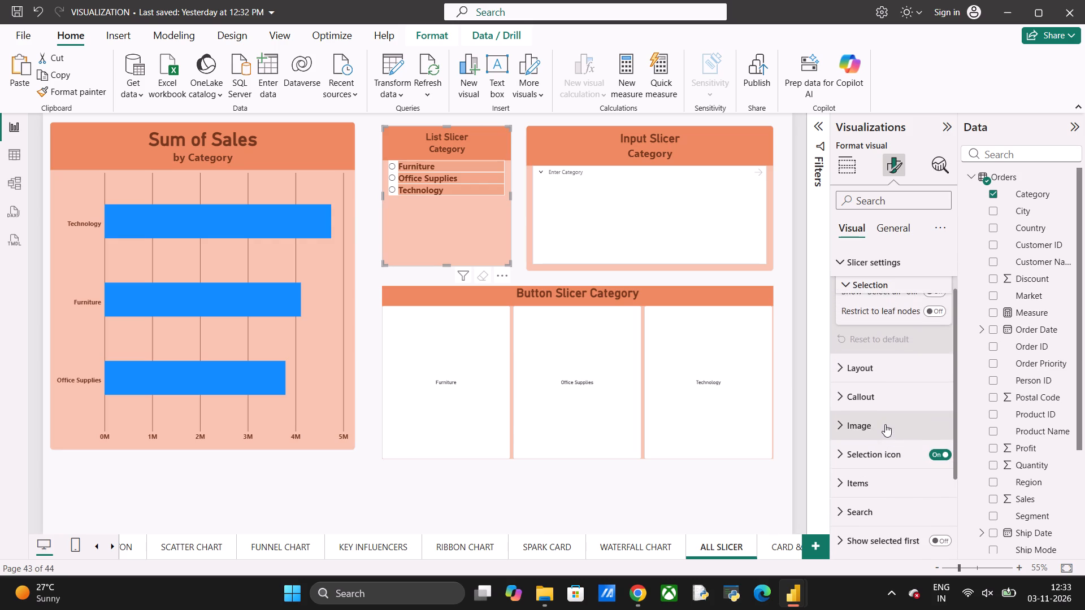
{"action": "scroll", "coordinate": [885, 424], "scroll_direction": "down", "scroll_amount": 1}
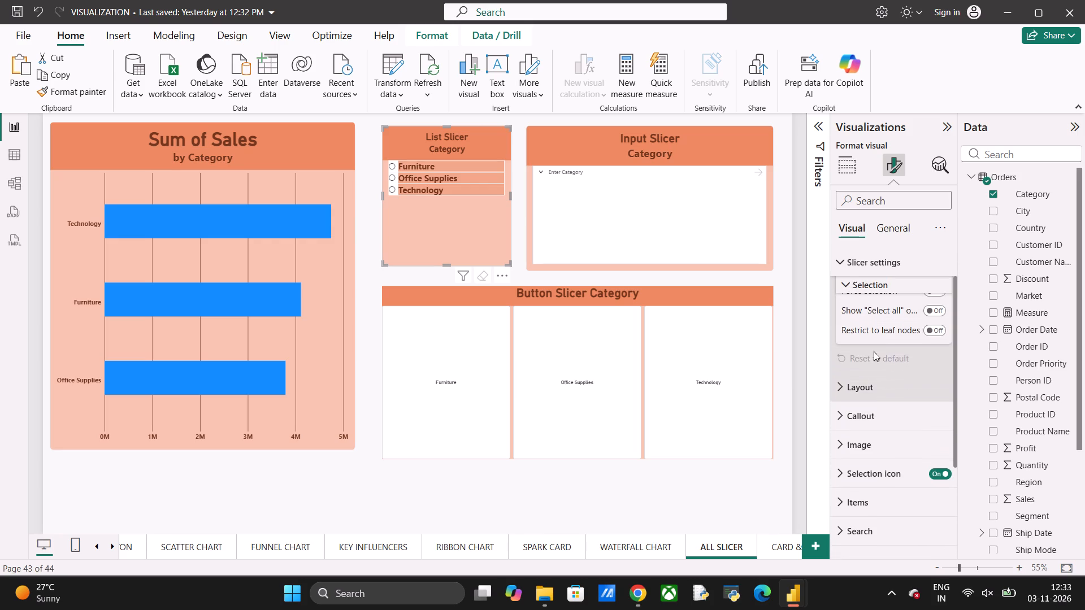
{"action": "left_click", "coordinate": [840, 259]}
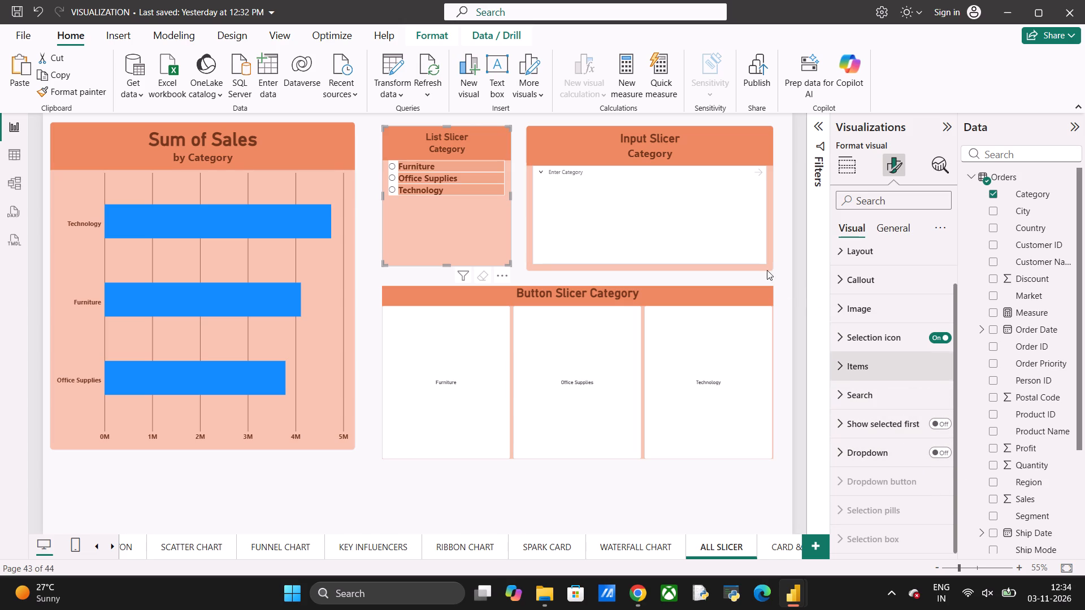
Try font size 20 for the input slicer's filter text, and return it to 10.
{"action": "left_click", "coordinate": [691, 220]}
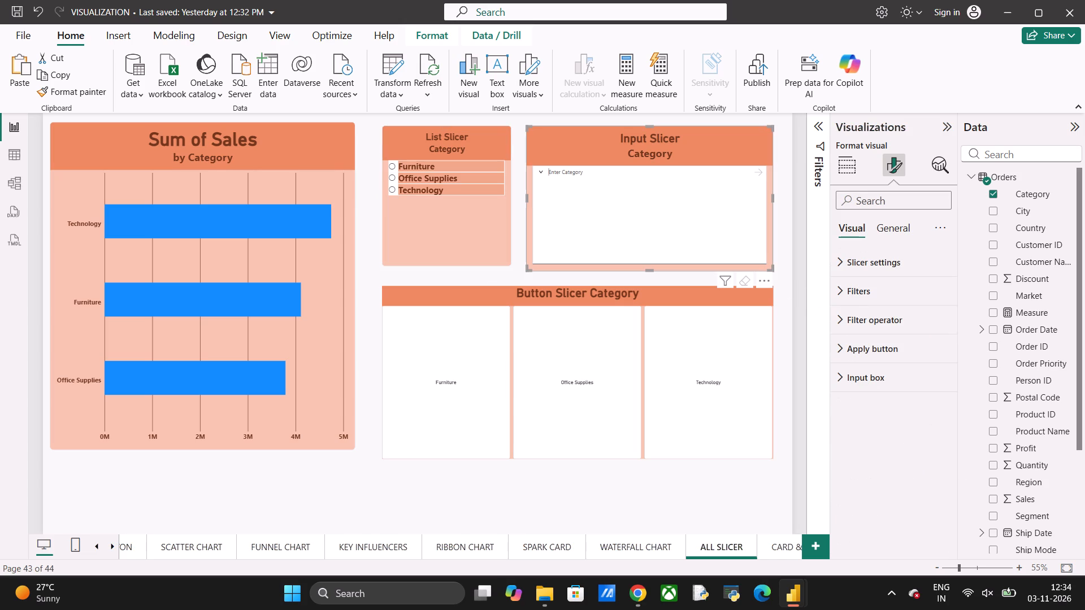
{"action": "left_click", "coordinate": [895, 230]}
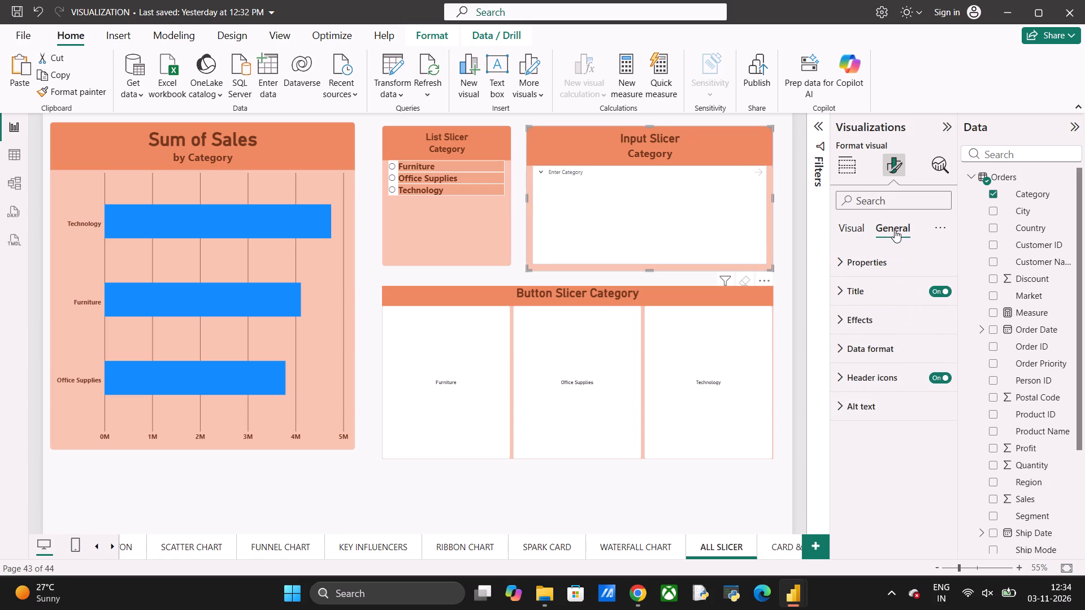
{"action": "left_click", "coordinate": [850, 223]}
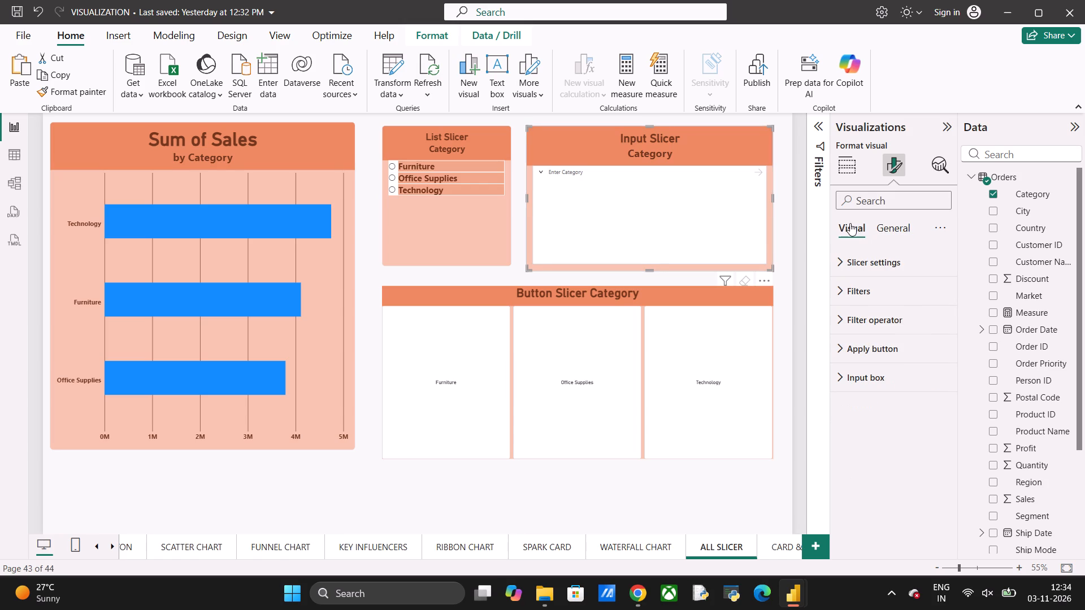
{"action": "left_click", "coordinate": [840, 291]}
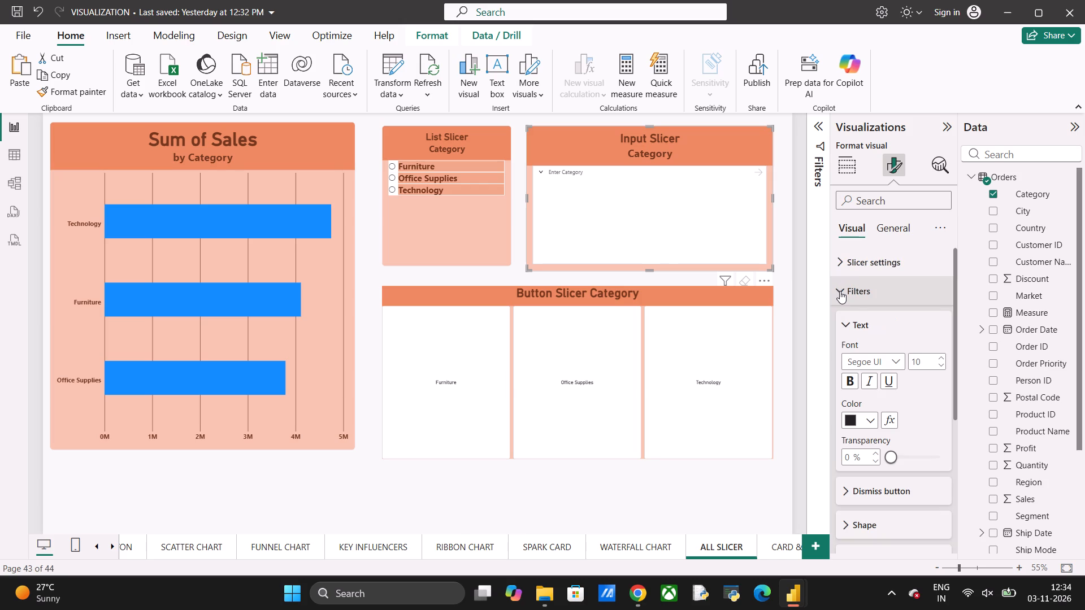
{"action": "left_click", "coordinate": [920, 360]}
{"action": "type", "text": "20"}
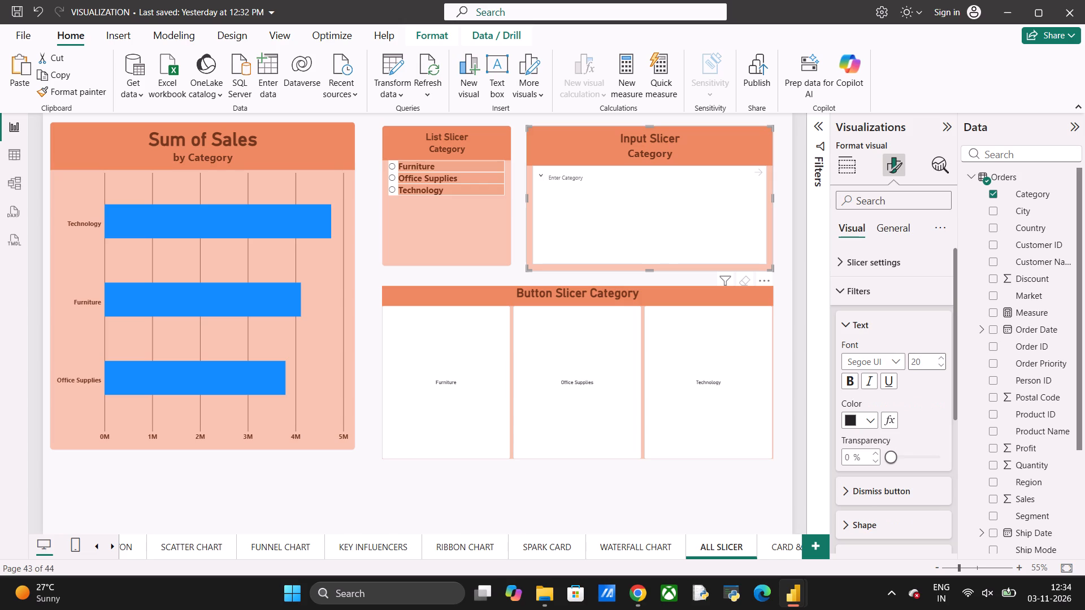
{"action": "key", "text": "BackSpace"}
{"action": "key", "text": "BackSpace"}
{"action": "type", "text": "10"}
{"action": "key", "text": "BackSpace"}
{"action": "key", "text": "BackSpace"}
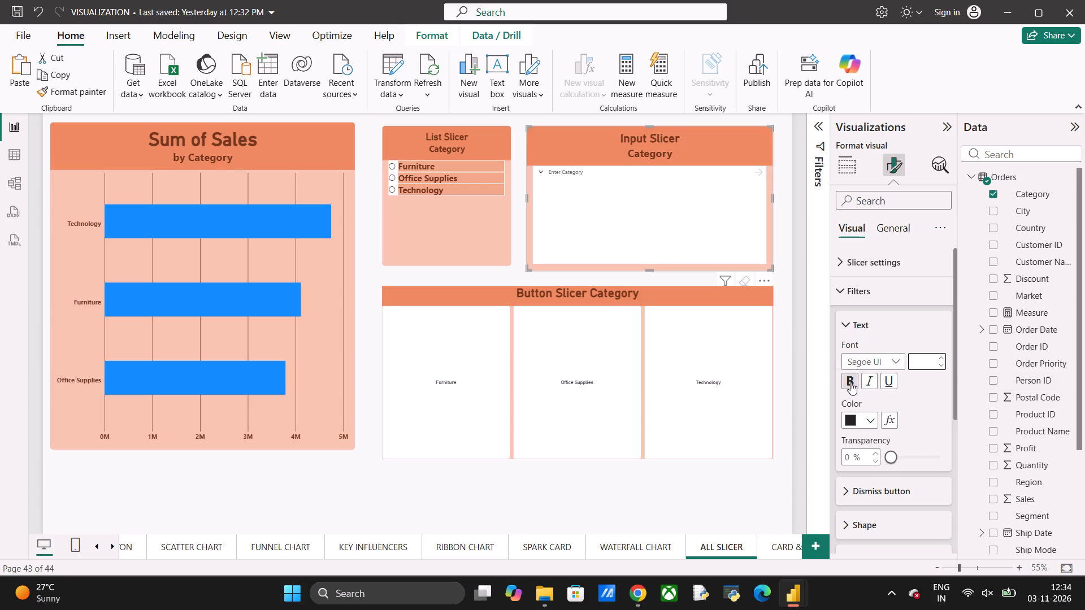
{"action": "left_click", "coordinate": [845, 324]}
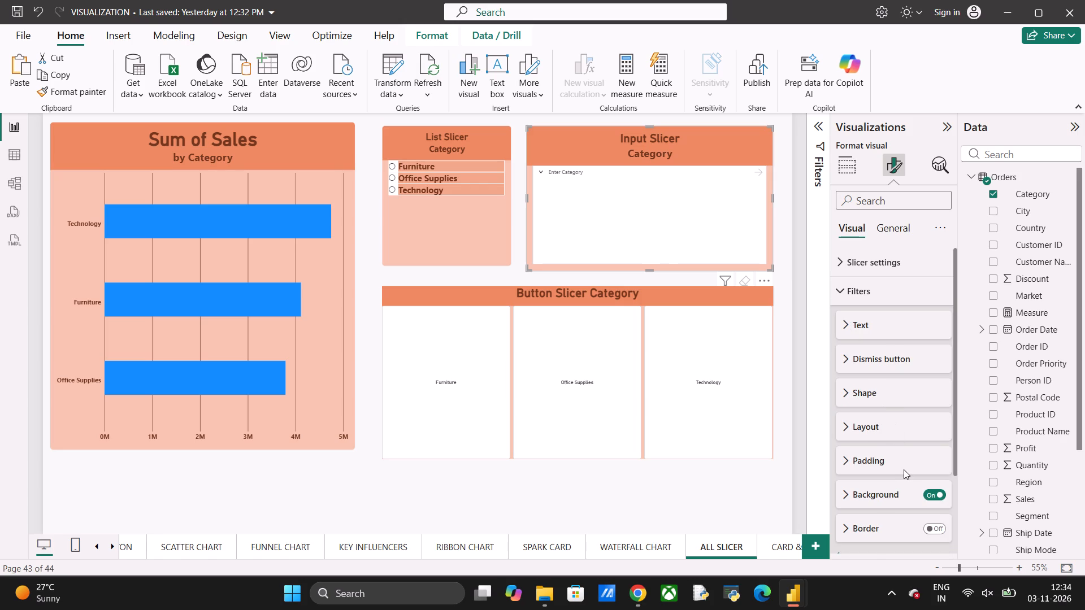
Set the input slicer's filter background to the same light orange as the list slicer's callout background.
{"action": "scroll", "coordinate": [904, 469], "scroll_direction": "down", "scroll_amount": 1}
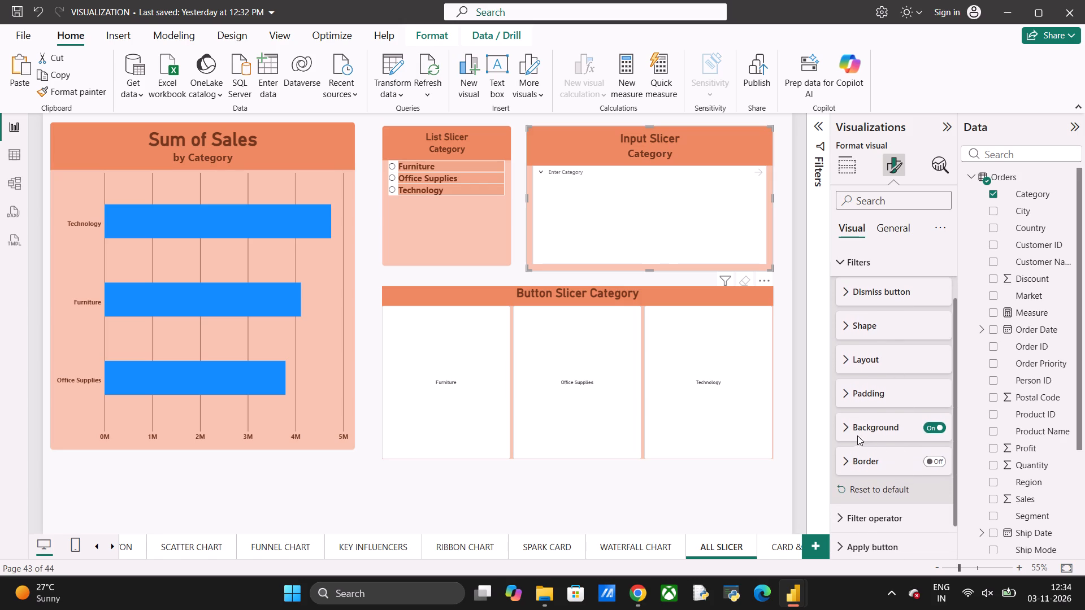
{"action": "left_click", "coordinate": [845, 427]}
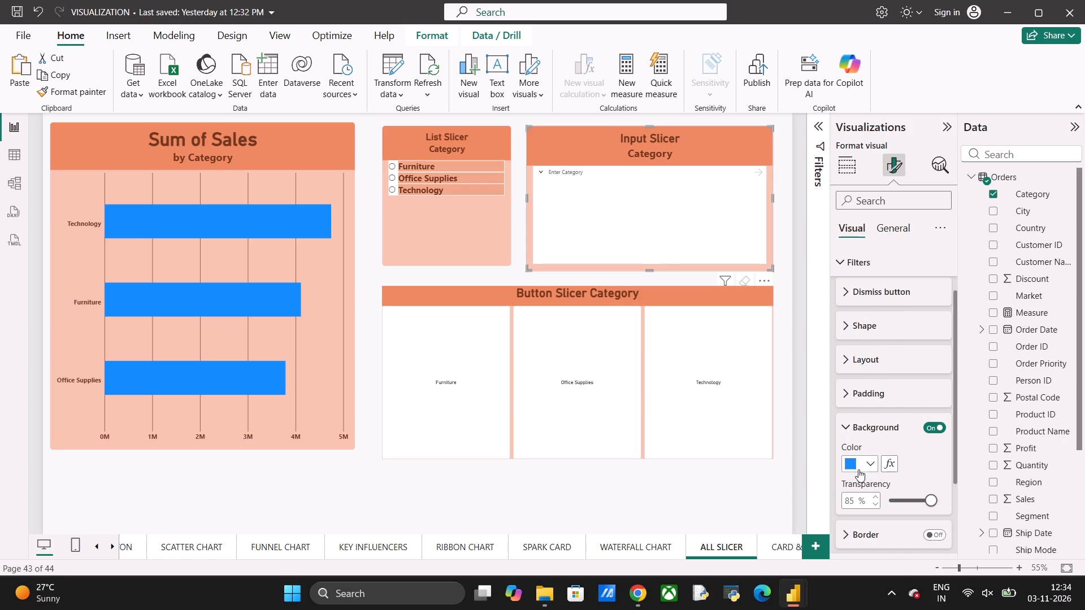
{"action": "left_click", "coordinate": [872, 463]}
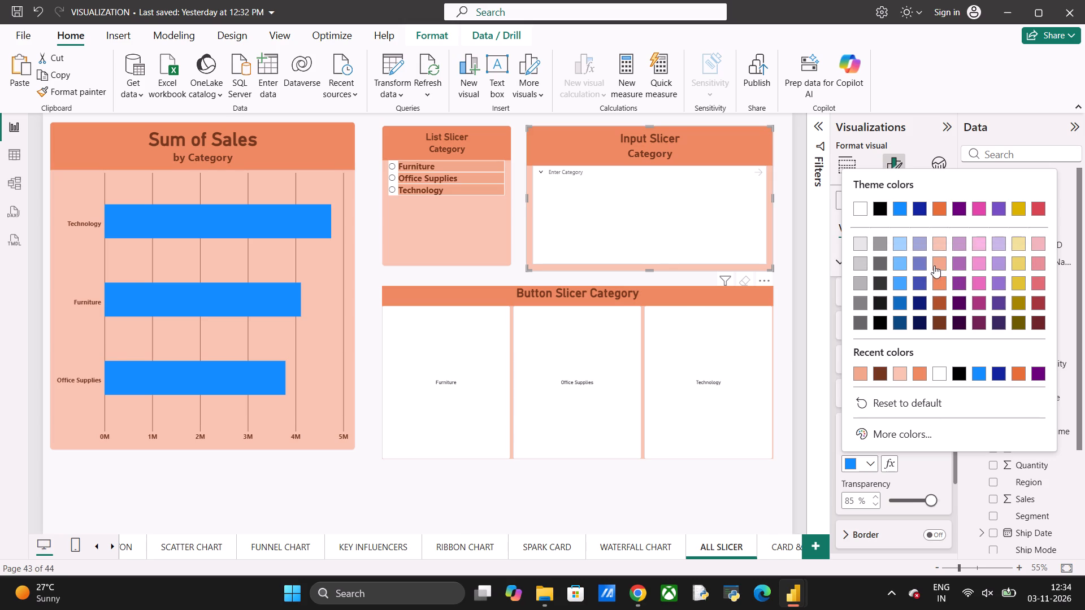
{"action": "left_click", "coordinate": [936, 264]}
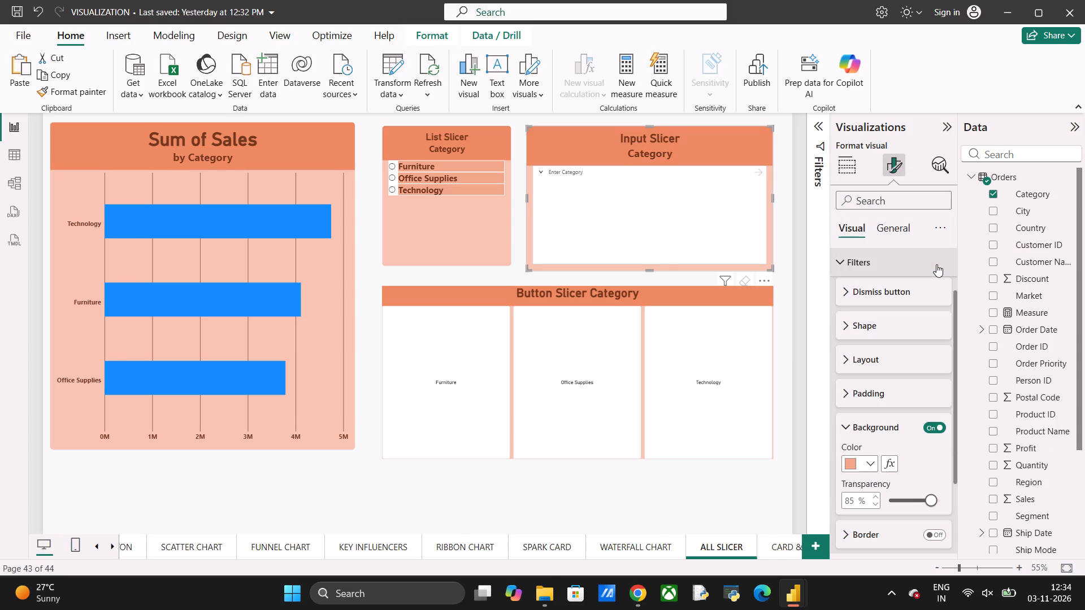
{"action": "scroll", "coordinate": [917, 466], "scroll_direction": "down", "scroll_amount": 1}
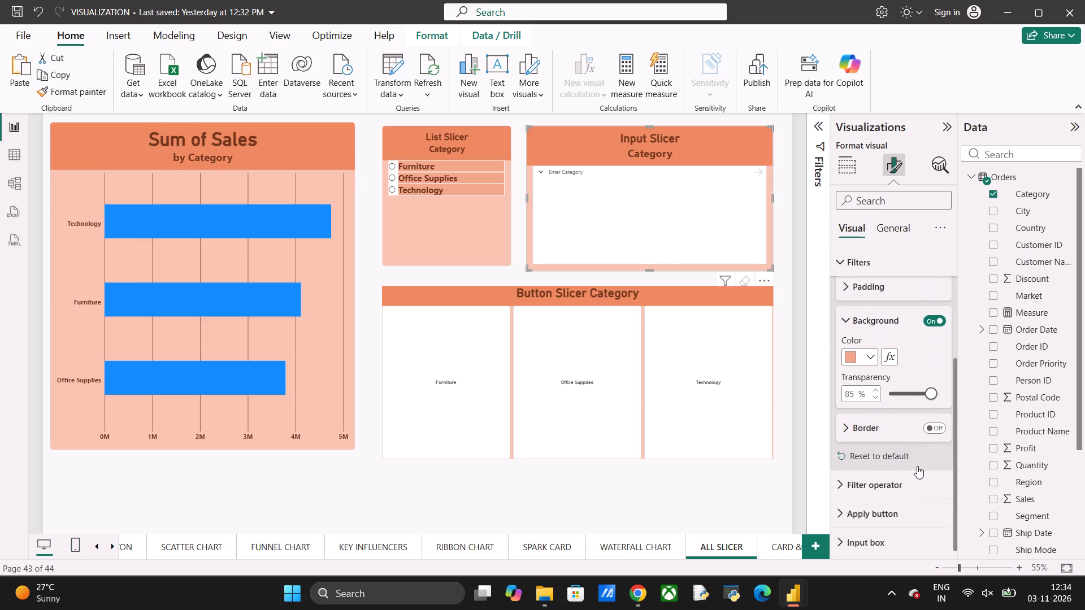
{"action": "scroll", "coordinate": [917, 466], "scroll_direction": "down", "scroll_amount": 1}
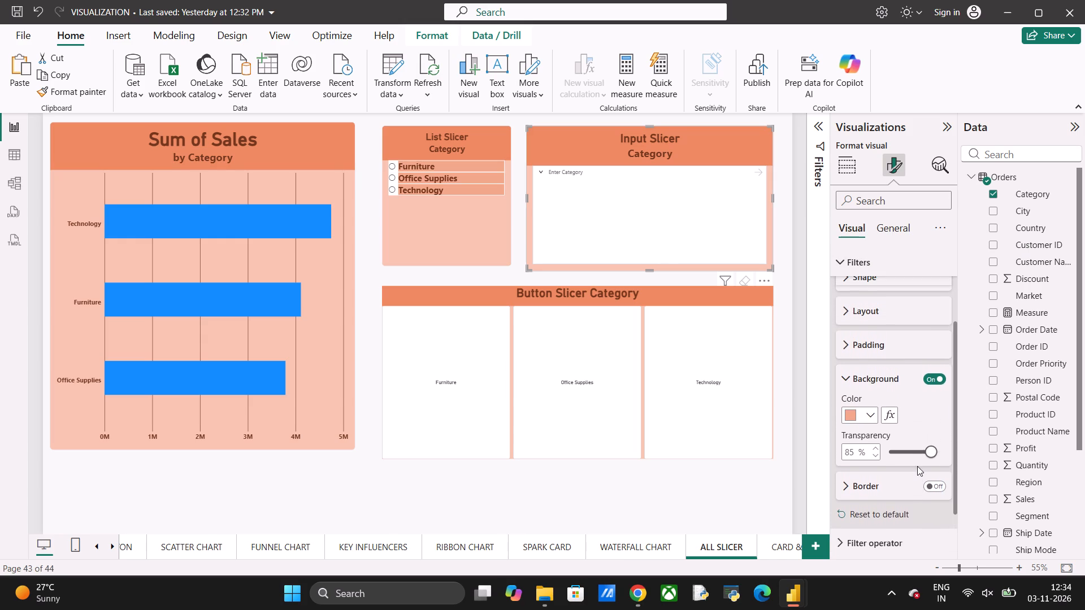
{"action": "scroll", "coordinate": [917, 466], "scroll_direction": "down", "scroll_amount": 1}
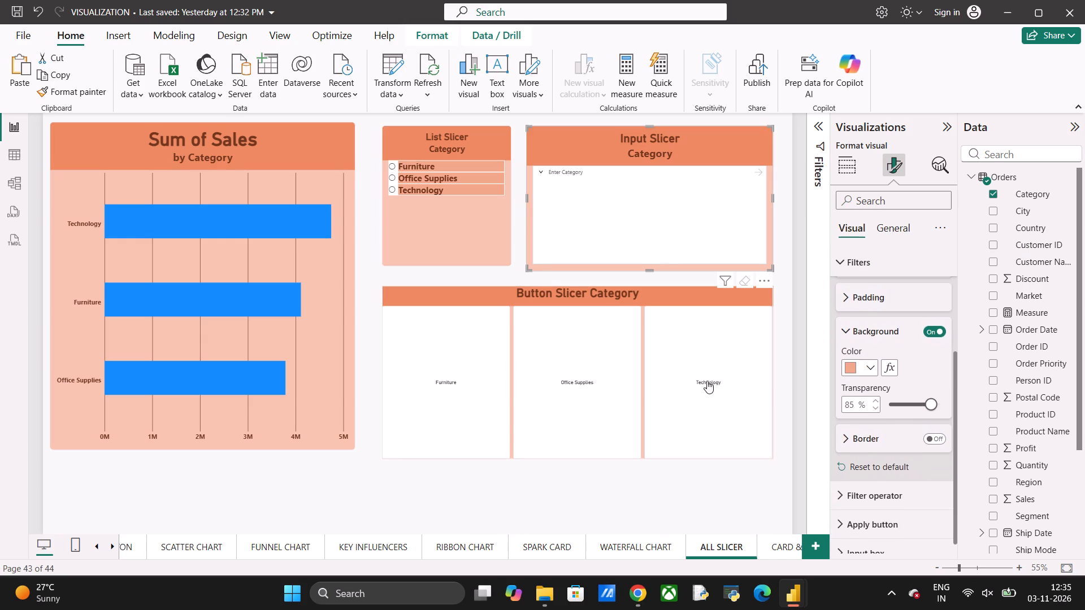
Format the button slicer's callout values with font size 30 in dark brown.
{"action": "left_click", "coordinate": [641, 364]}
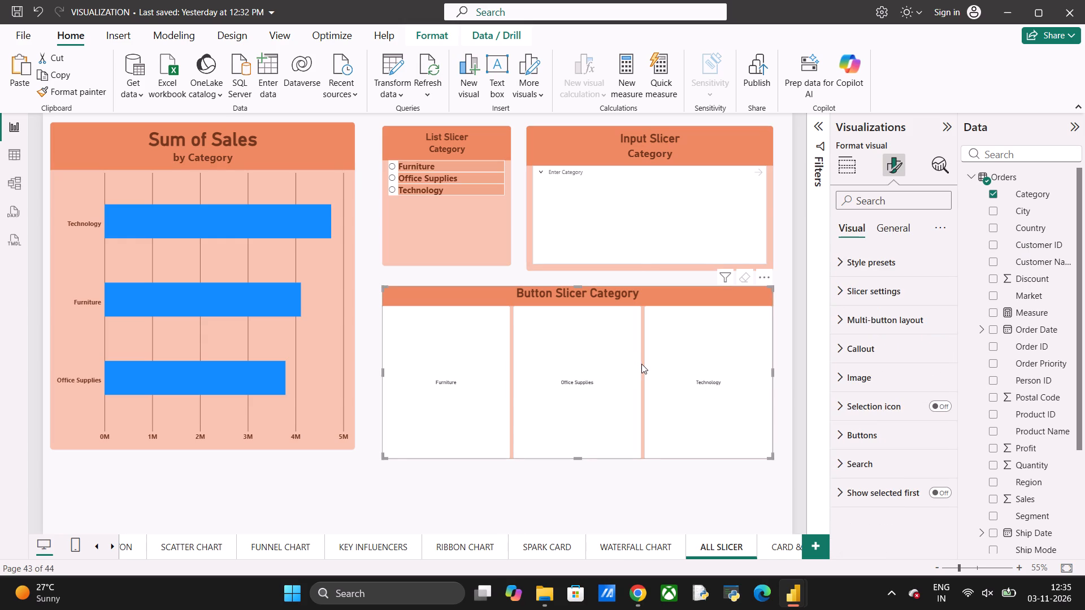
{"action": "double_click", "coordinate": [840, 348]}
{"action": "left_click", "coordinate": [840, 348]}
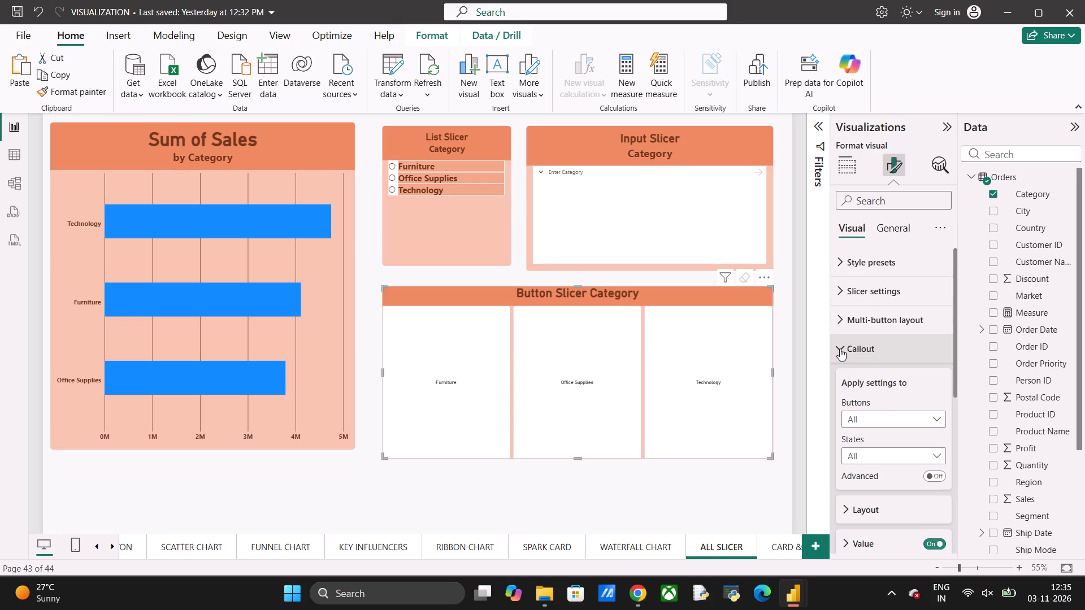
{"action": "scroll", "coordinate": [888, 474], "scroll_direction": "down", "scroll_amount": 2}
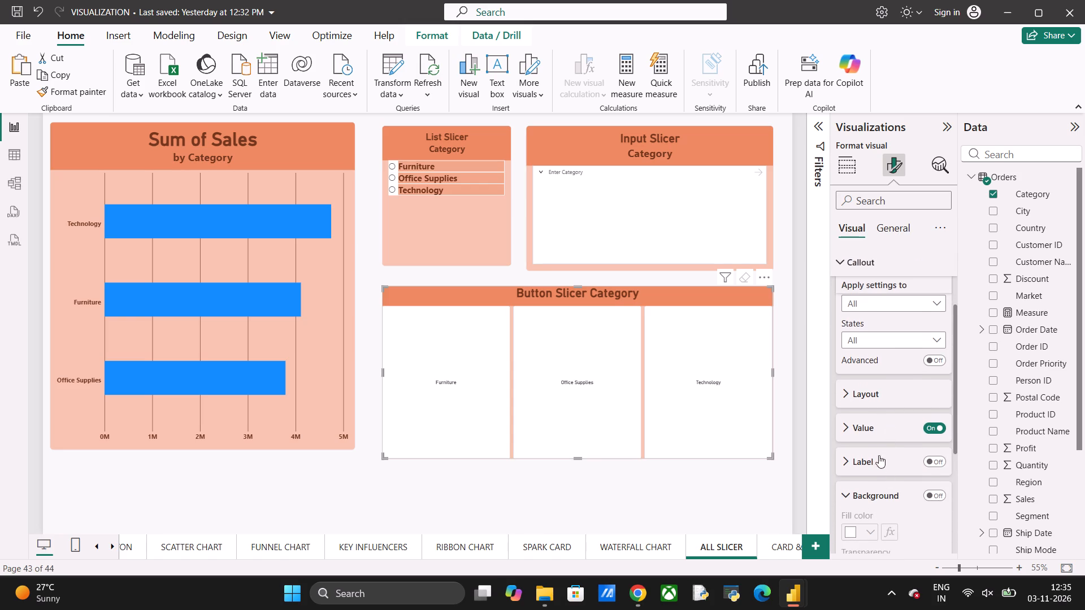
{"action": "left_click", "coordinate": [864, 429]}
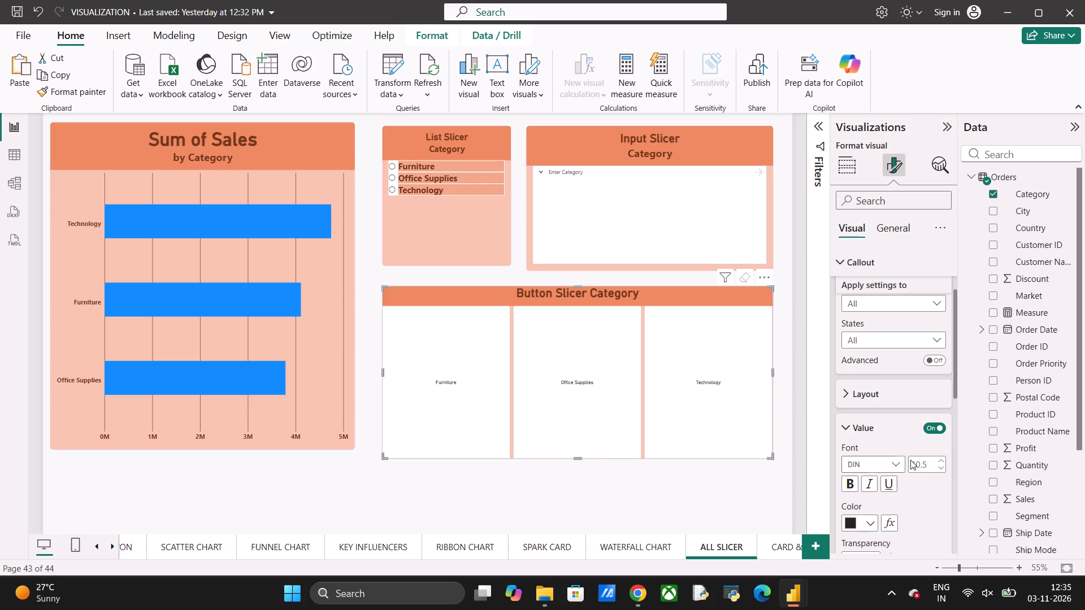
{"action": "left_click", "coordinate": [930, 469]}
{"action": "type", "text": "30"}
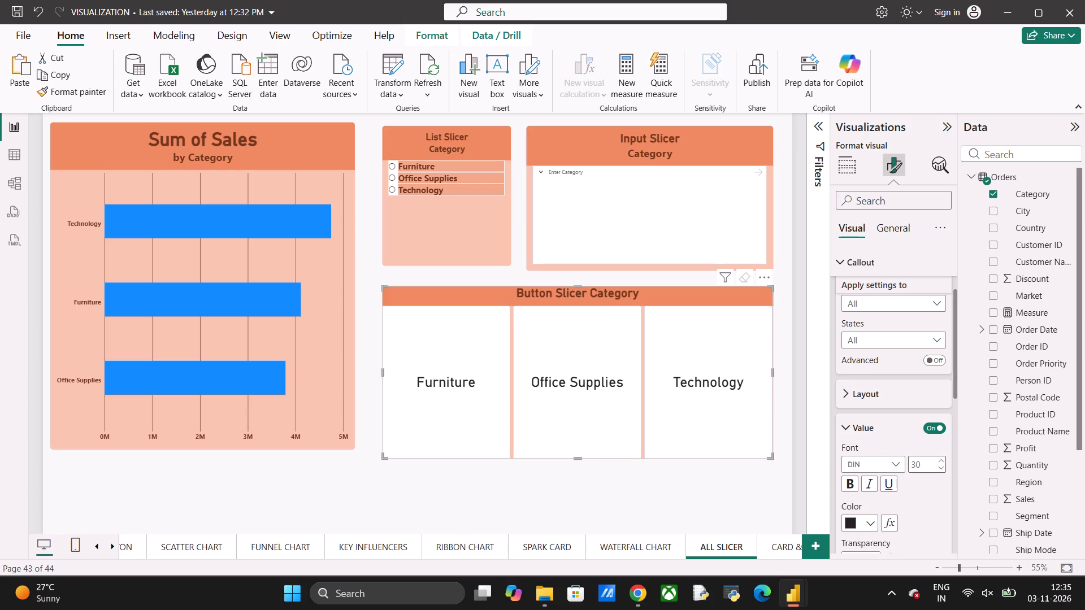
{"action": "scroll", "coordinate": [930, 469], "scroll_direction": "down", "scroll_amount": 1}
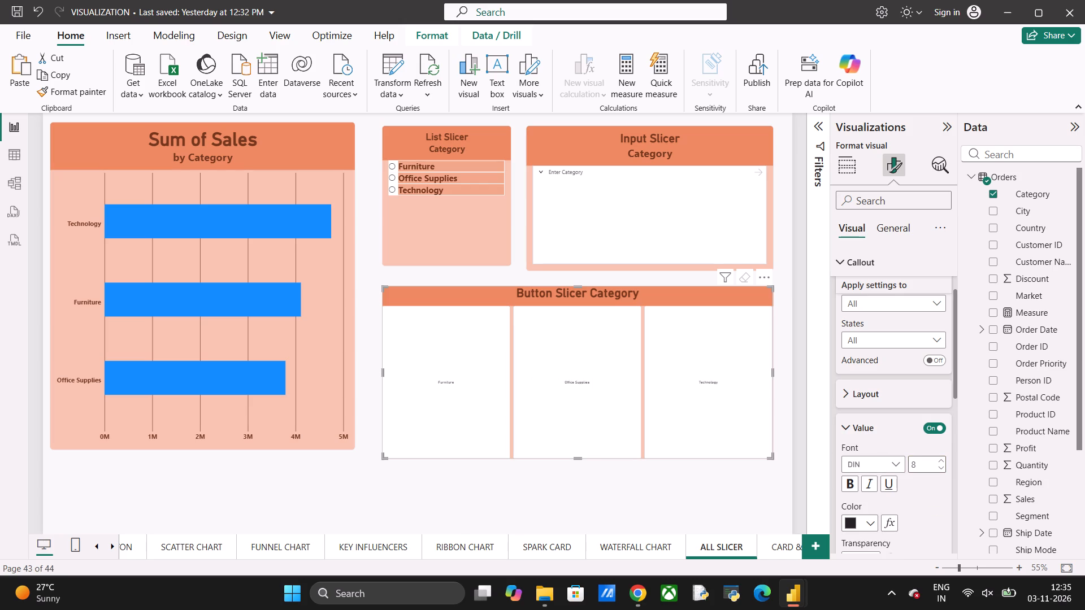
{"action": "key", "text": "BackSpace"}
{"action": "type", "text": "30"}
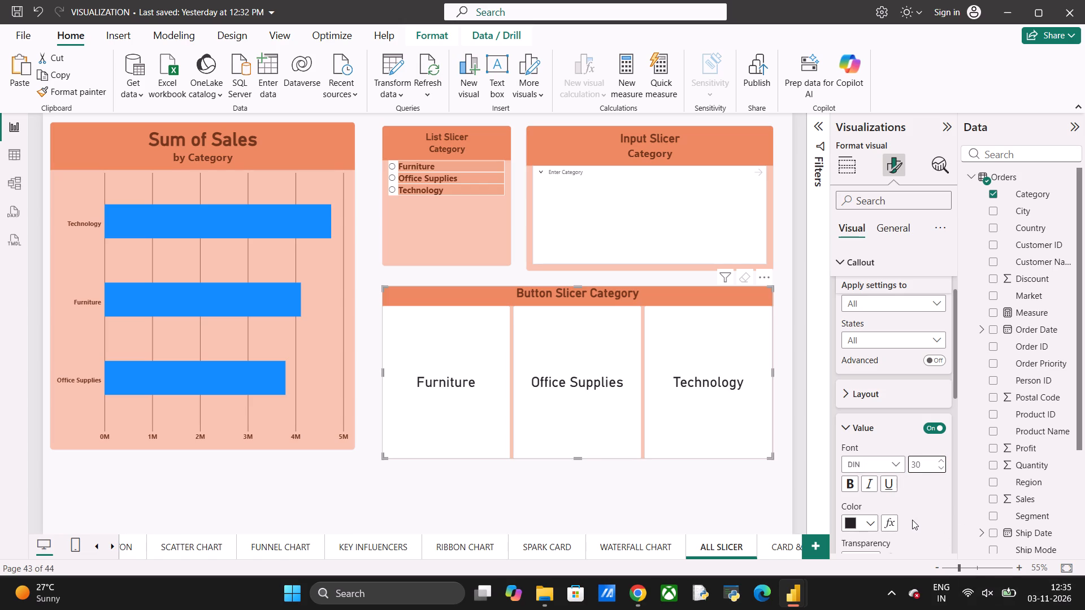
{"action": "scroll", "coordinate": [912, 520], "scroll_direction": "down", "scroll_amount": 1}
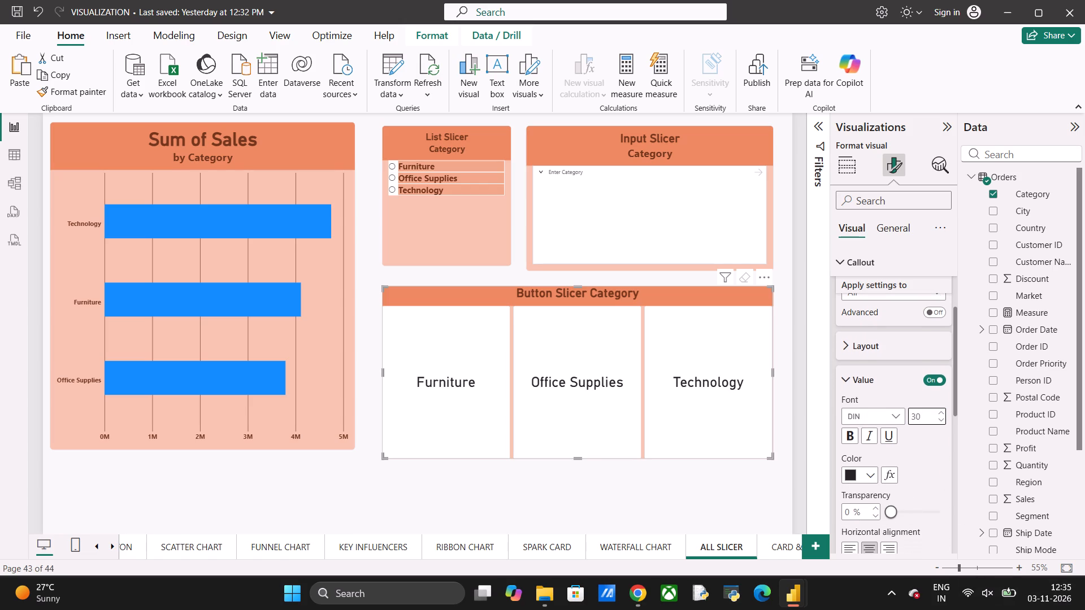
{"action": "left_click", "coordinate": [869, 474]}
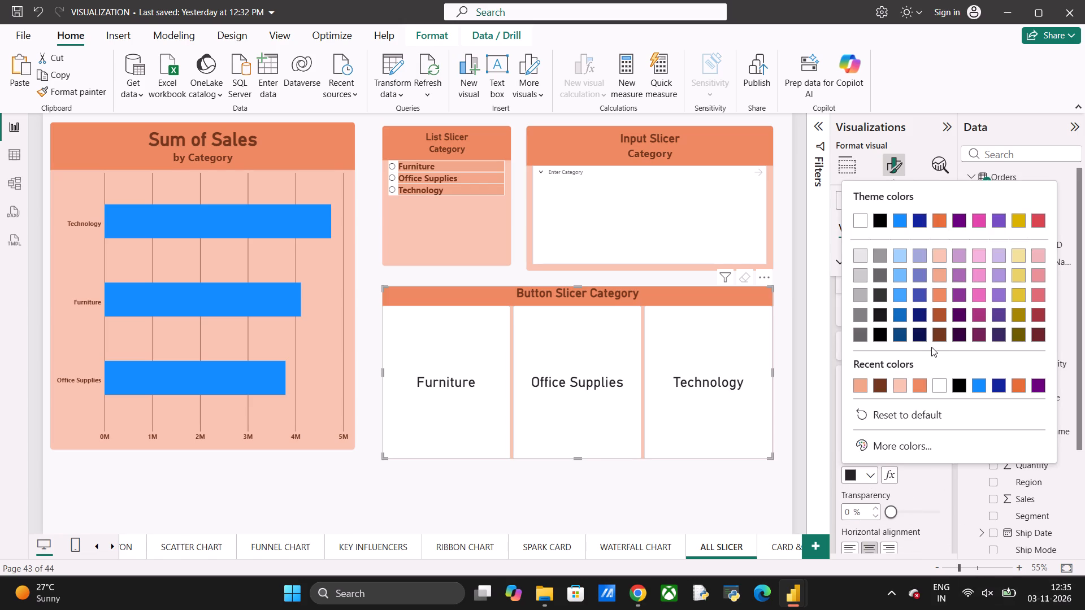
{"action": "left_click", "coordinate": [935, 339]}
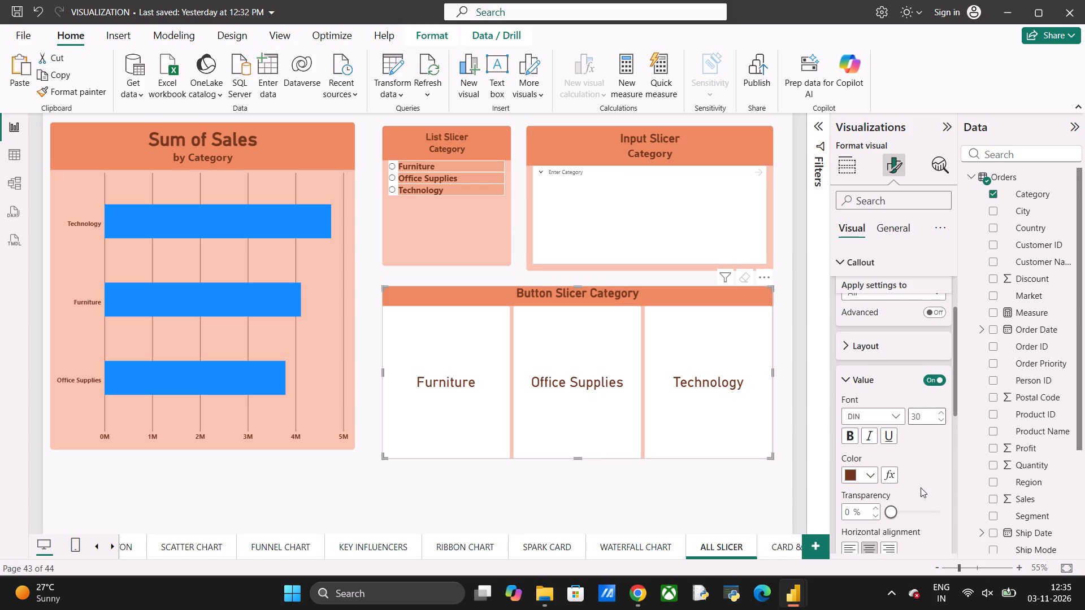
Turn on the button slicer's callout background, try orange #eb895f as its fill, and switch to the next lighter orange.
{"action": "scroll", "coordinate": [921, 487], "scroll_direction": "down", "scroll_amount": 2}
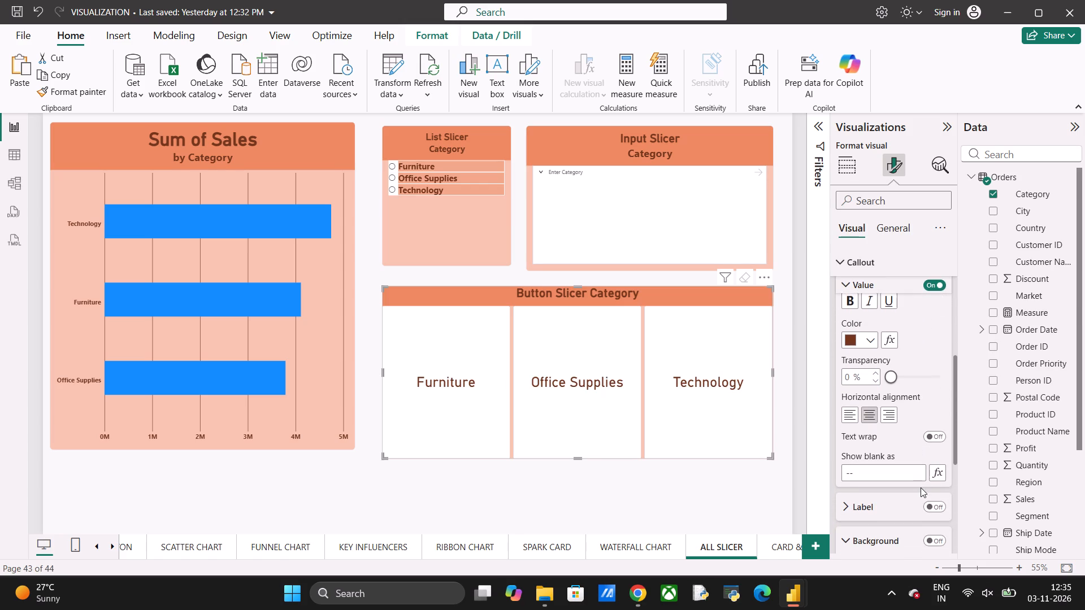
{"action": "scroll", "coordinate": [921, 487], "scroll_direction": "down", "scroll_amount": 1}
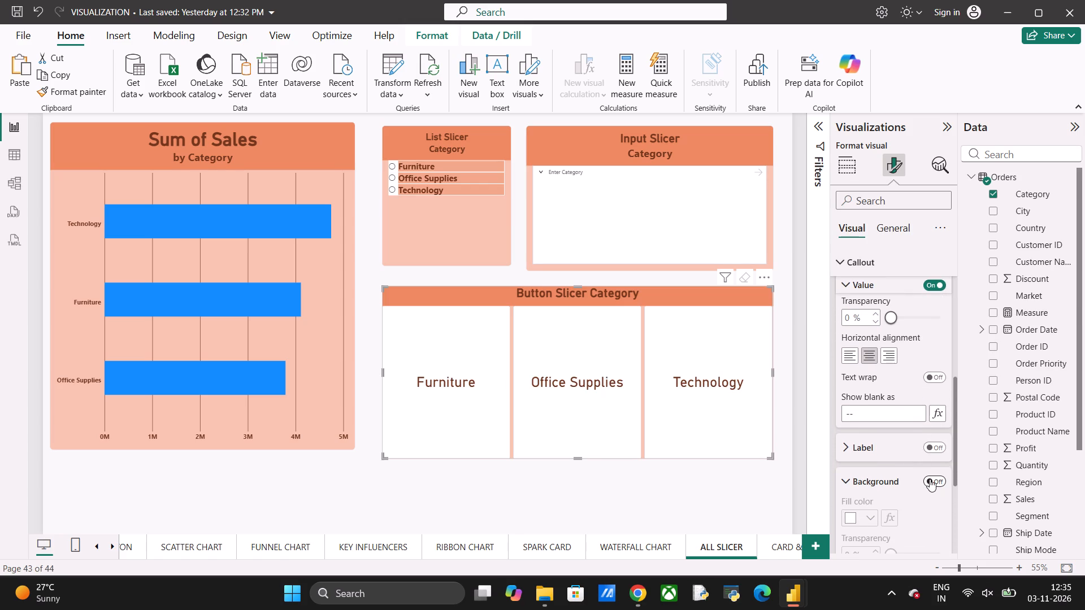
{"action": "left_click", "coordinate": [930, 479]}
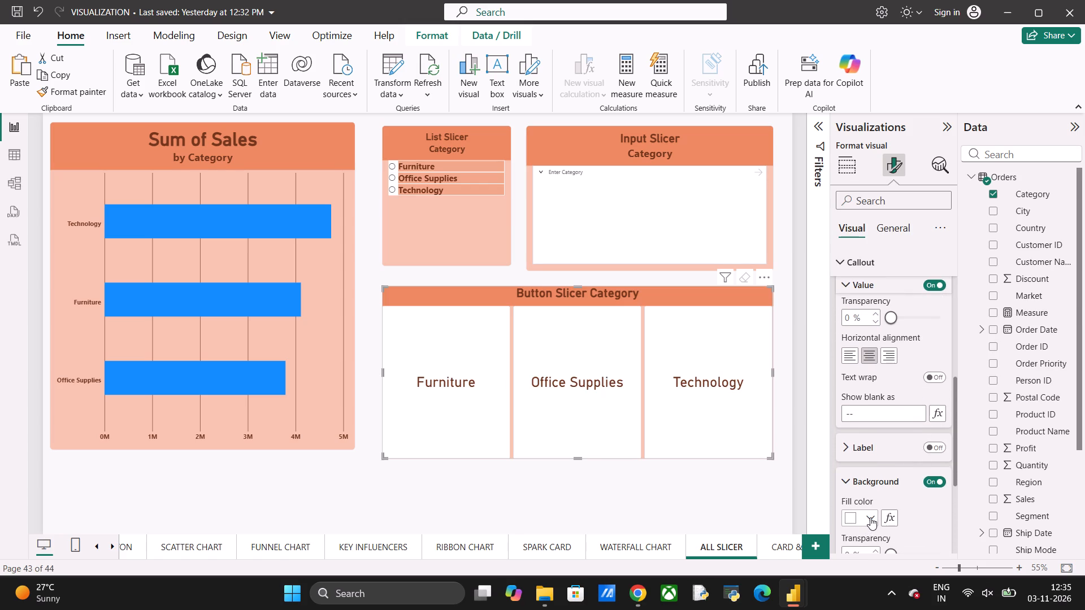
{"action": "left_click", "coordinate": [871, 517]}
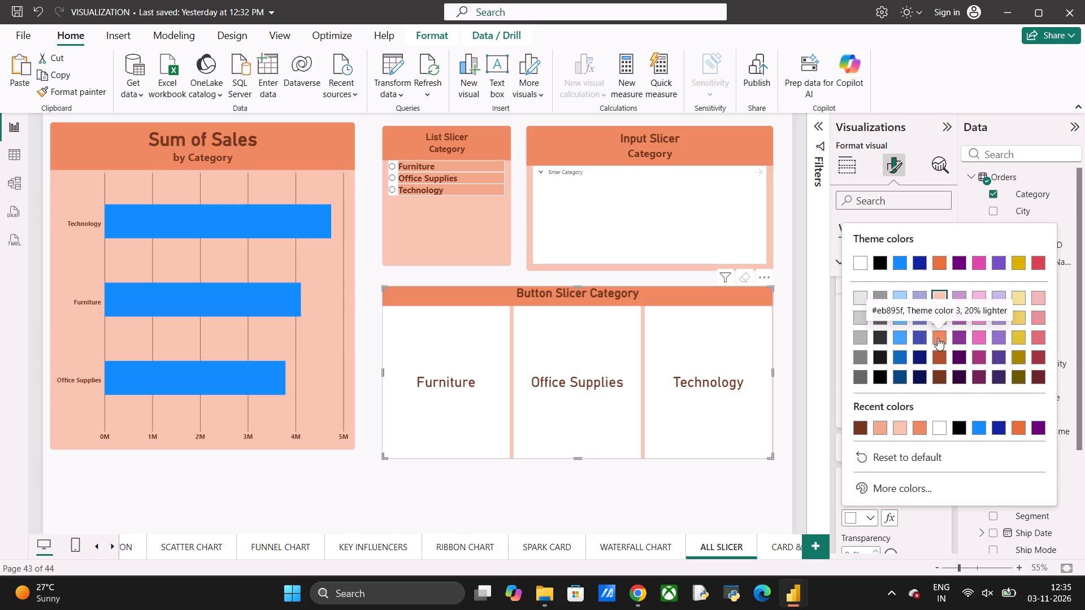
{"action": "left_click", "coordinate": [939, 334]}
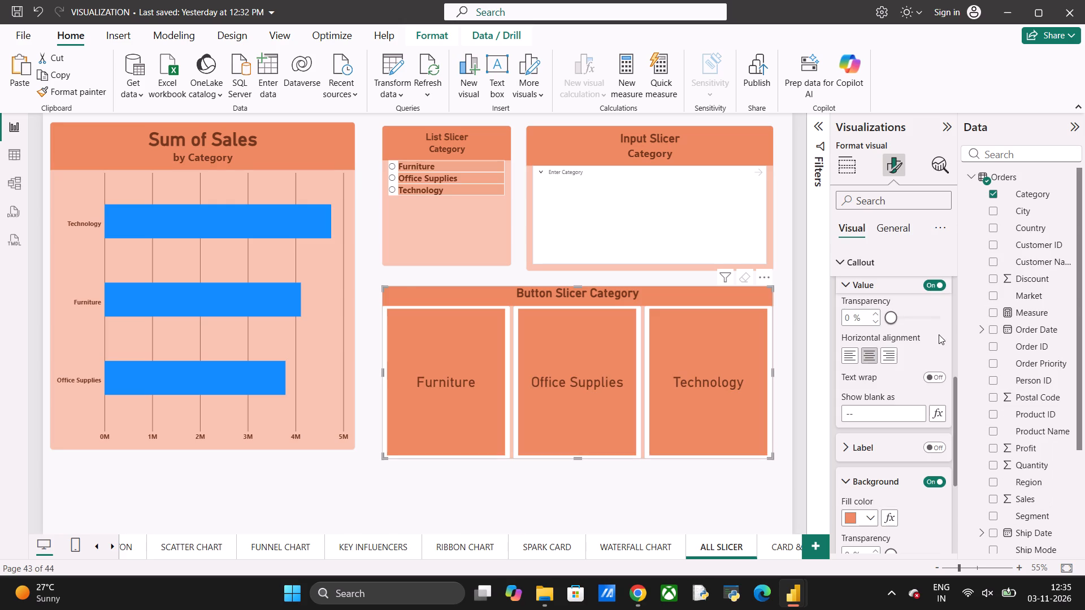
{"action": "left_click", "coordinate": [871, 517]}
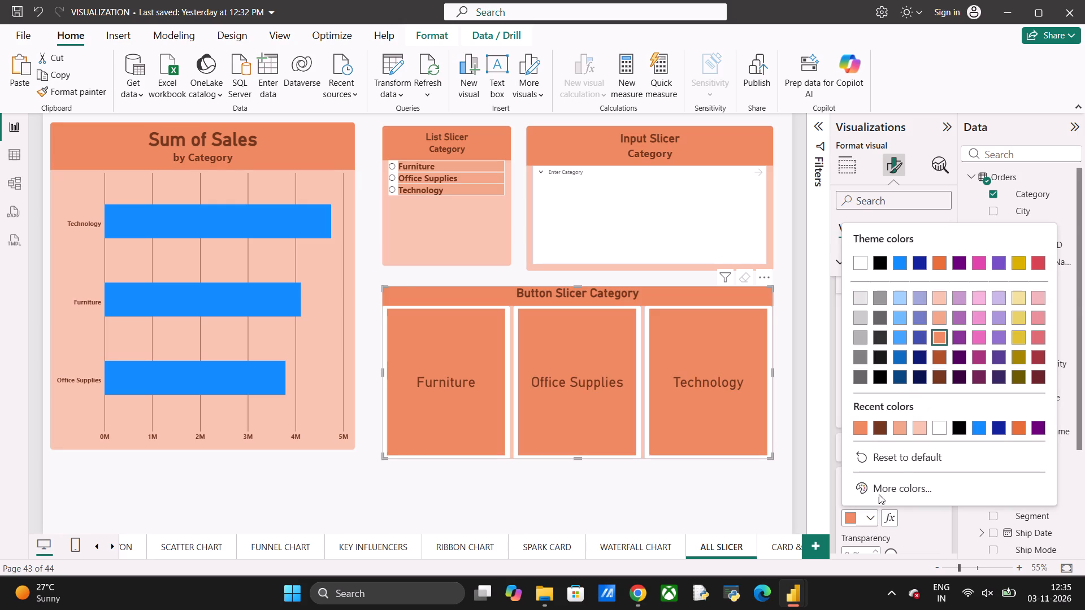
{"action": "left_click", "coordinate": [937, 317]}
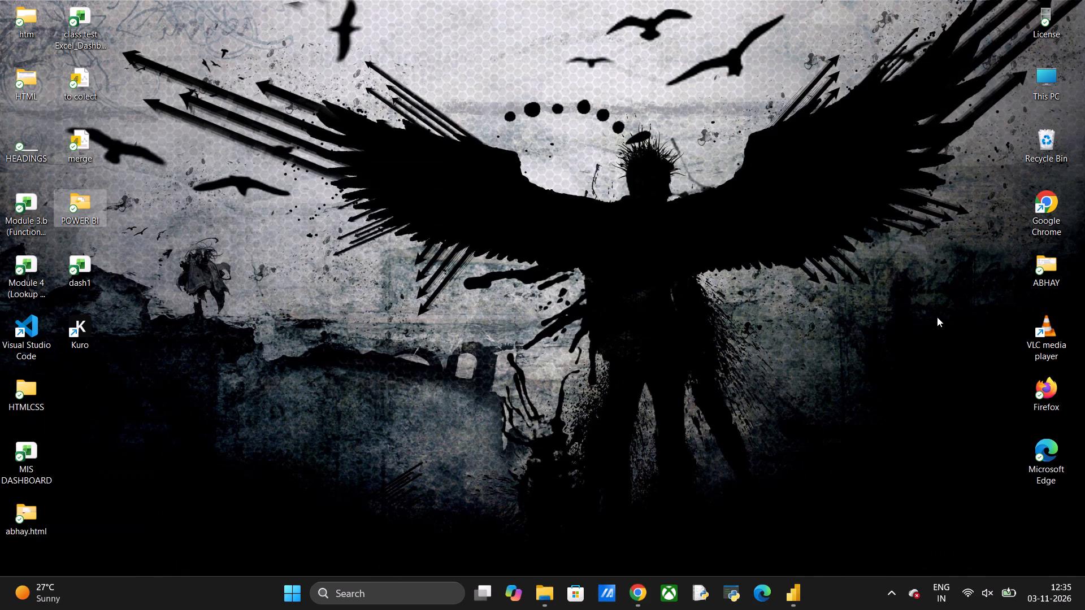
Launch Kuro from the desktop.
{"action": "double_click", "coordinate": [85, 328]}
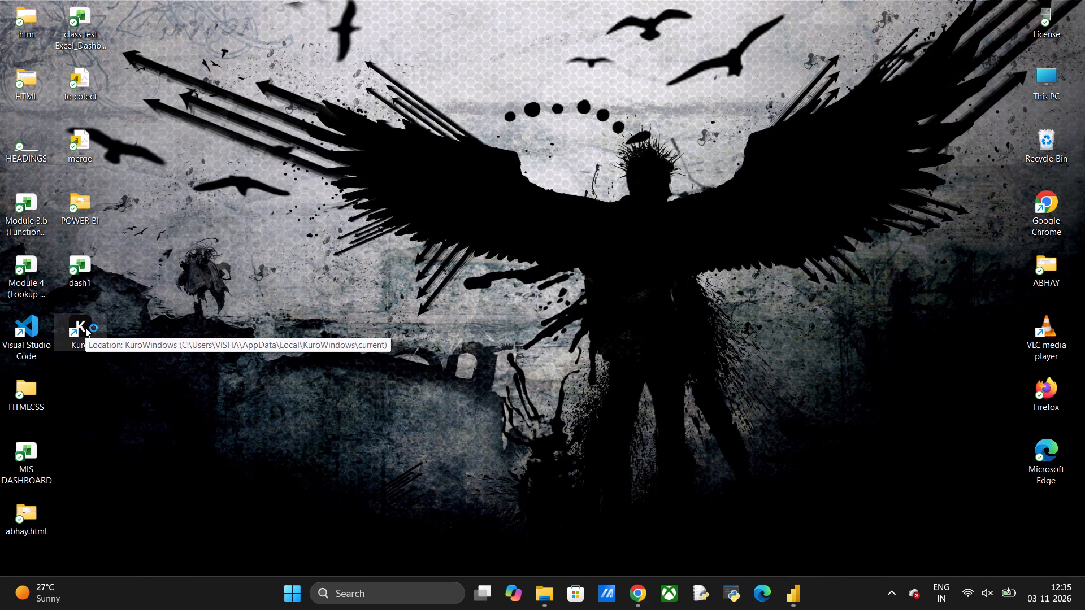
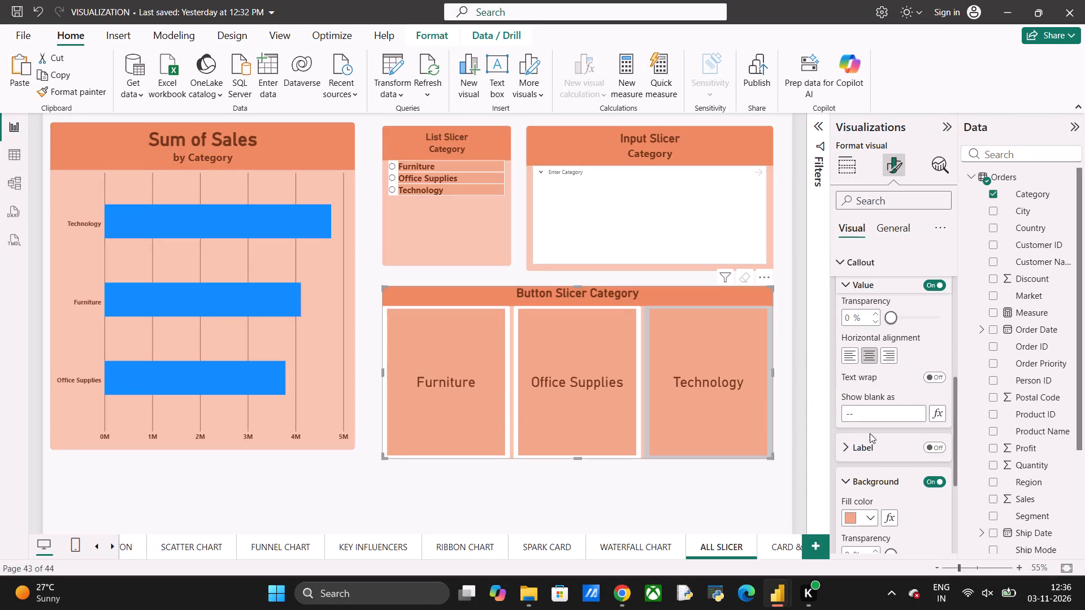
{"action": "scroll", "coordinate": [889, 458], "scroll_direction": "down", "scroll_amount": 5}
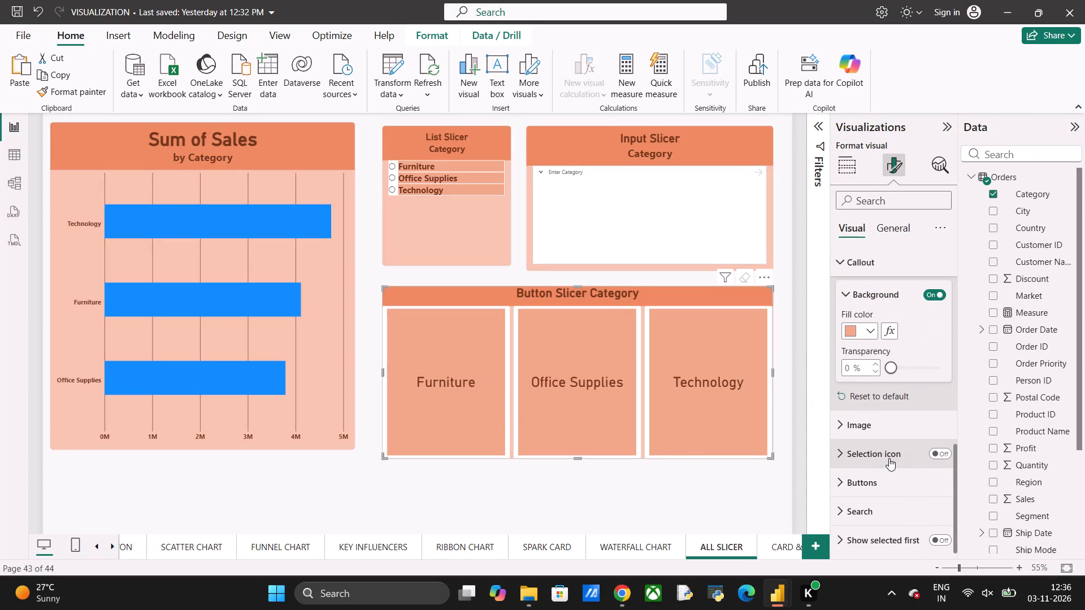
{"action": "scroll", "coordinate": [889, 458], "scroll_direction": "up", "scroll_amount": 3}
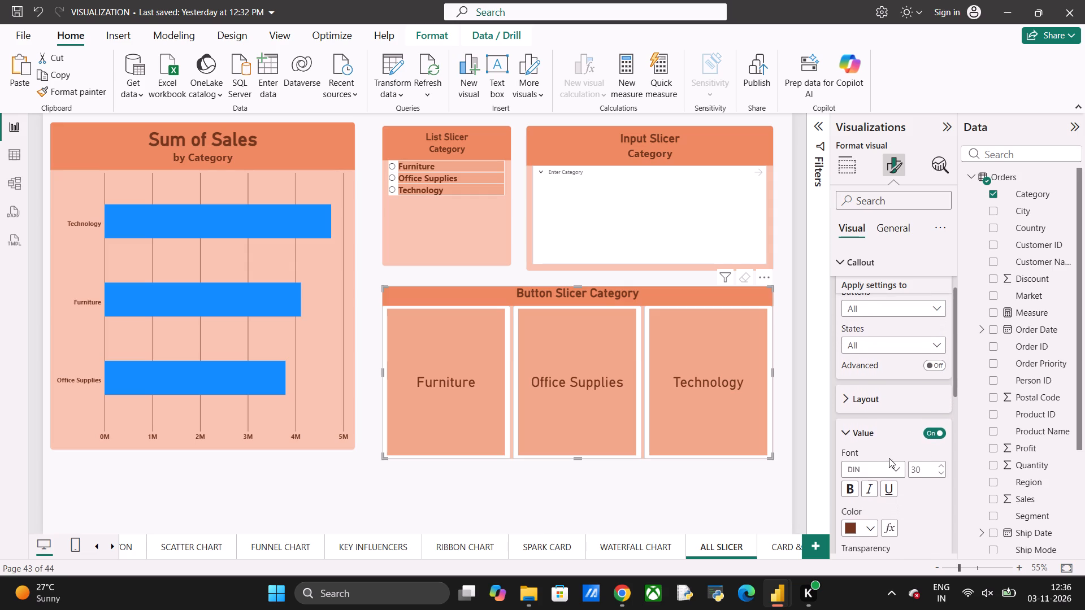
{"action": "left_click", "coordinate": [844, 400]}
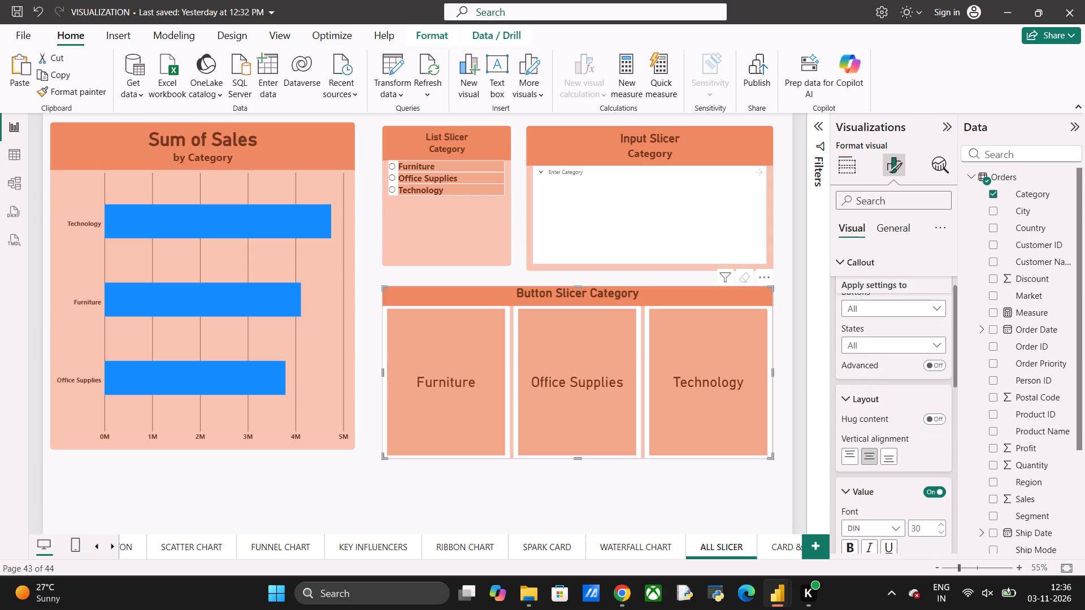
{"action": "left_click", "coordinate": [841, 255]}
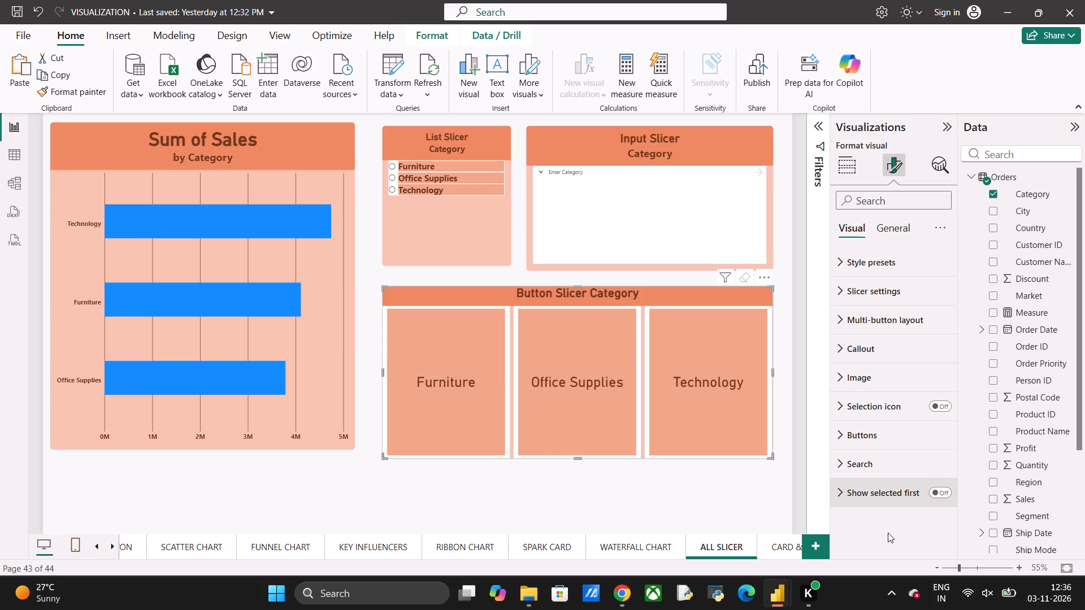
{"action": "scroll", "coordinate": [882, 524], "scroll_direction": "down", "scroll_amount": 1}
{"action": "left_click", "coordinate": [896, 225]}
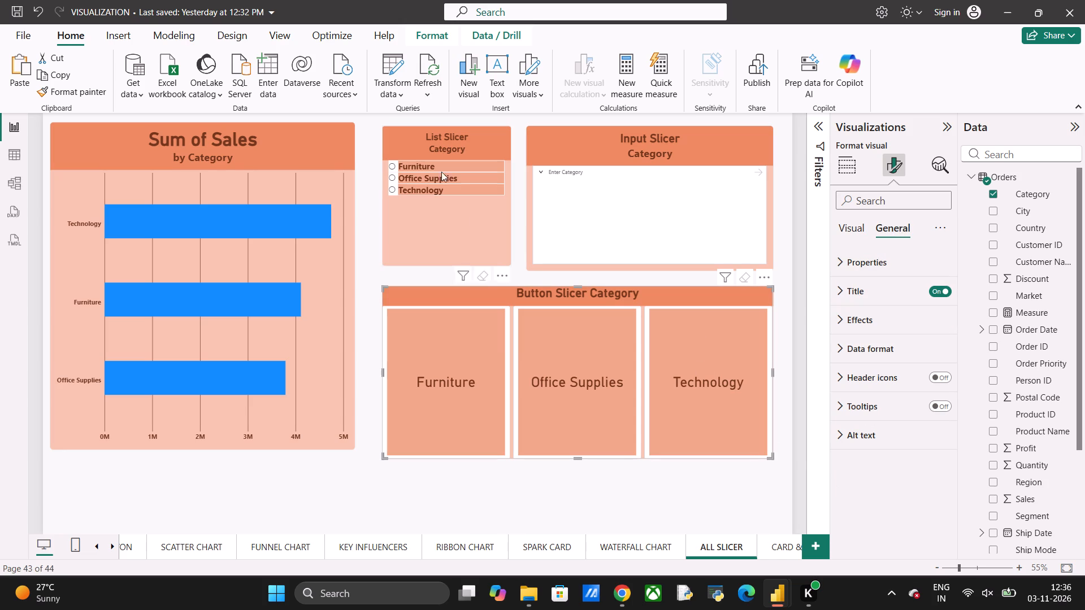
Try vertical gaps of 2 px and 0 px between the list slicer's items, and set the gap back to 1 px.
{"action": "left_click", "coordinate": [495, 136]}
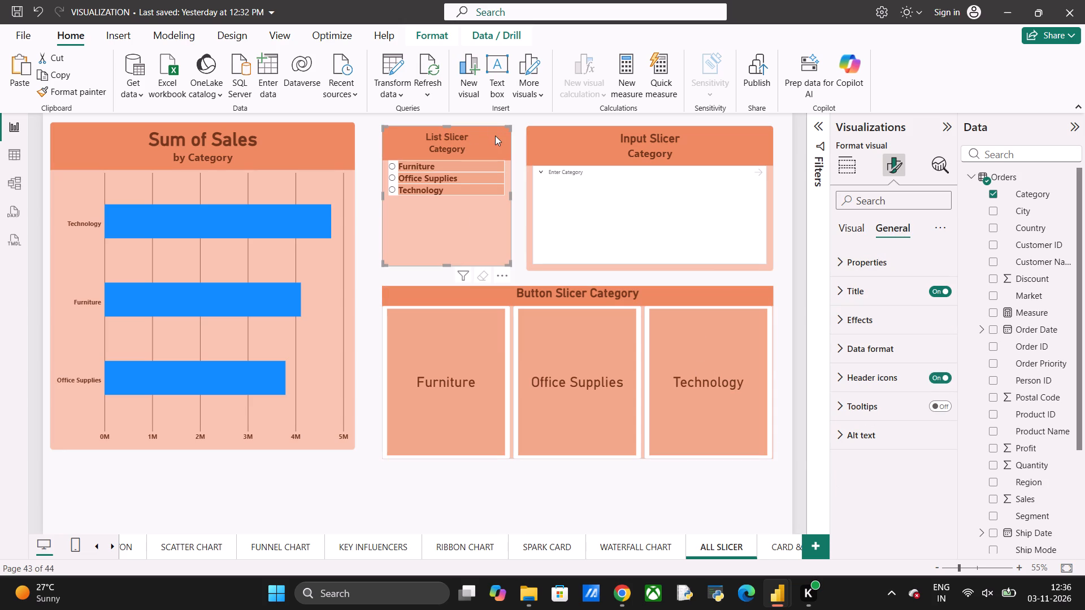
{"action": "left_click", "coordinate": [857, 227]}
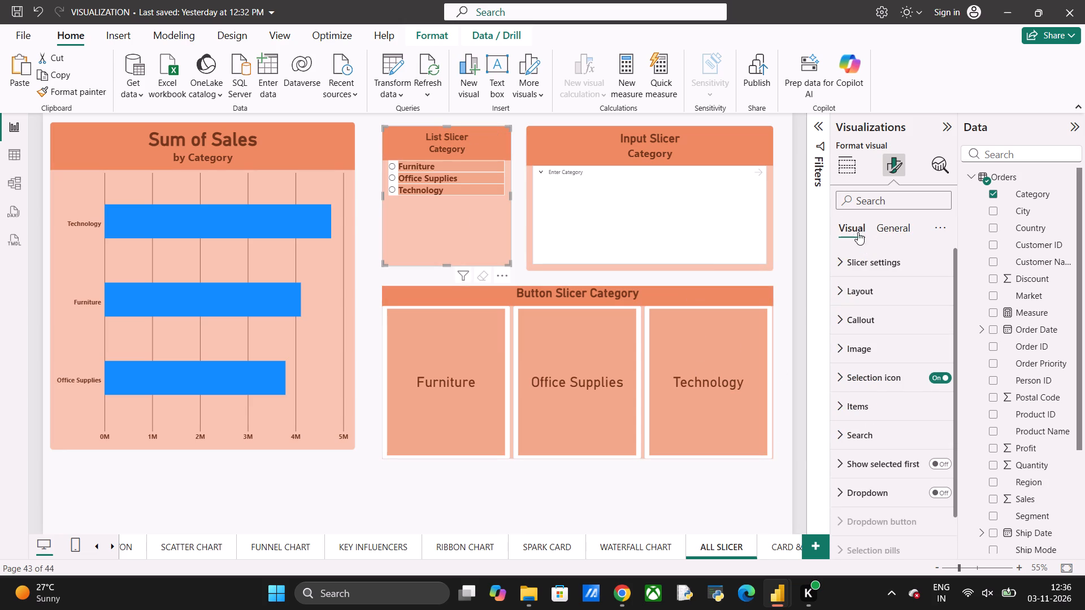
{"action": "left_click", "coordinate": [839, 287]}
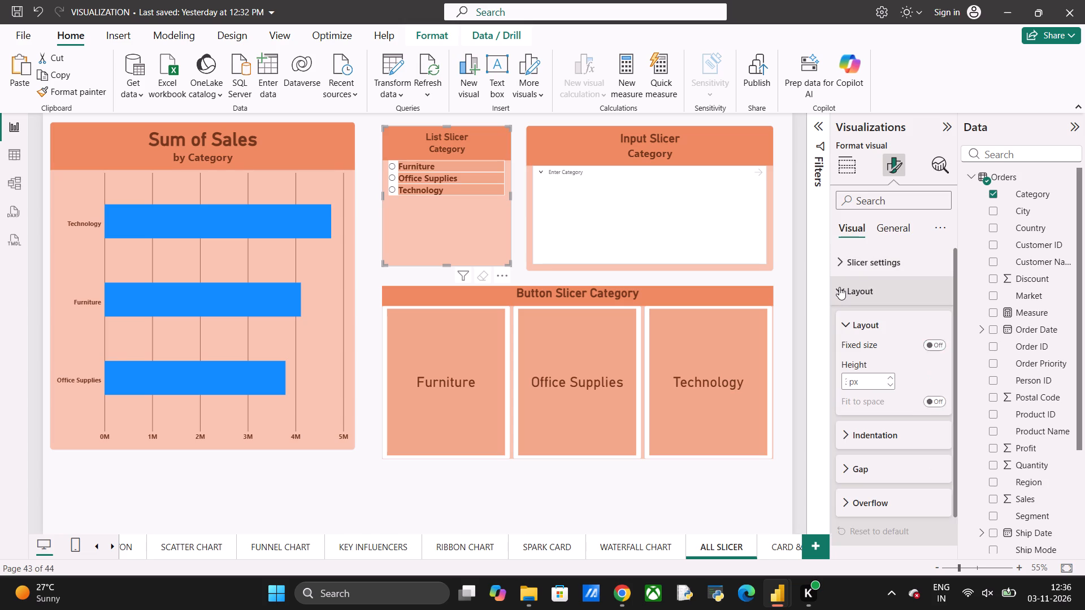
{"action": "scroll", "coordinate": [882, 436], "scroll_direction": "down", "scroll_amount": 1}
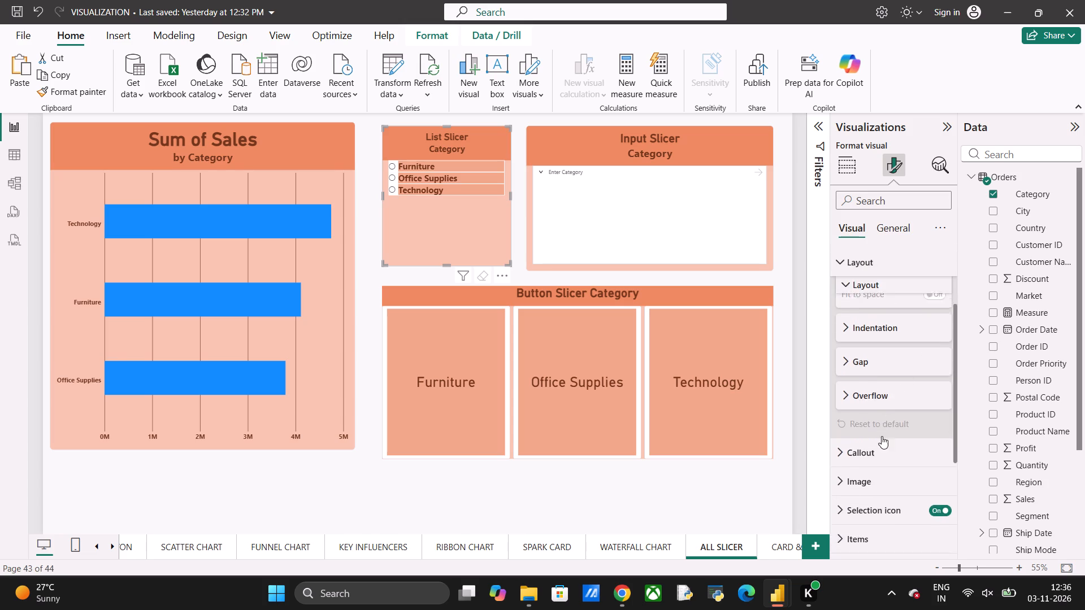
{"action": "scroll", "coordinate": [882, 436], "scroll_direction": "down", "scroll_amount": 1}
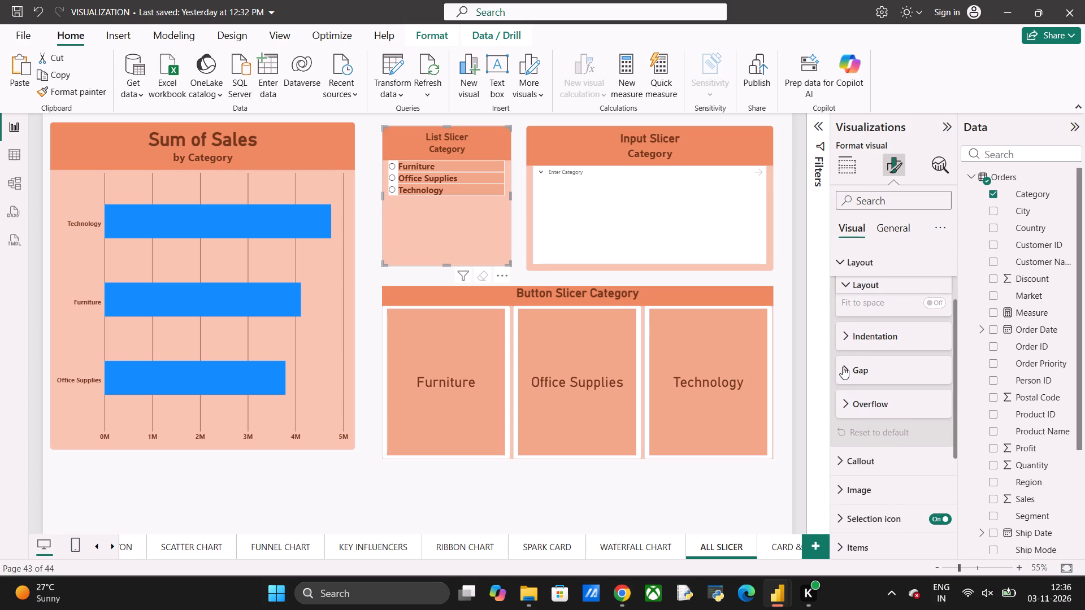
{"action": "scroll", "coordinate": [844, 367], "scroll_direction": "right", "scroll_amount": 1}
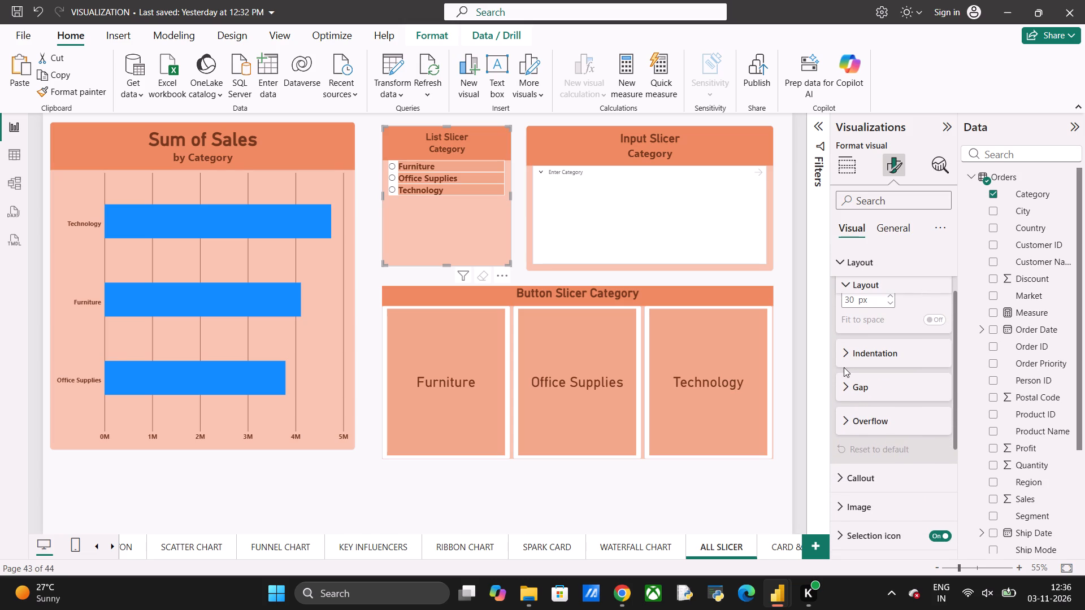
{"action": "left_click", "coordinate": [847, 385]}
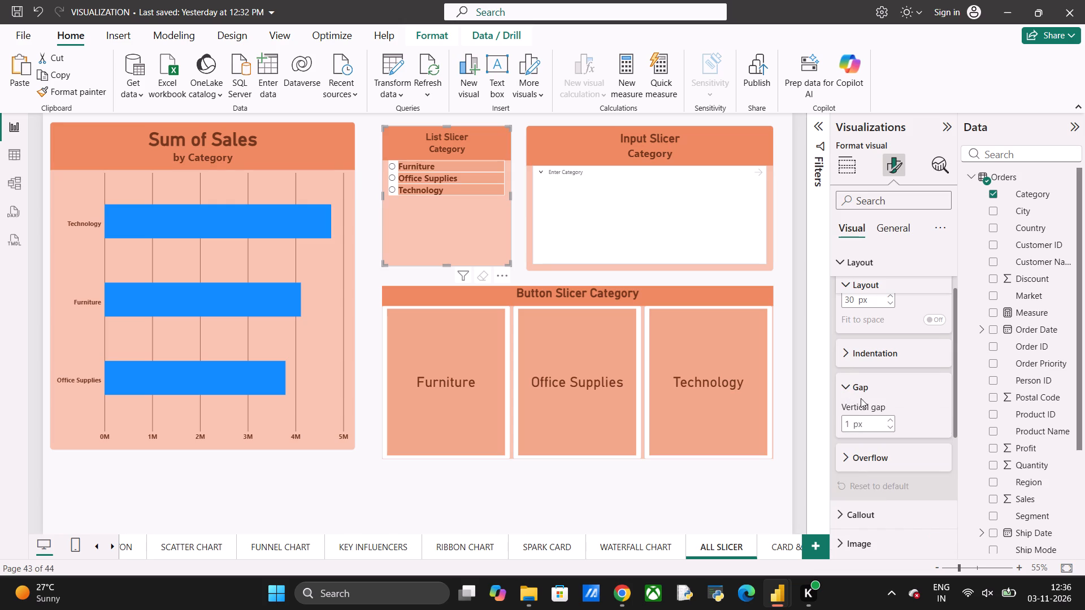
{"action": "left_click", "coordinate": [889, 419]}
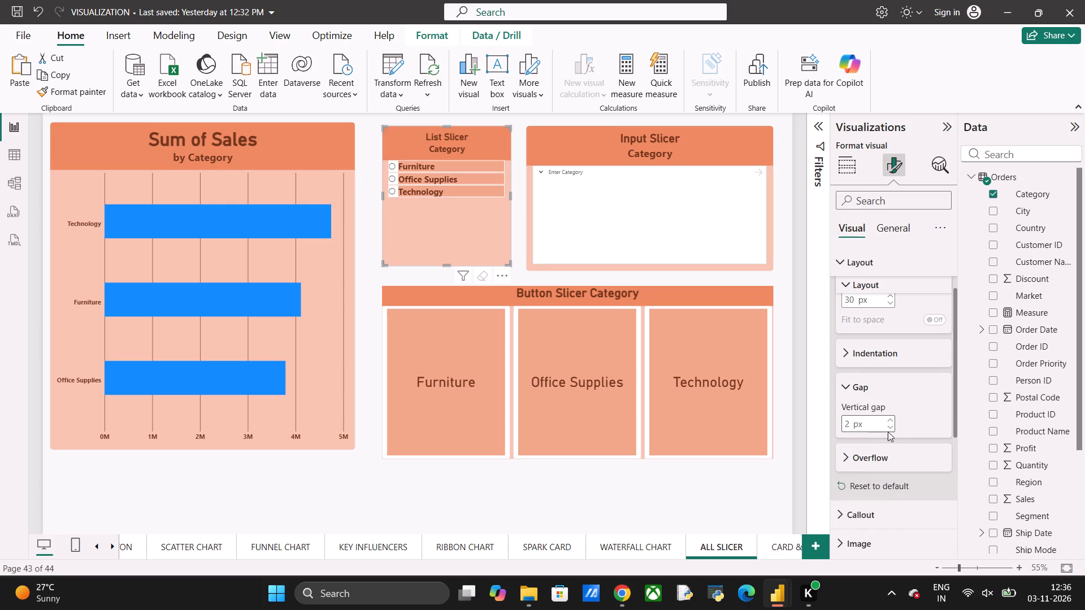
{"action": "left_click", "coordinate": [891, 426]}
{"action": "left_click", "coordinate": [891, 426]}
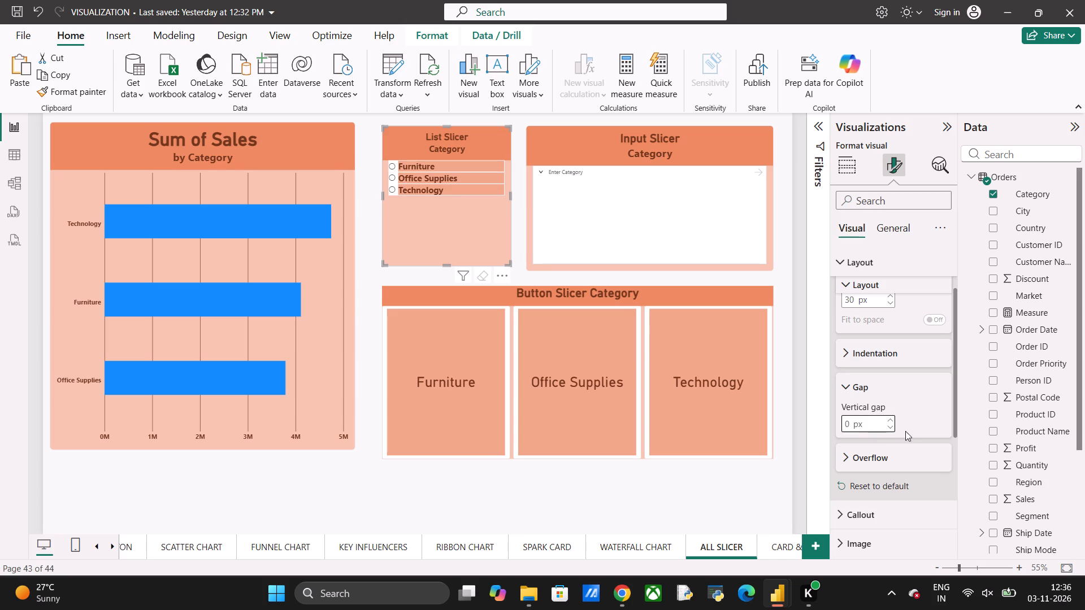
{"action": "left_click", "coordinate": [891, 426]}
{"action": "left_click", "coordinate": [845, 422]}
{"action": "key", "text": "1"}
Look through the list slicer's overflow, selection icon, gap and layout formatting options.
{"action": "left_click", "coordinate": [847, 455]}
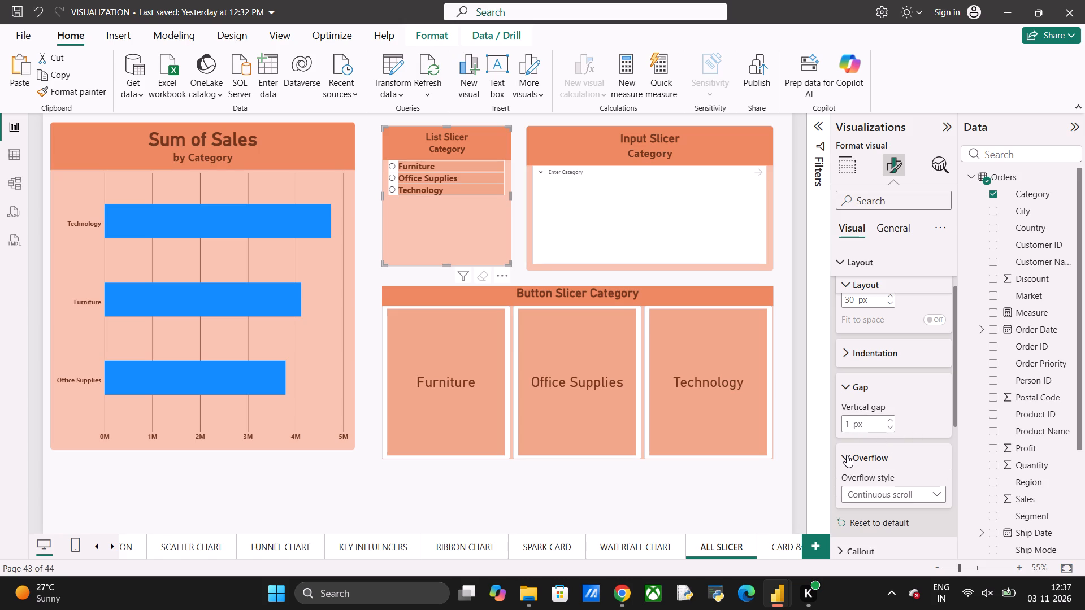
{"action": "left_click", "coordinate": [847, 455]}
{"action": "scroll", "coordinate": [867, 507], "scroll_direction": "down", "scroll_amount": 1}
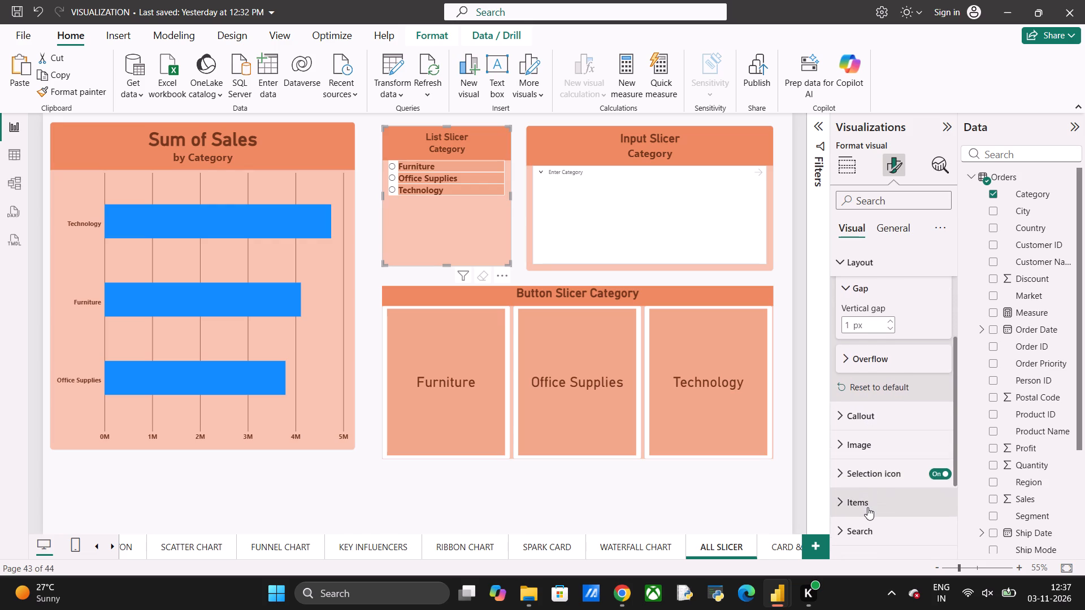
{"action": "scroll", "coordinate": [867, 507], "scroll_direction": "down", "scroll_amount": 2}
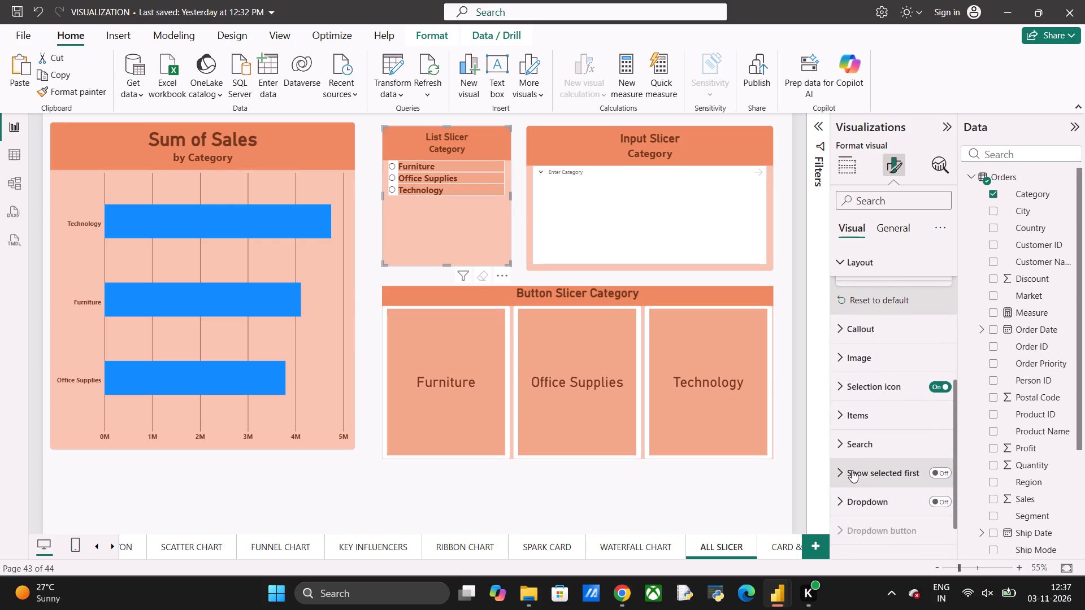
{"action": "left_click", "coordinate": [840, 383]}
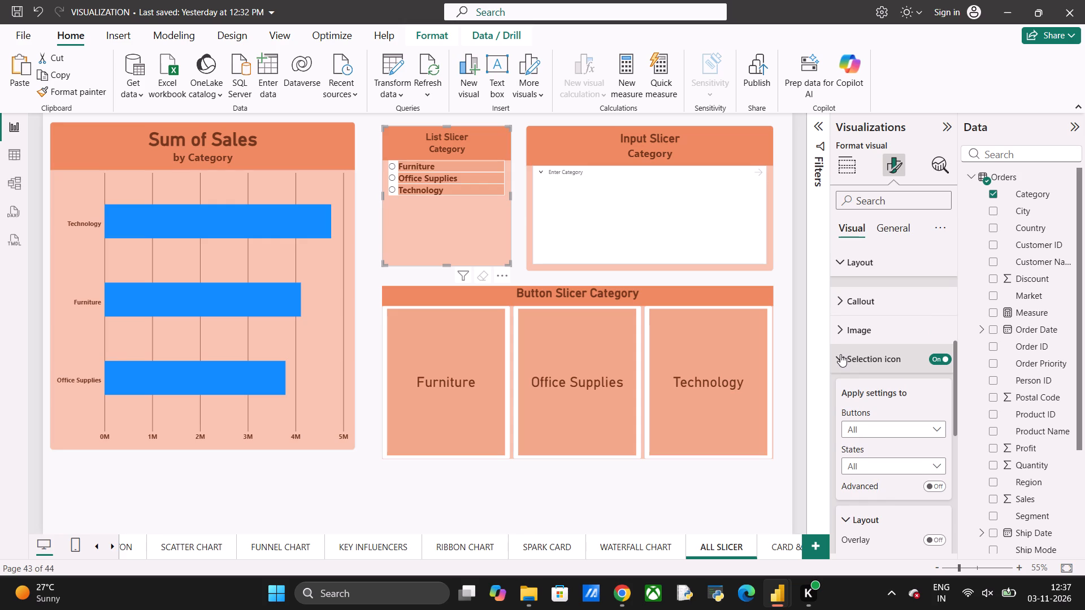
{"action": "left_click", "coordinate": [840, 354]}
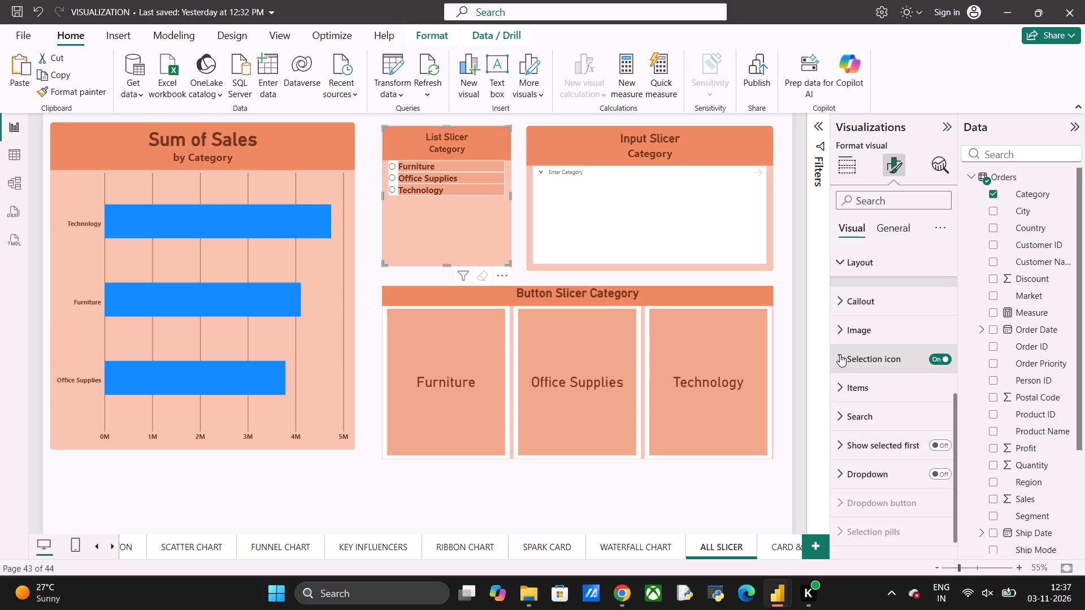
{"action": "scroll", "coordinate": [871, 500], "scroll_direction": "up", "scroll_amount": 1}
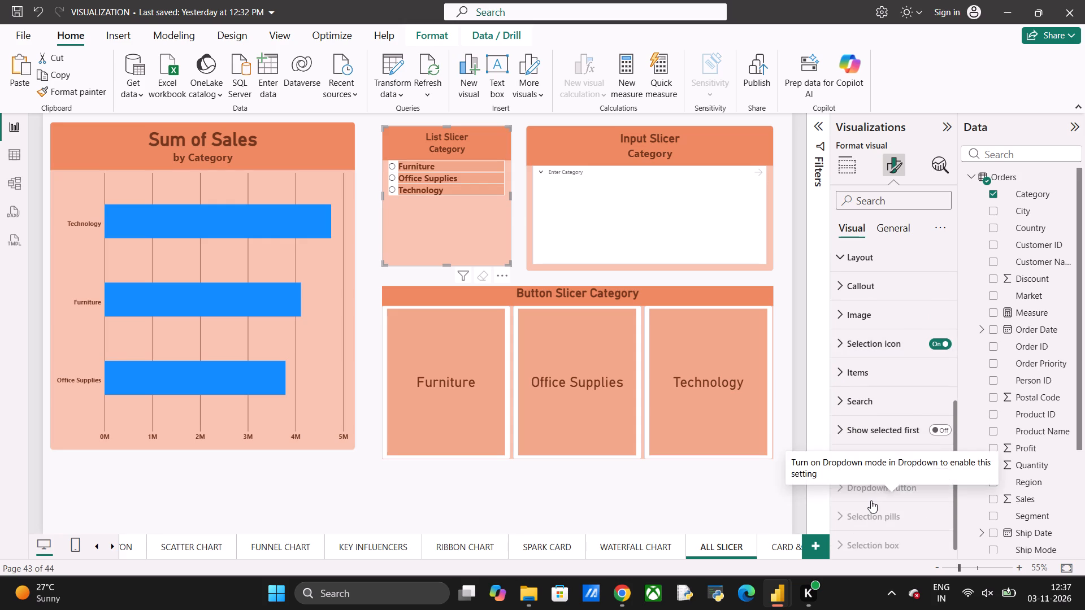
{"action": "scroll", "coordinate": [871, 500], "scroll_direction": "up", "scroll_amount": 3}
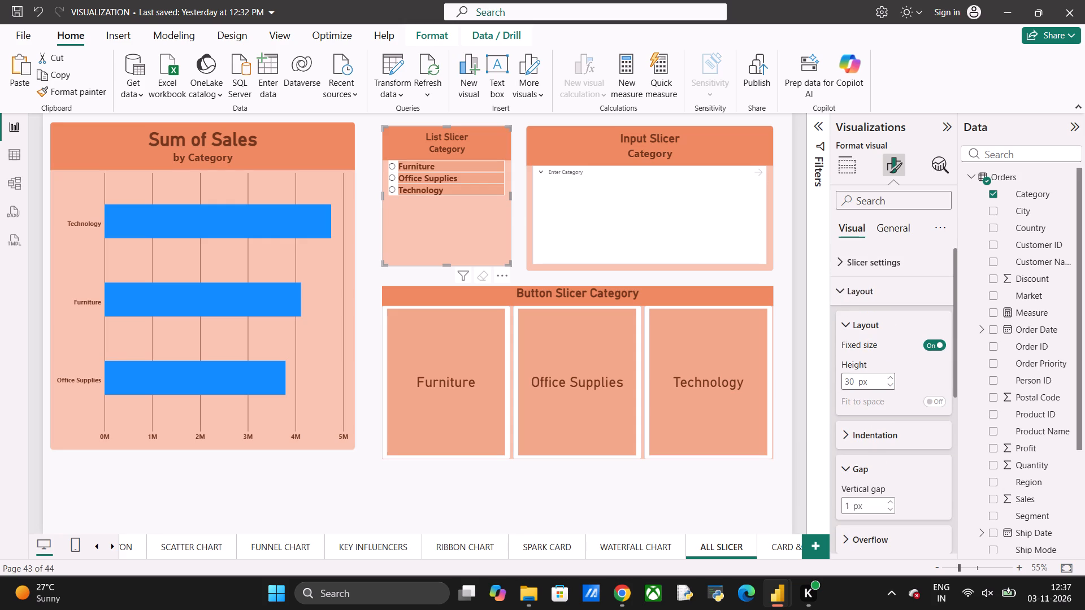
{"action": "scroll", "coordinate": [885, 474], "scroll_direction": "down", "scroll_amount": 4}
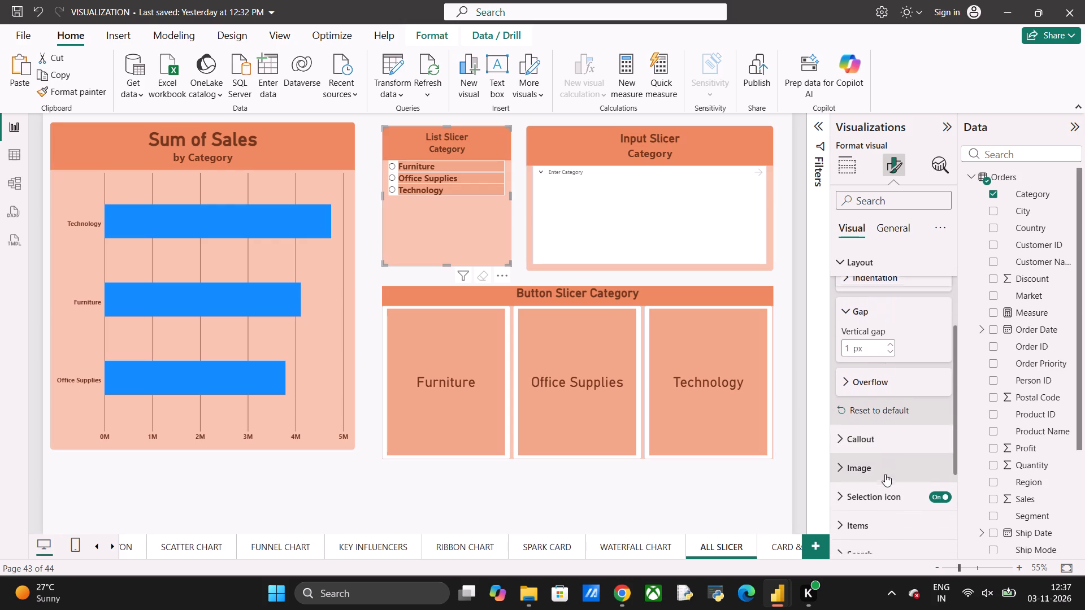
{"action": "scroll", "coordinate": [885, 474], "scroll_direction": "down", "scroll_amount": 1}
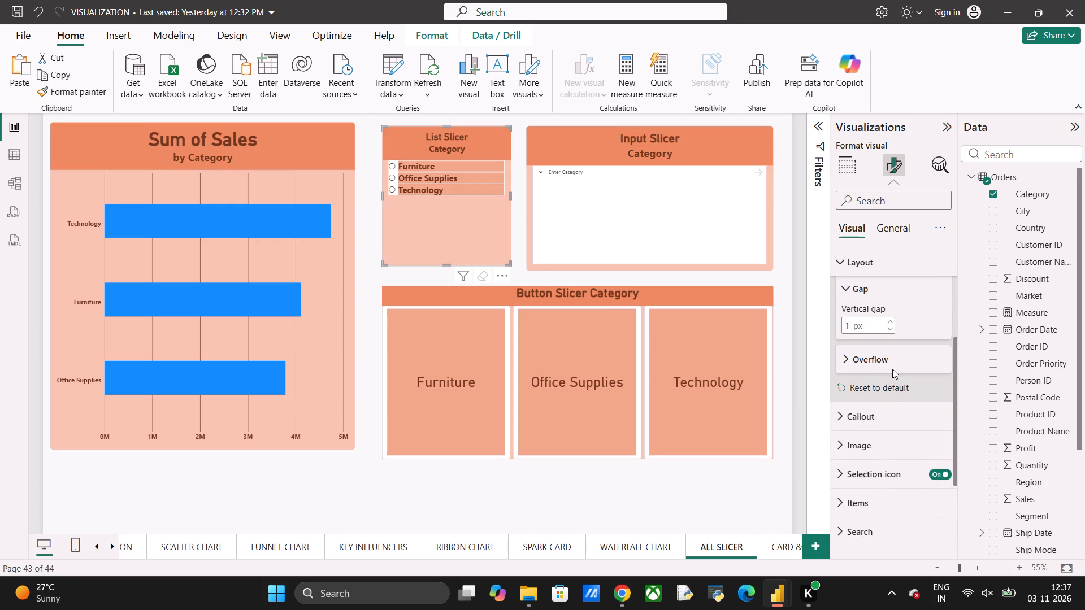
{"action": "scroll", "coordinate": [892, 369], "scroll_direction": "up", "scroll_amount": 2}
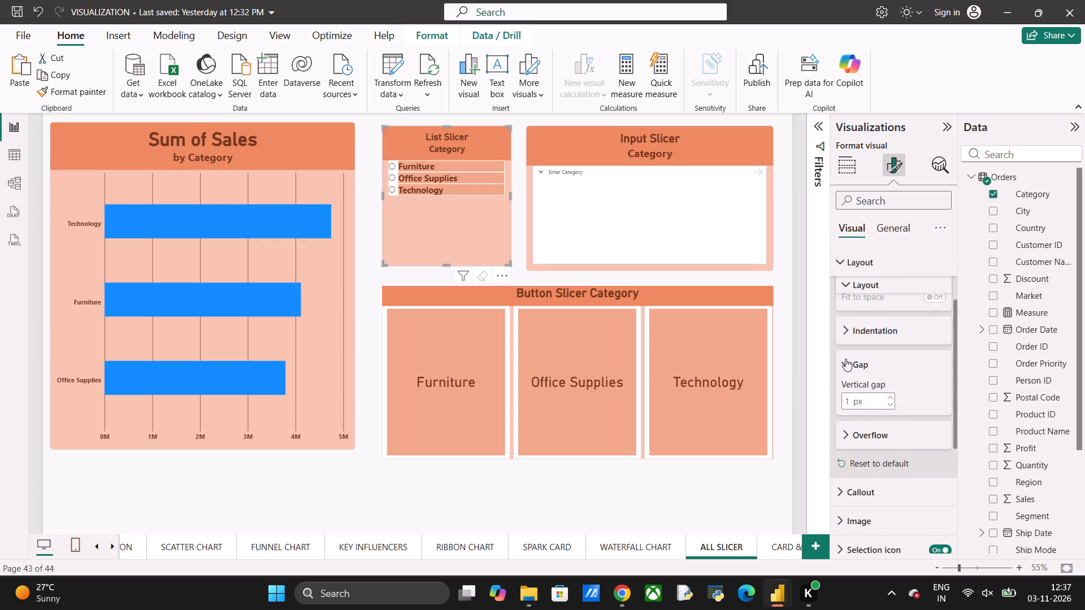
{"action": "left_click", "coordinate": [845, 359]}
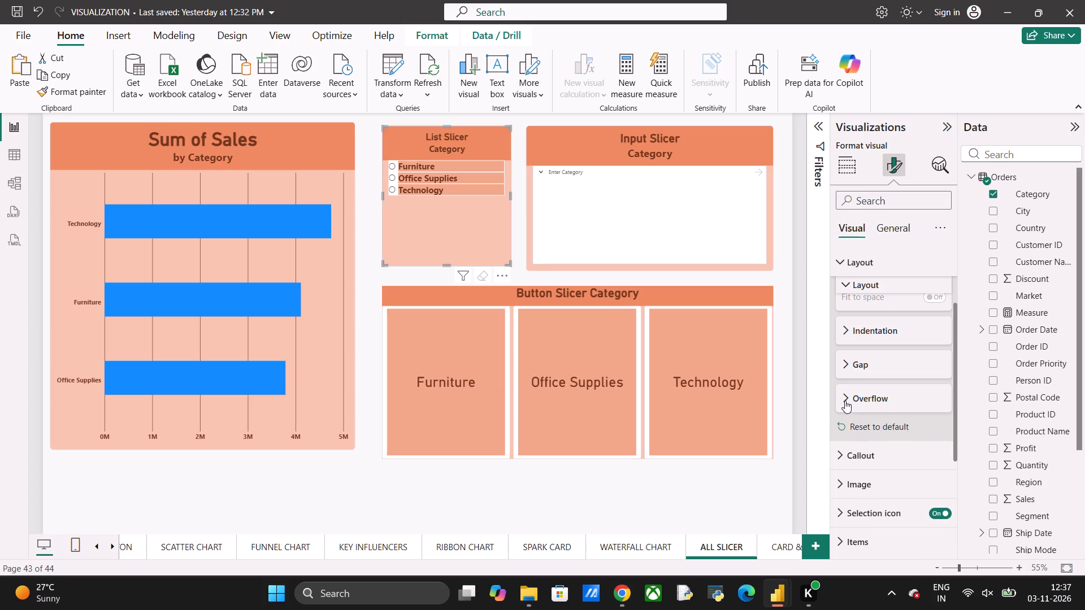
{"action": "left_click", "coordinate": [845, 400]}
{"action": "left_click", "coordinate": [845, 400]}
{"action": "scroll", "coordinate": [845, 400], "scroll_direction": "up", "scroll_amount": 5}
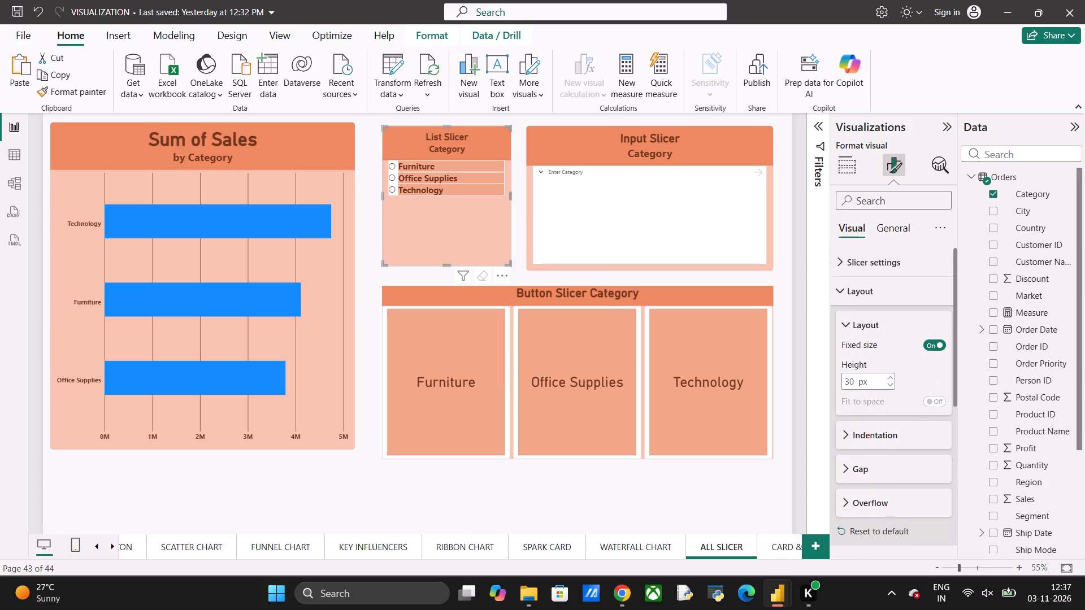
{"action": "left_click", "coordinate": [838, 293]}
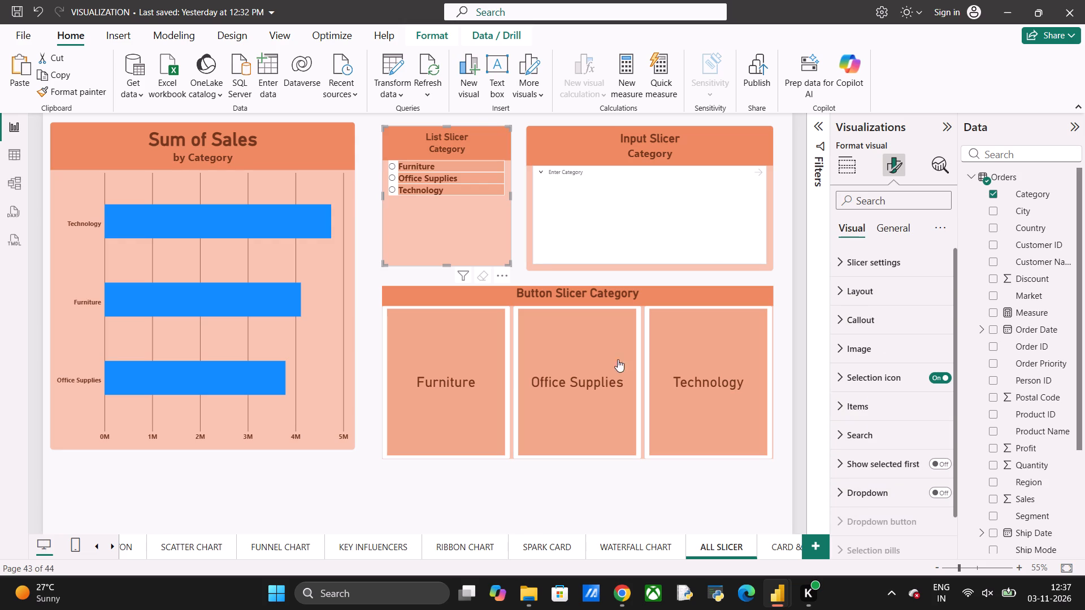
Recolour the bars of the Sum of Sales by Category chart to the recently used dark brown.
{"action": "left_click", "coordinate": [313, 264]}
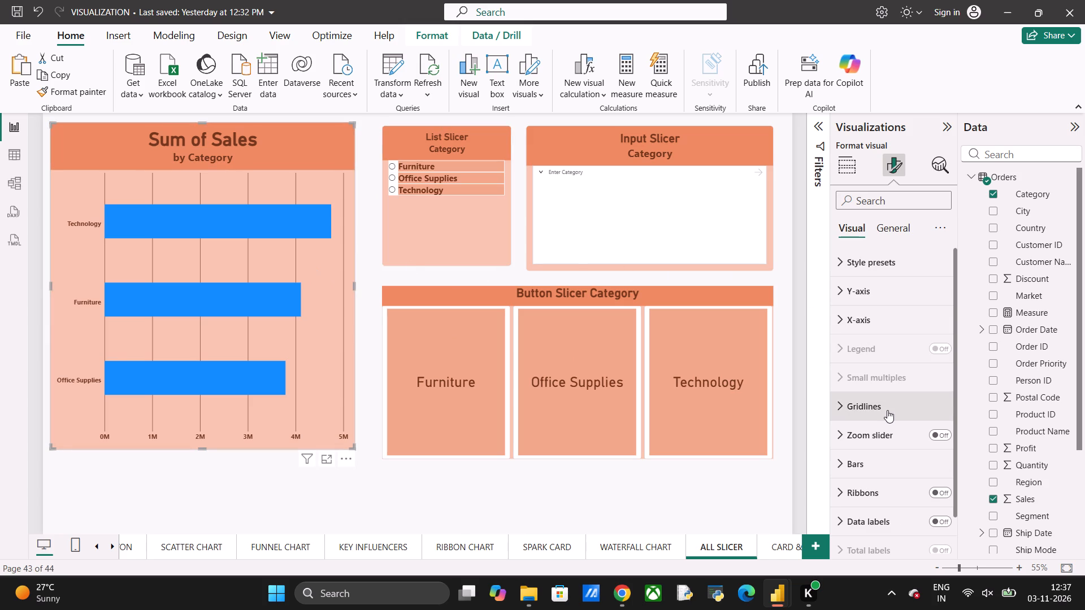
{"action": "scroll", "coordinate": [887, 410], "scroll_direction": "down", "scroll_amount": 2}
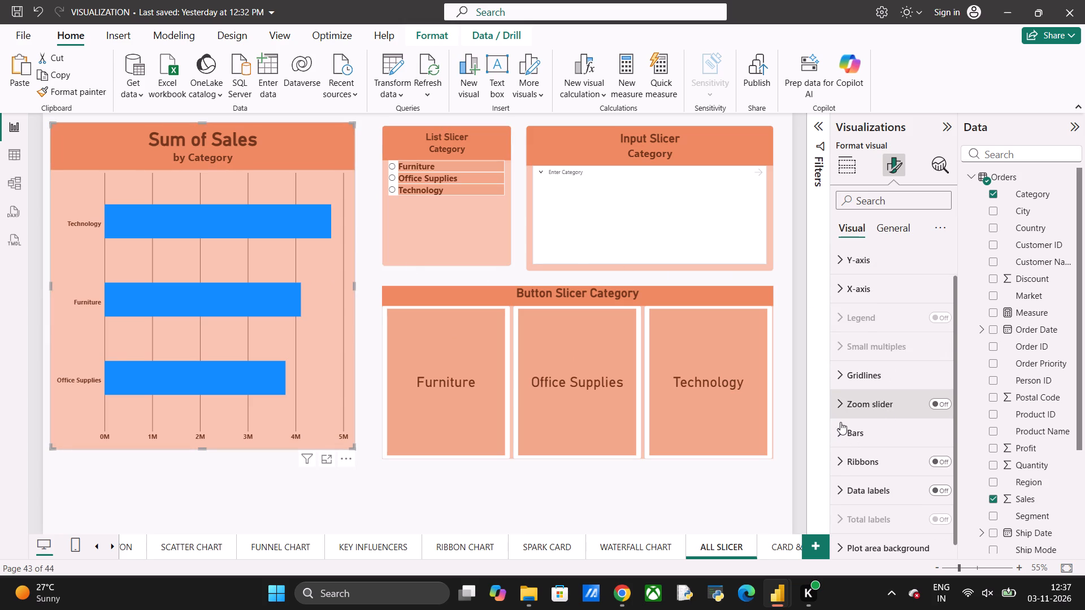
{"action": "left_click", "coordinate": [840, 422]}
{"action": "scroll", "coordinate": [888, 467], "scroll_direction": "down", "scroll_amount": 2}
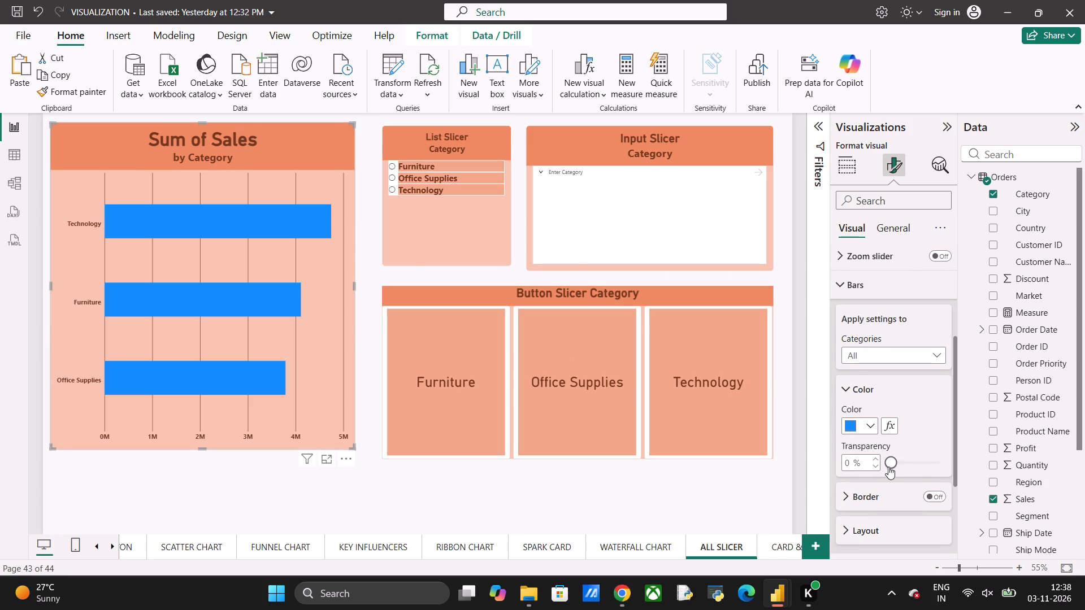
{"action": "left_click", "coordinate": [871, 420]}
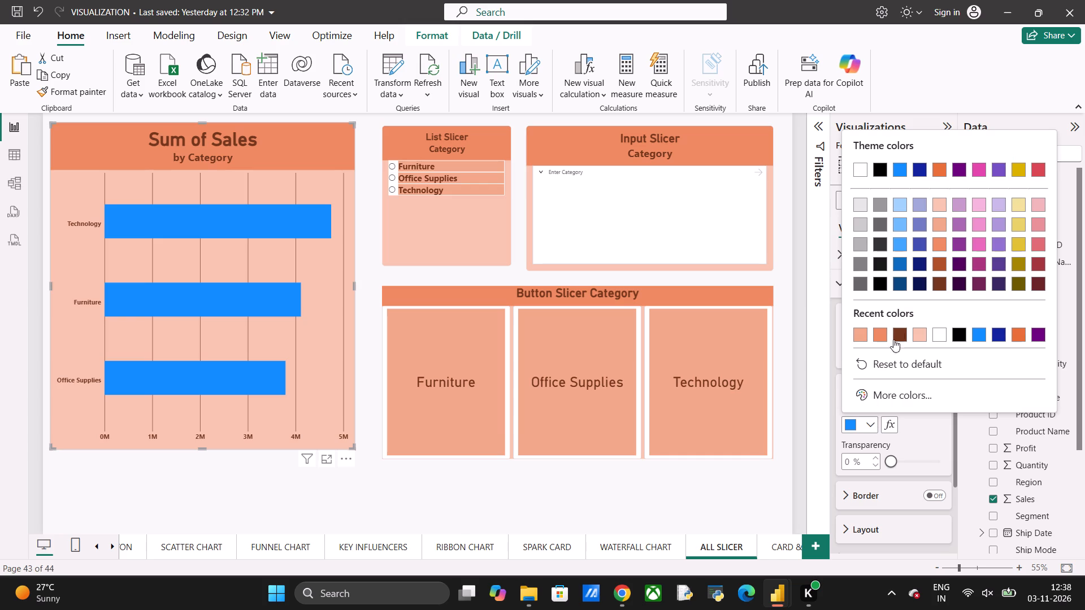
{"action": "left_click", "coordinate": [900, 329]}
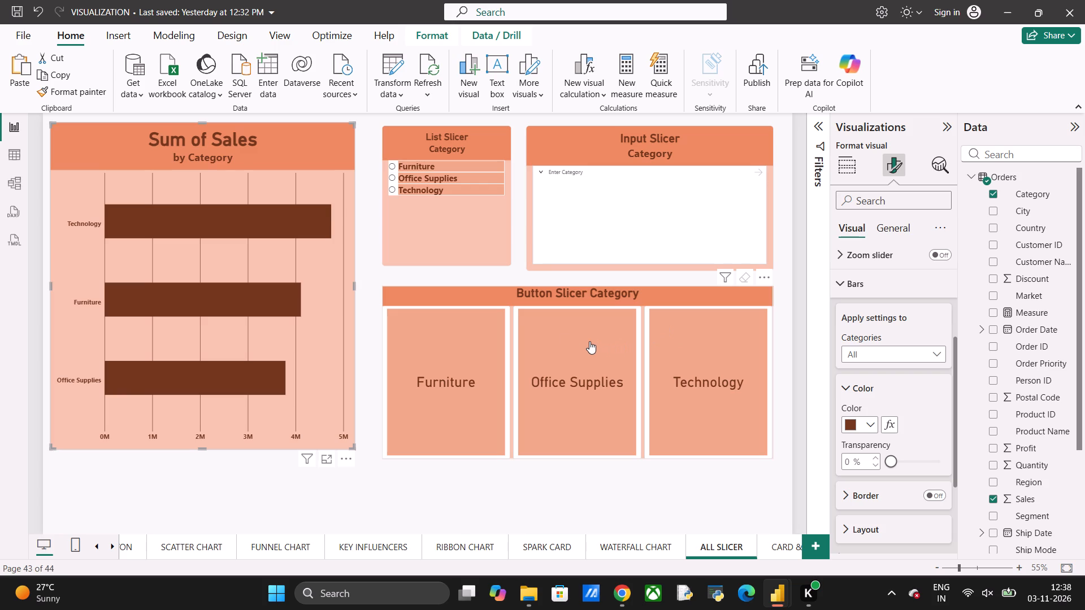
Make the callout values on the Button Slicer Category visual bold.
{"action": "left_click", "coordinate": [496, 289]}
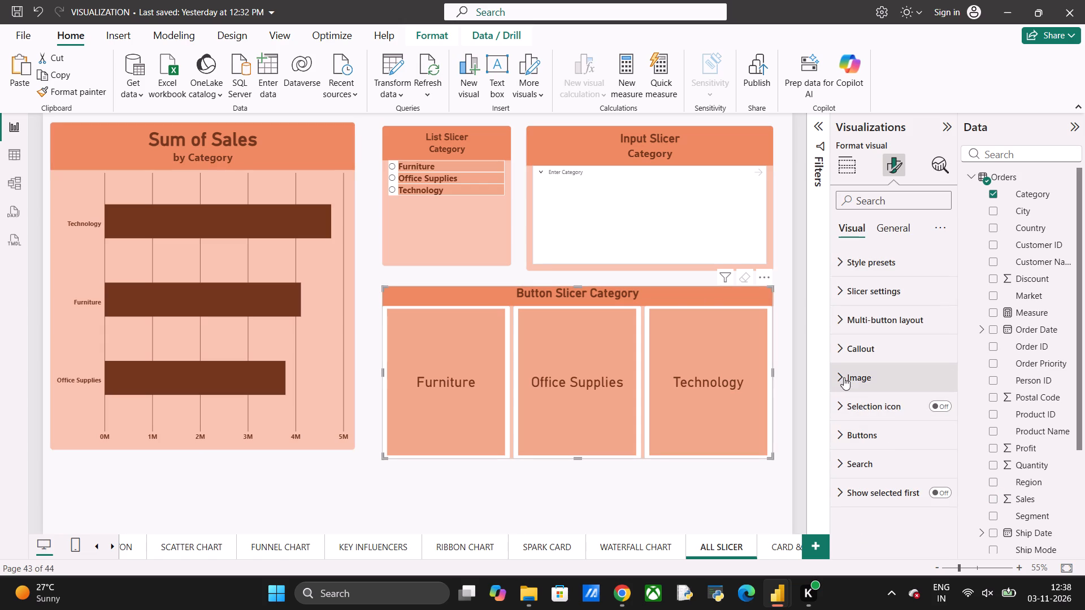
{"action": "left_click", "coordinate": [840, 350]}
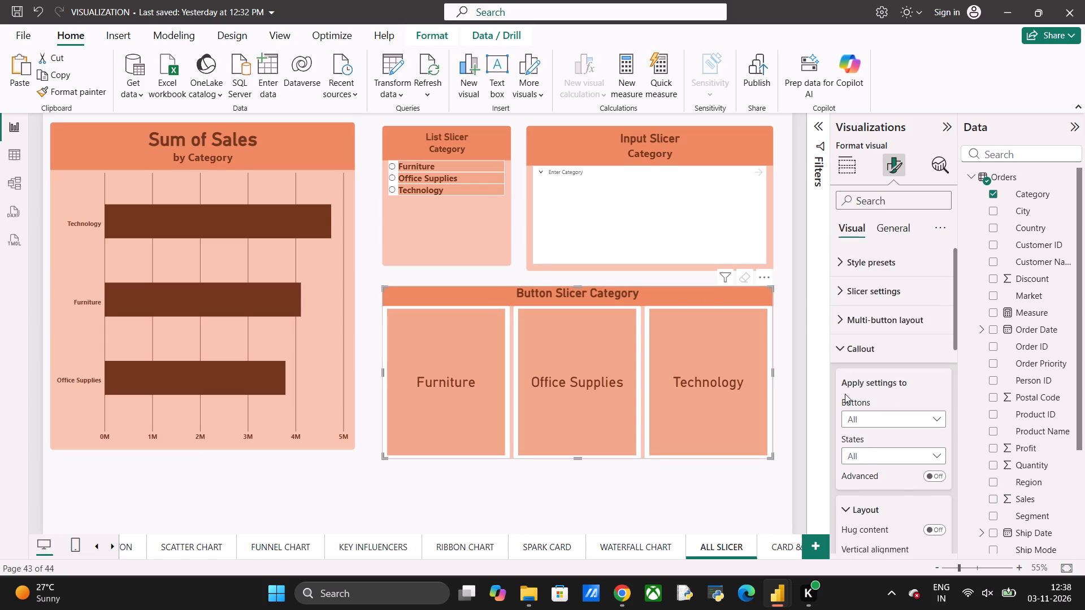
{"action": "scroll", "coordinate": [870, 463], "scroll_direction": "down", "scroll_amount": 3}
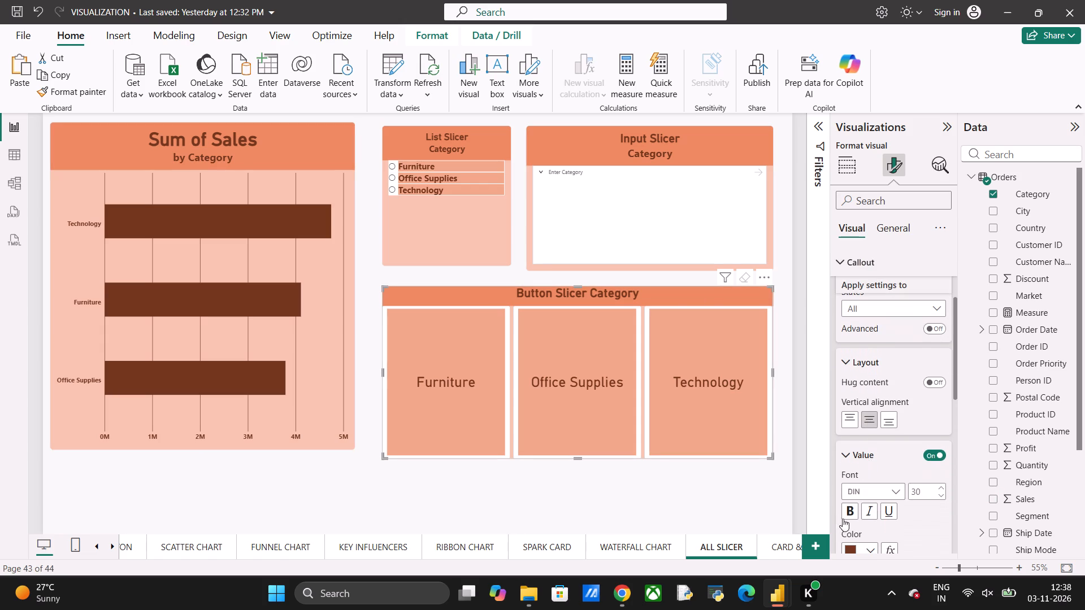
{"action": "left_click", "coordinate": [853, 511]}
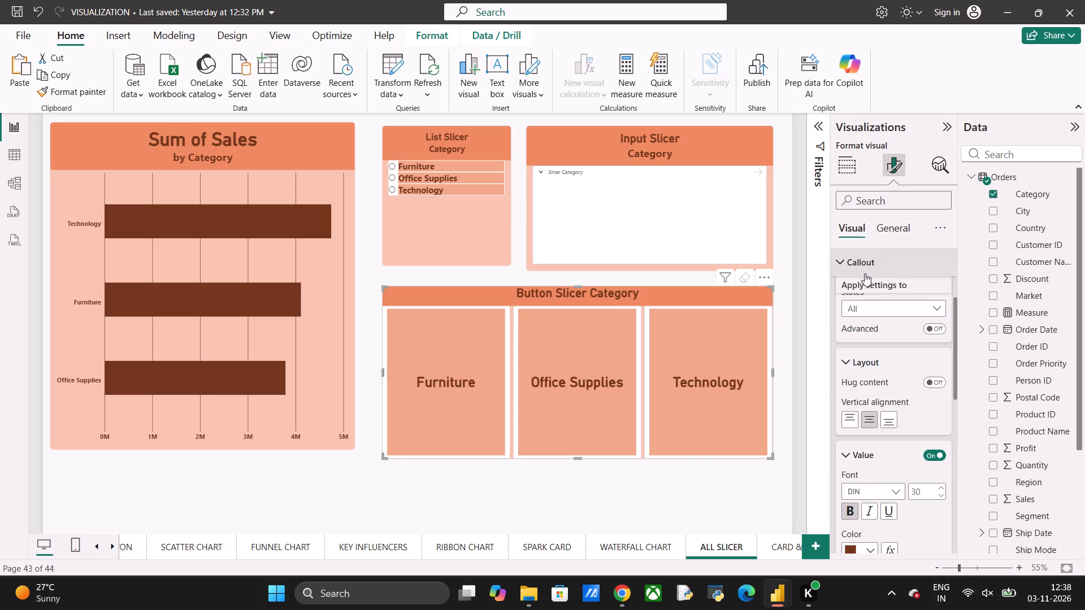
Try size 40 for the button slicer's title font, and settle on size 30.
{"action": "left_click", "coordinate": [892, 231]}
{"action": "left_click", "coordinate": [857, 291]}
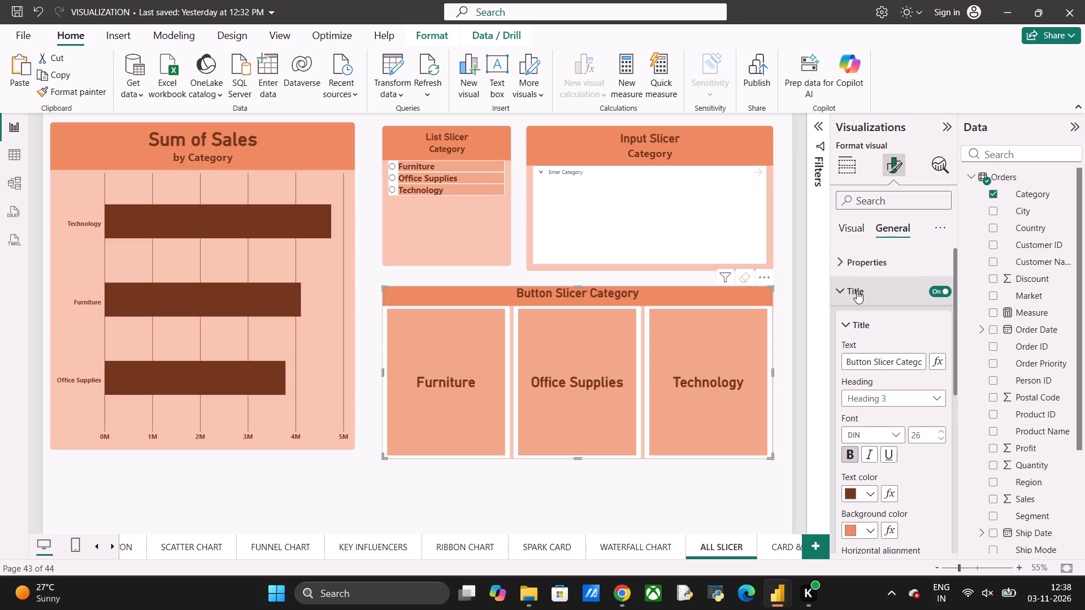
{"action": "left_click", "coordinate": [926, 432]}
{"action": "type", "text": "40"}
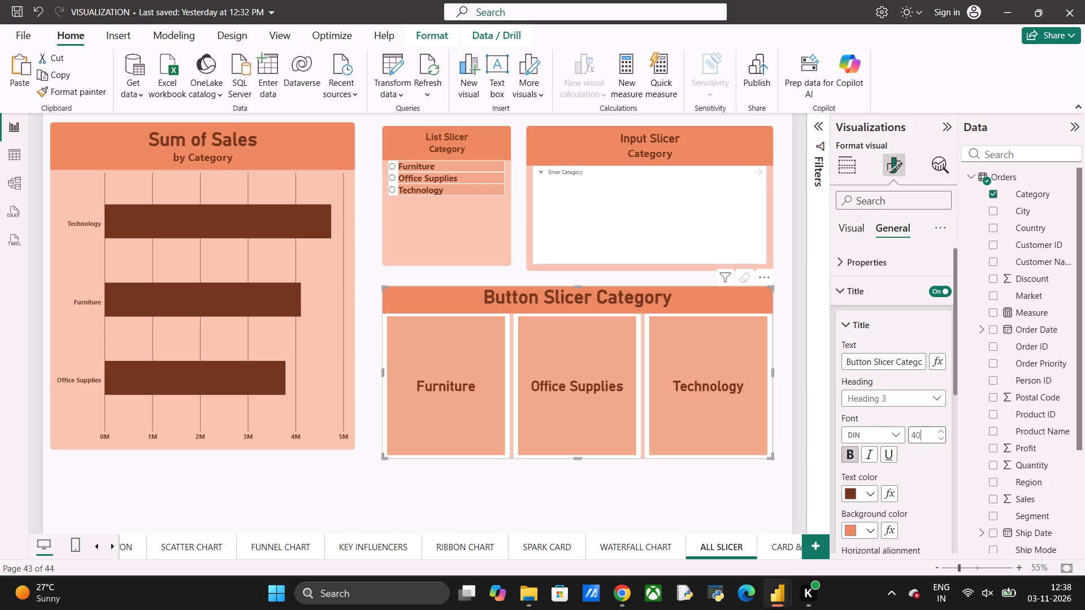
{"action": "key", "text": "BackSpace"}
{"action": "key", "text": "BackSpace"}
{"action": "type", "text": "30"}
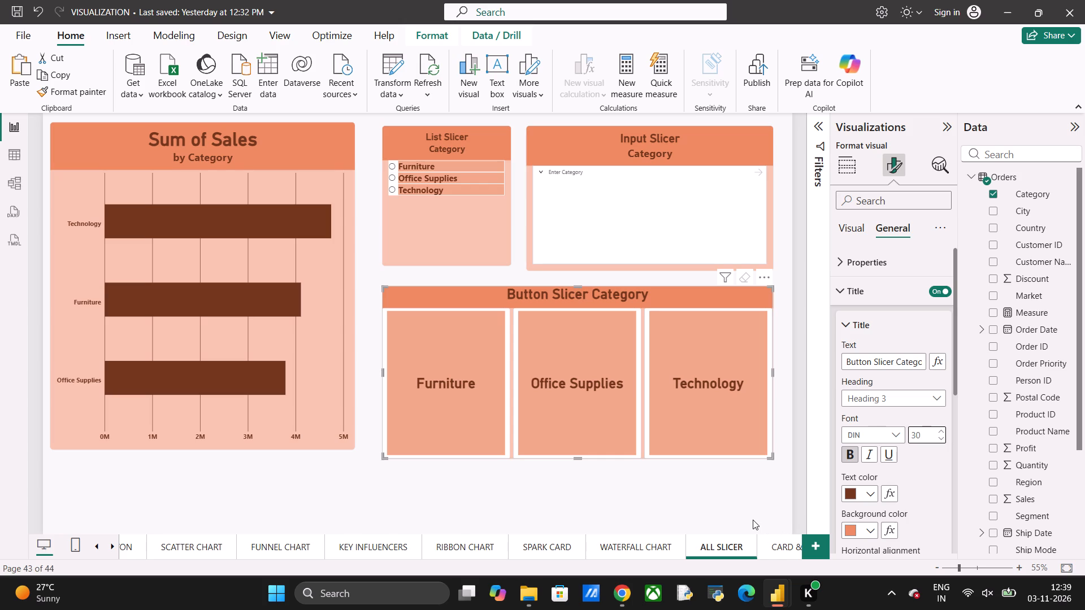
Add a new report page and build an enlarged stacked bar chart of Sales by Category on it.
{"action": "scroll", "coordinate": [743, 542], "scroll_direction": "left", "scroll_amount": 4}
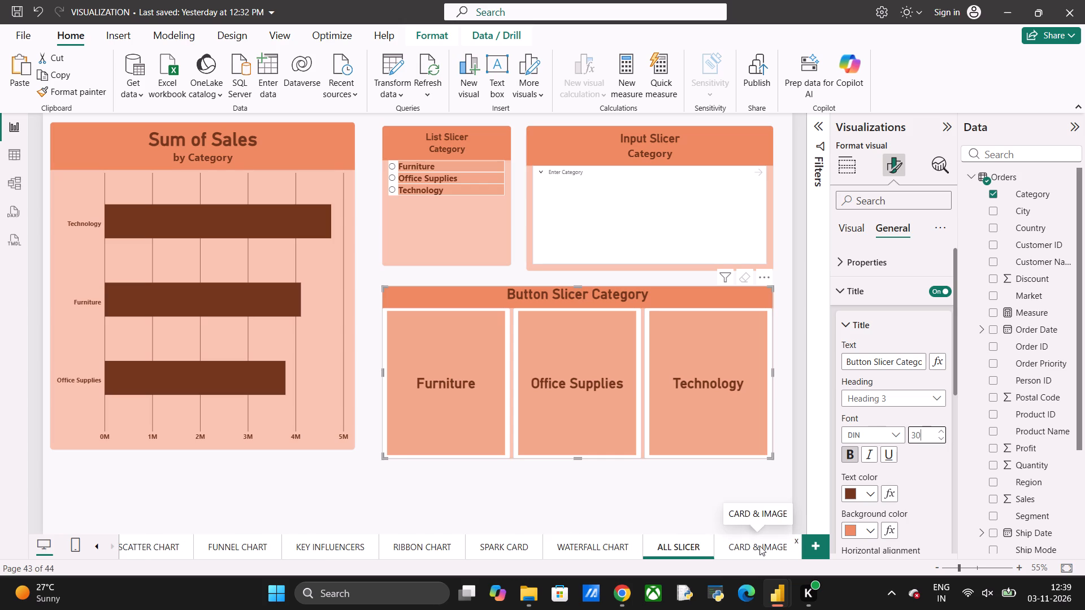
{"action": "left_click", "coordinate": [809, 548]}
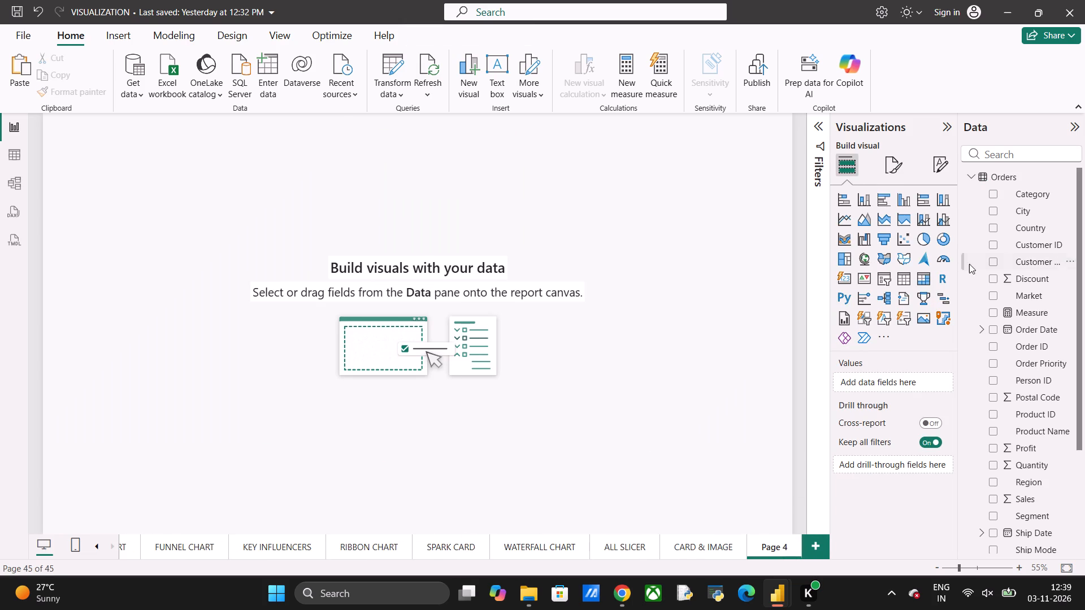
{"action": "left_click", "coordinate": [994, 192]}
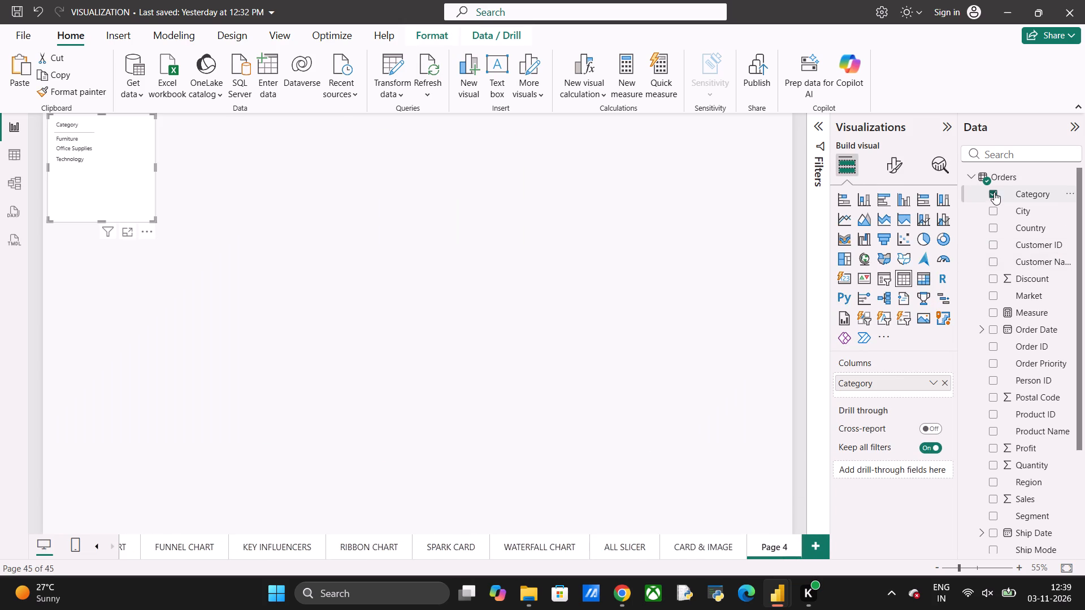
{"action": "left_click", "coordinate": [994, 496]}
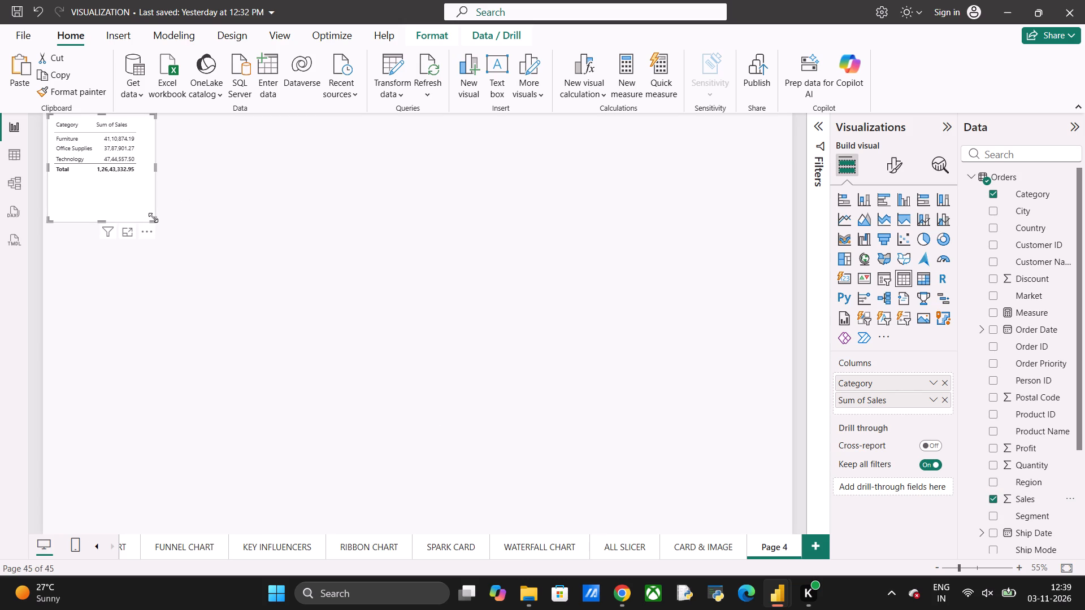
{"action": "left_click_drag", "start_coordinate": [153, 217], "coordinate": [261, 313]}
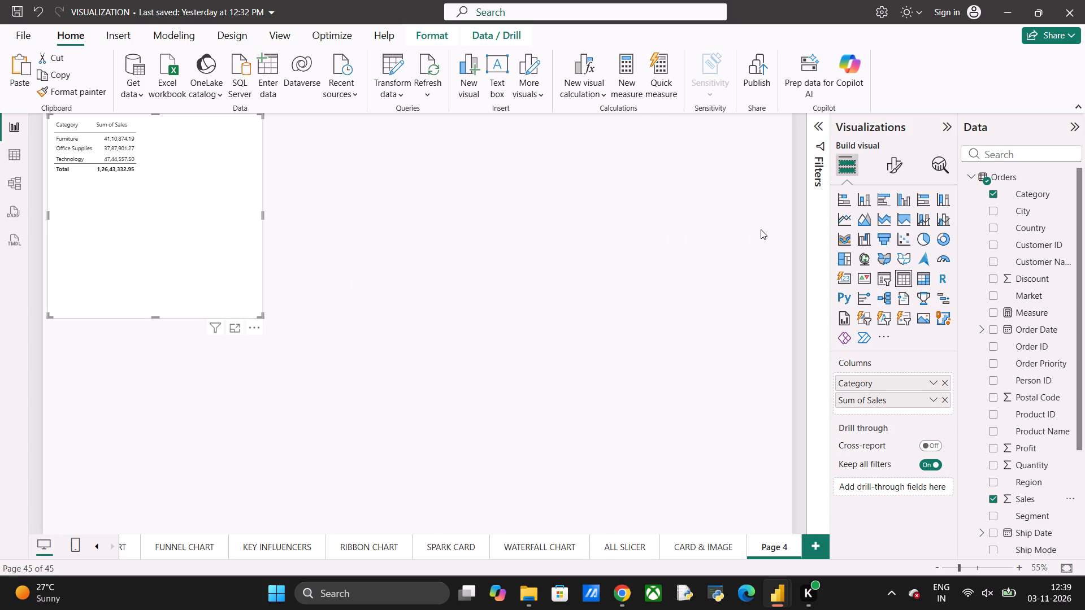
{"action": "left_click", "coordinate": [843, 201]}
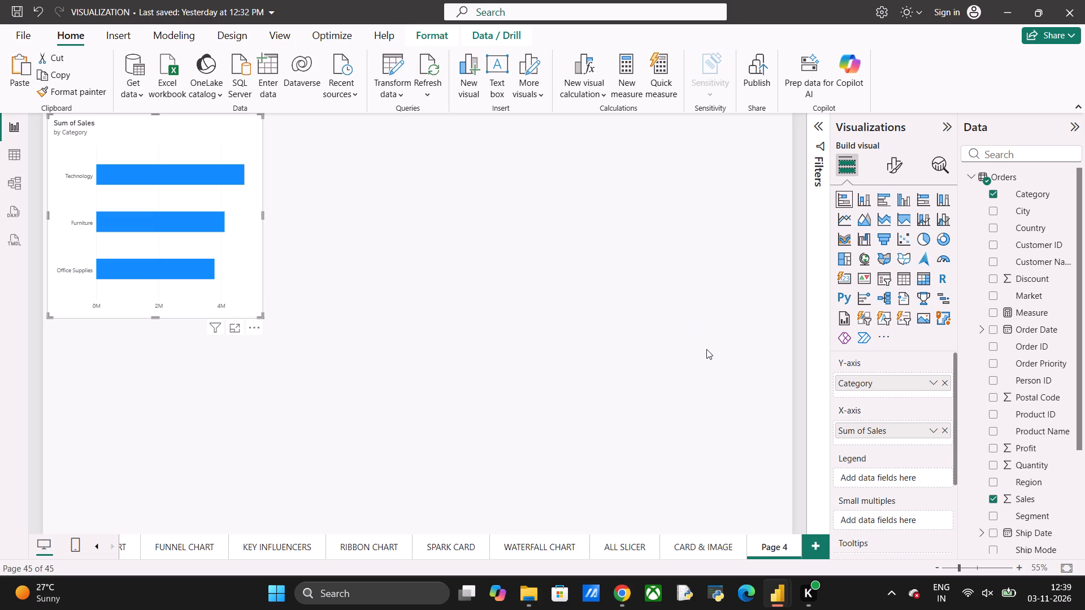
Take Sales out of the chart, add Sub-Category as the legend, and put Sales back as the bar values.
{"action": "left_click", "coordinate": [992, 497]}
{"action": "scroll", "coordinate": [992, 497], "scroll_direction": "down", "scroll_amount": 2}
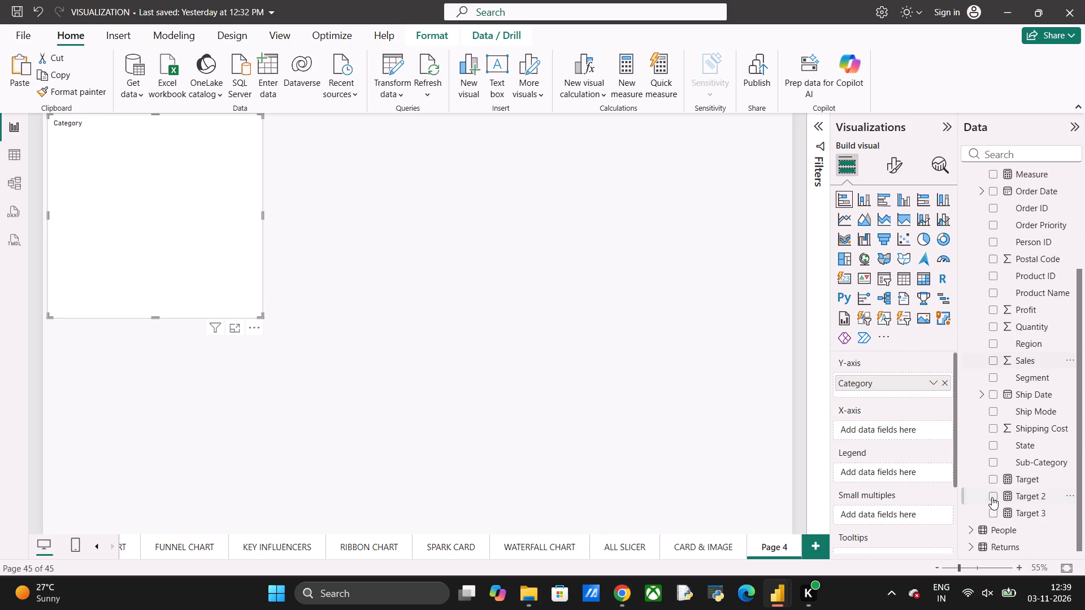
{"action": "left_click", "coordinate": [989, 457]}
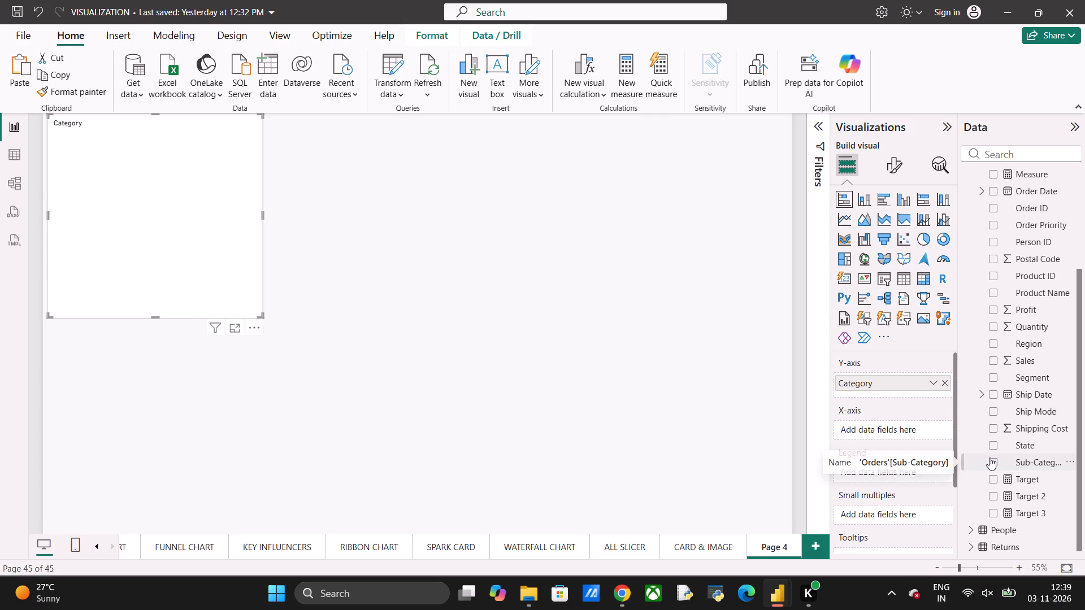
{"action": "left_click", "coordinate": [995, 358]}
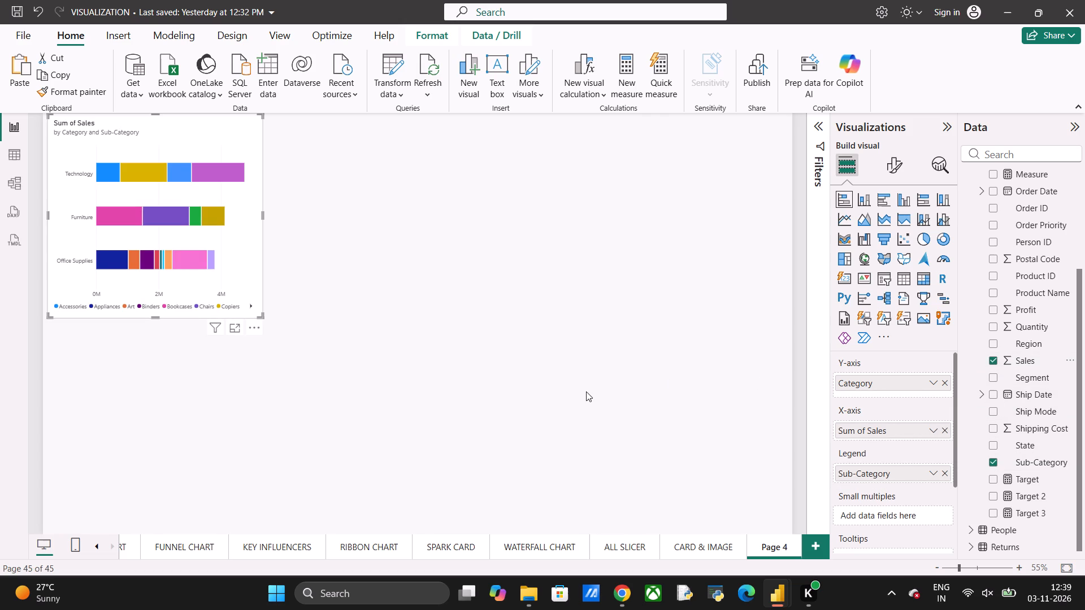
Enlarge the stacked bar chart to about half the page width and most of the visible page height.
{"action": "left_click_drag", "start_coordinate": [261, 316], "coordinate": [276, 322]}
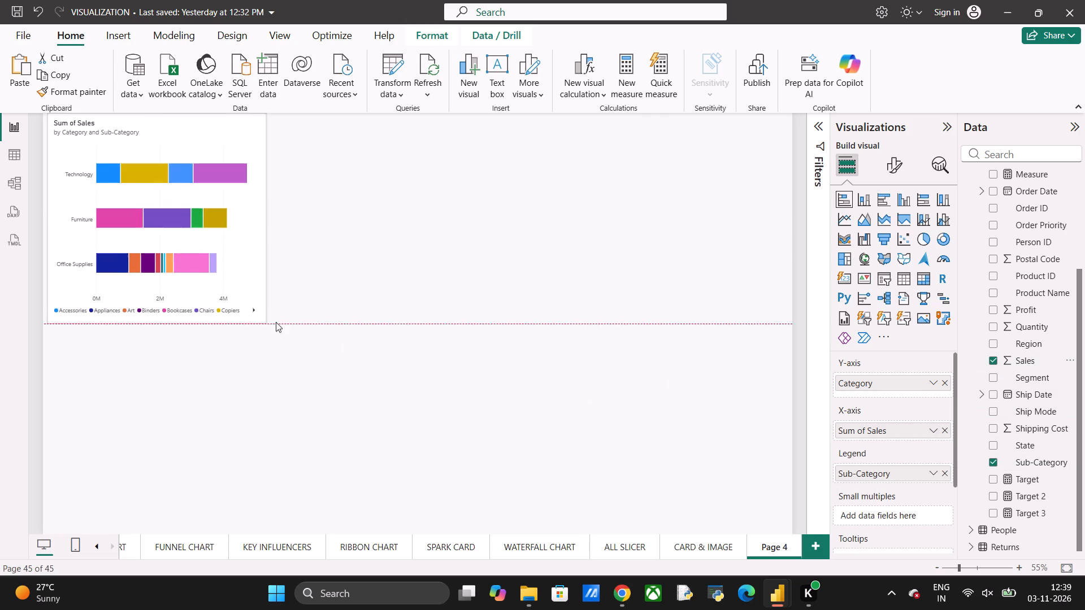
{"action": "left_click_drag", "start_coordinate": [276, 322], "coordinate": [431, 455]}
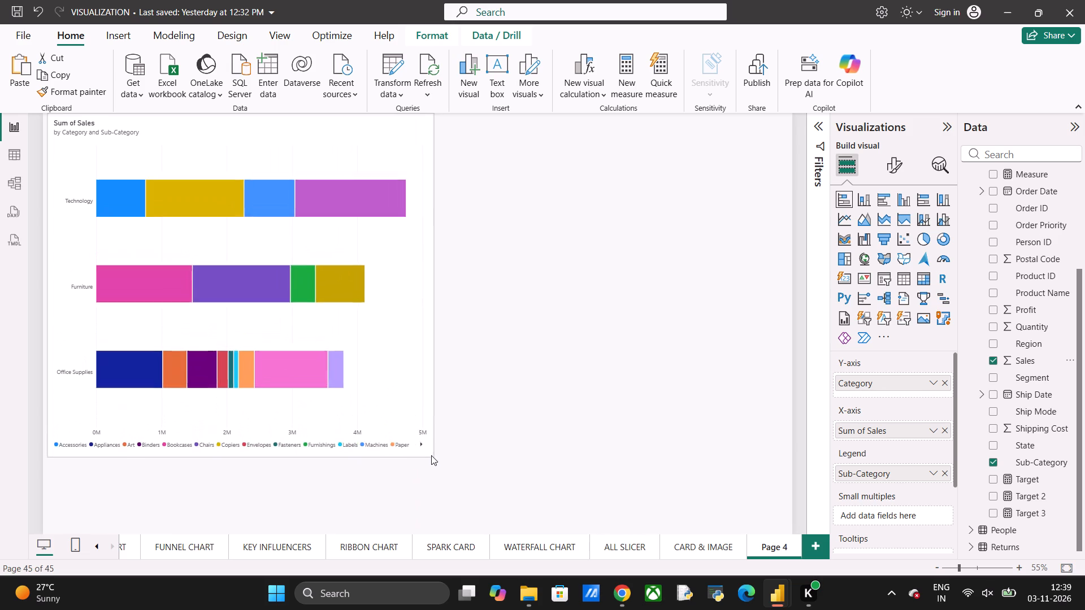
{"action": "left_click_drag", "start_coordinate": [431, 455], "coordinate": [408, 512]}
Turn on data labels and total labels for the stacked bar chart.
{"action": "left_click", "coordinate": [898, 175]}
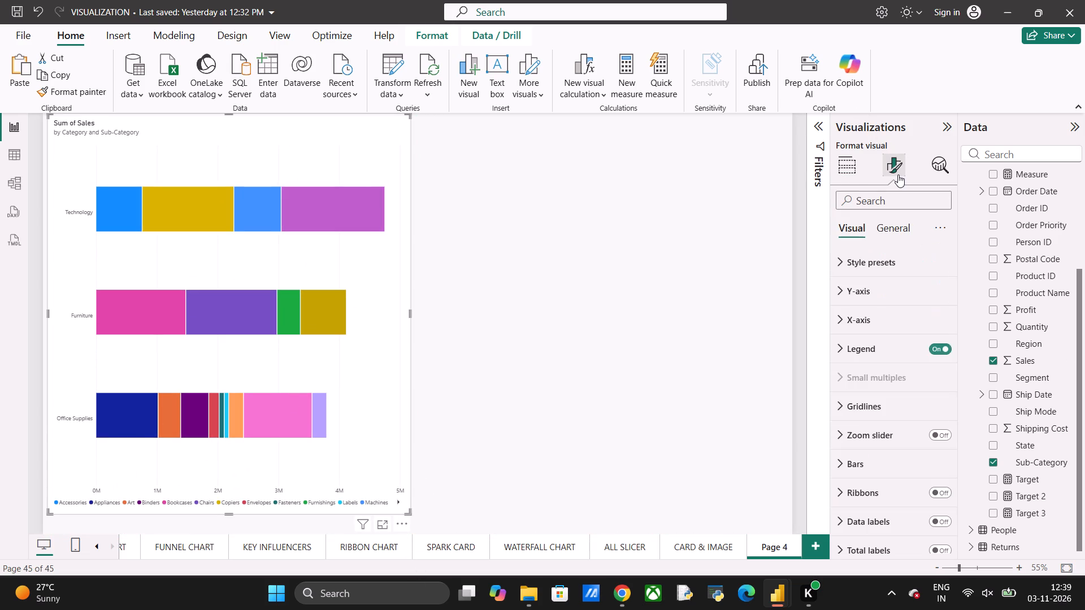
{"action": "scroll", "coordinate": [935, 452], "scroll_direction": "down", "scroll_amount": 2}
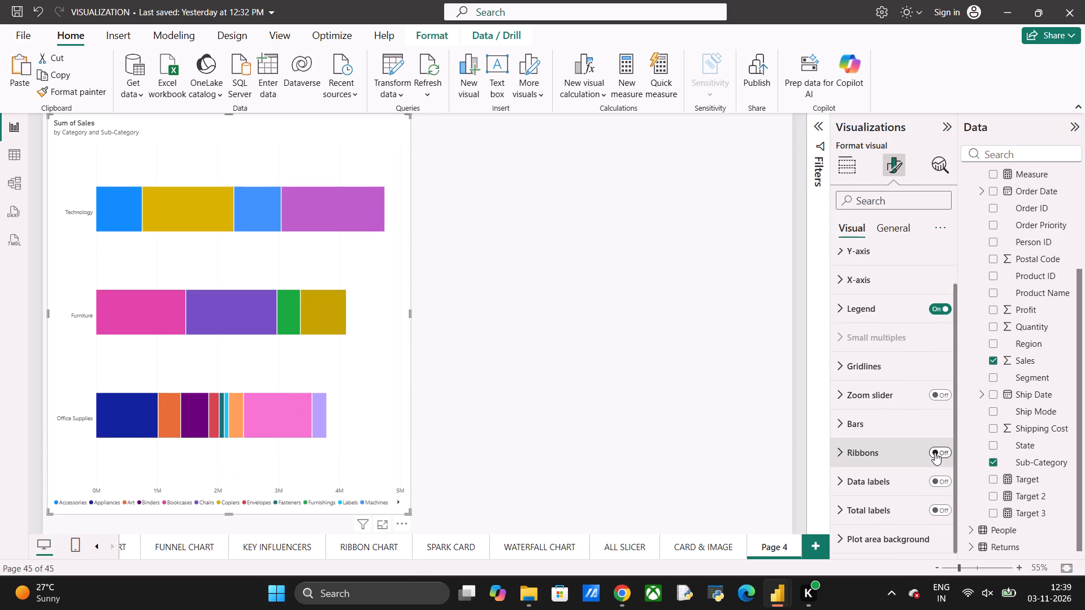
{"action": "left_click", "coordinate": [939, 483]}
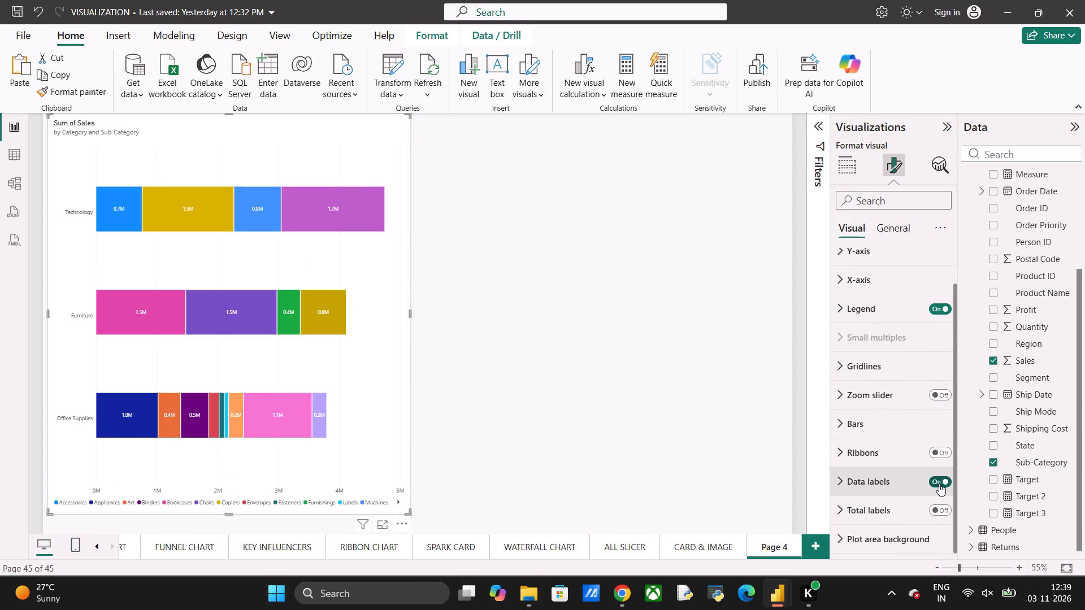
{"action": "left_click", "coordinate": [934, 509]}
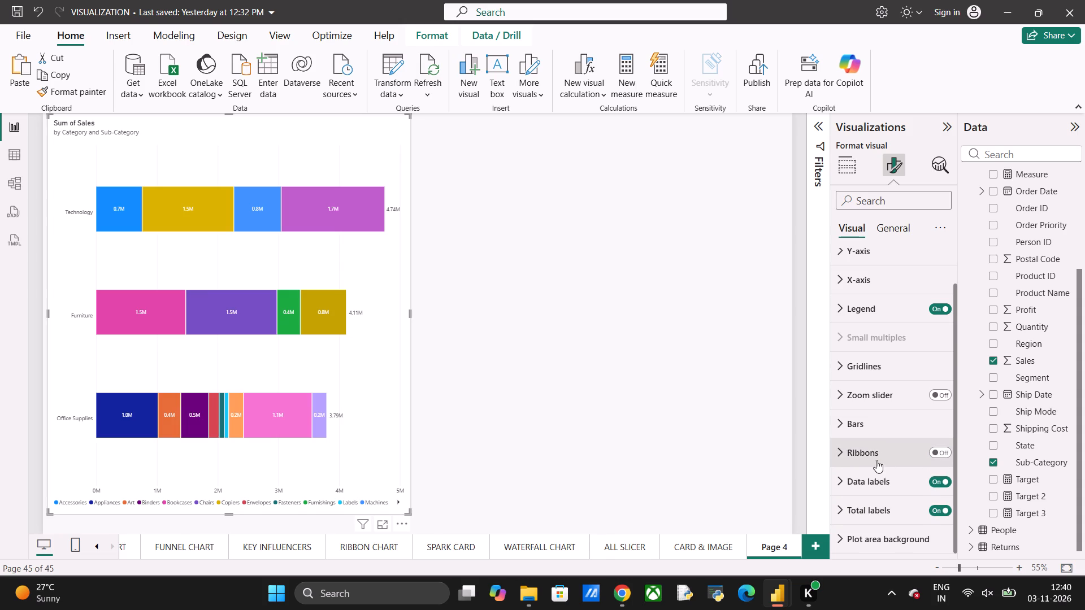
{"action": "scroll", "coordinate": [867, 512], "scroll_direction": "down", "scroll_amount": 2}
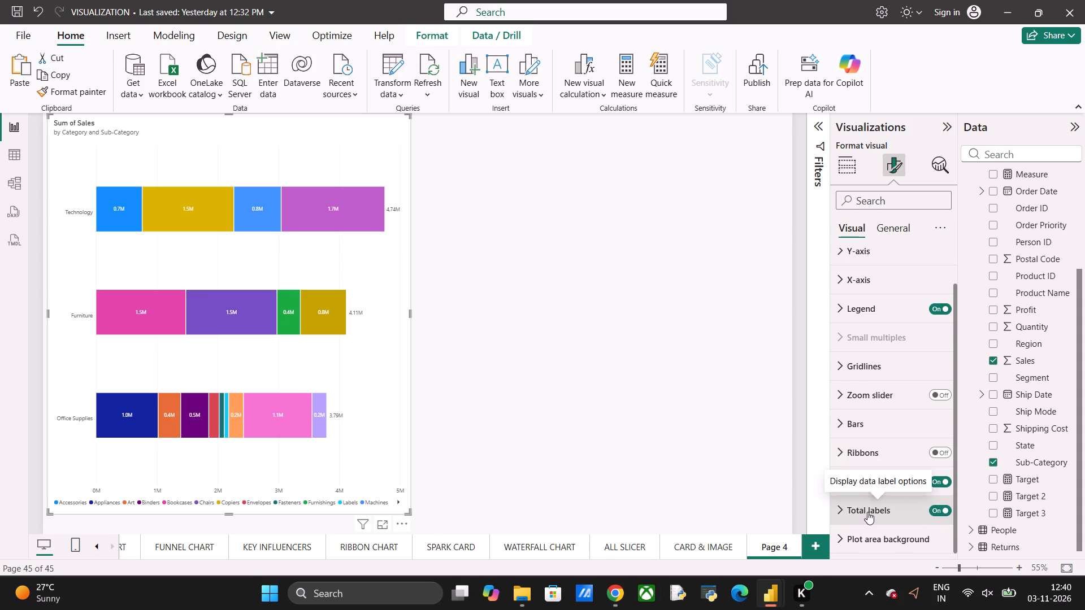
{"action": "scroll", "coordinate": [867, 512], "scroll_direction": "up", "scroll_amount": 2}
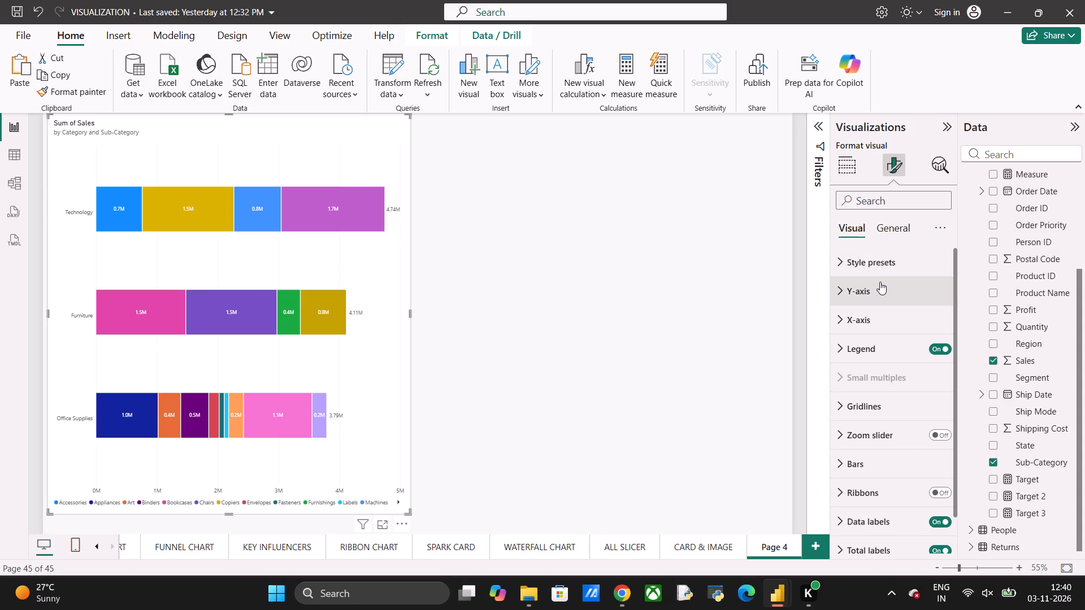
{"action": "scroll", "coordinate": [882, 284], "scroll_direction": "up", "scroll_amount": 1}
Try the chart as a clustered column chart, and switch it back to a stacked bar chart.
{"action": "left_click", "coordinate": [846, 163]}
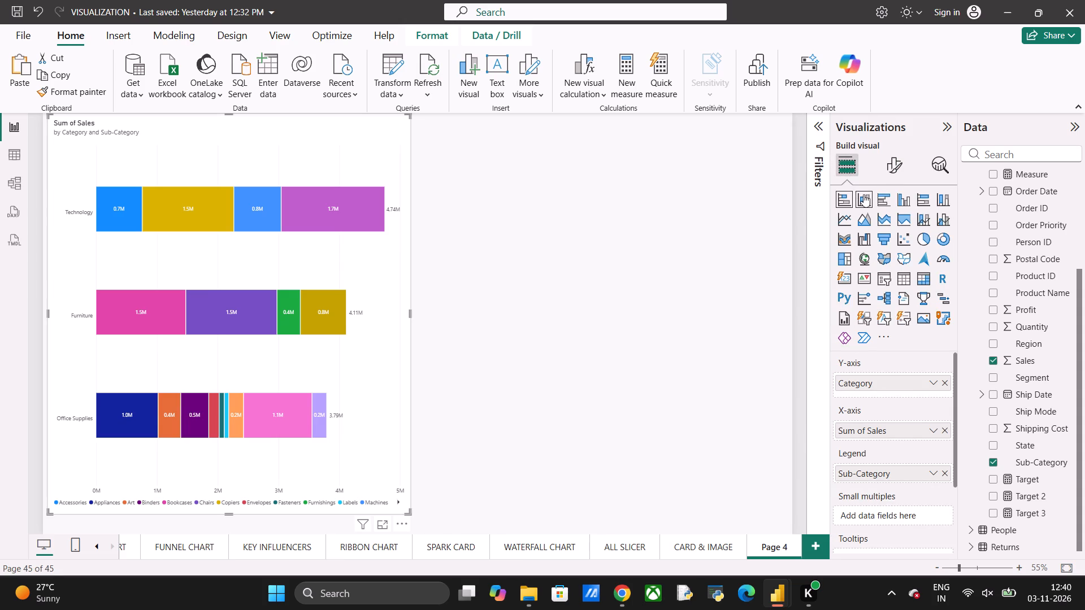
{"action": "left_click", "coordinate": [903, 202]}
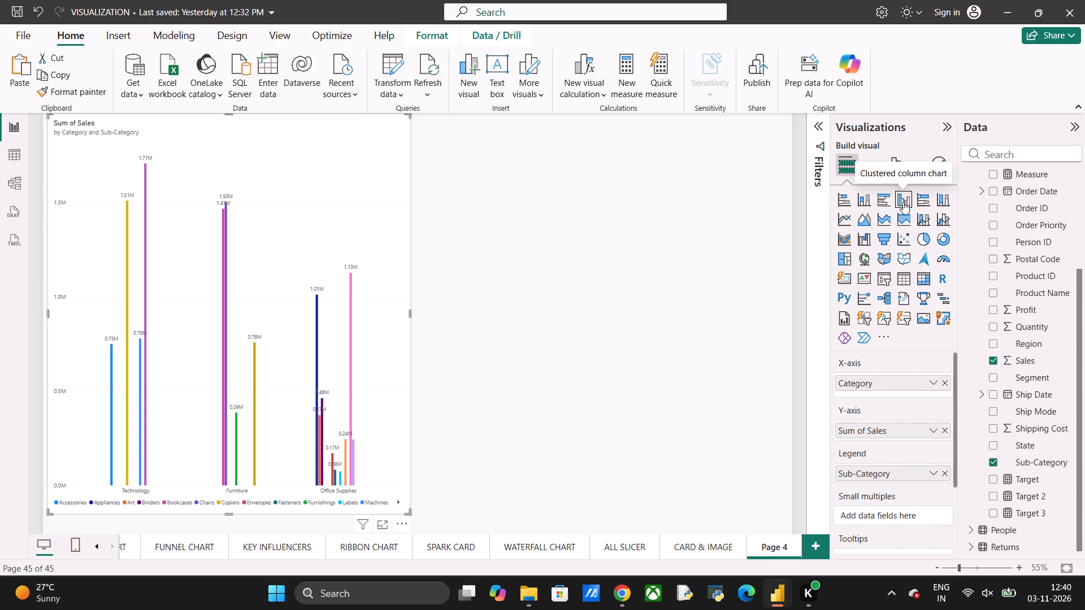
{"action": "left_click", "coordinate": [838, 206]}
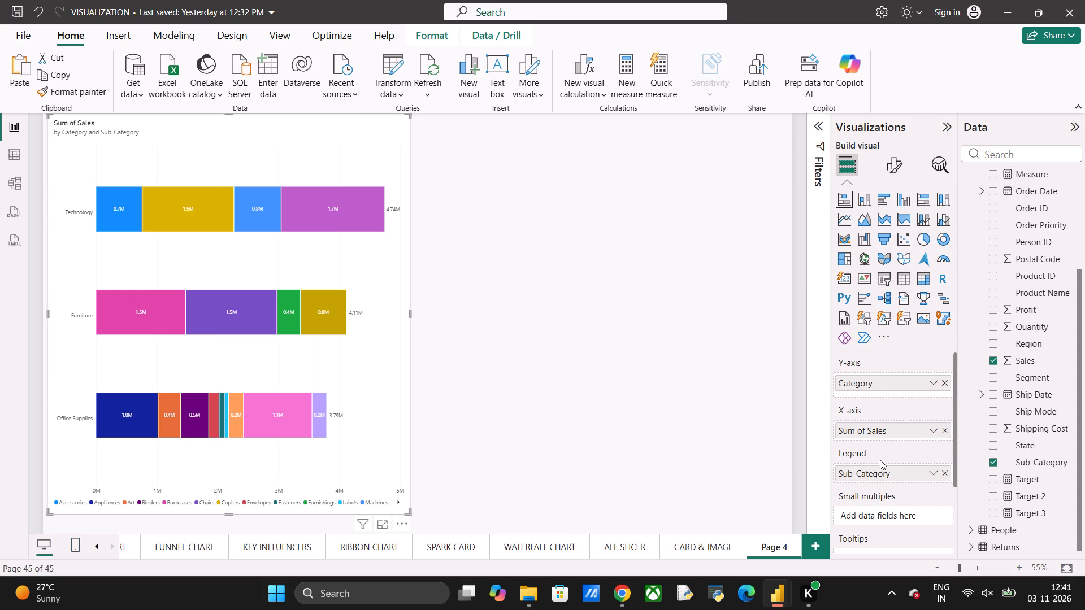
Add Sub-Category as the page's drill-through field and move the chart sideways to uncover the back button.
{"action": "scroll", "coordinate": [881, 459], "scroll_direction": "down", "scroll_amount": 2}
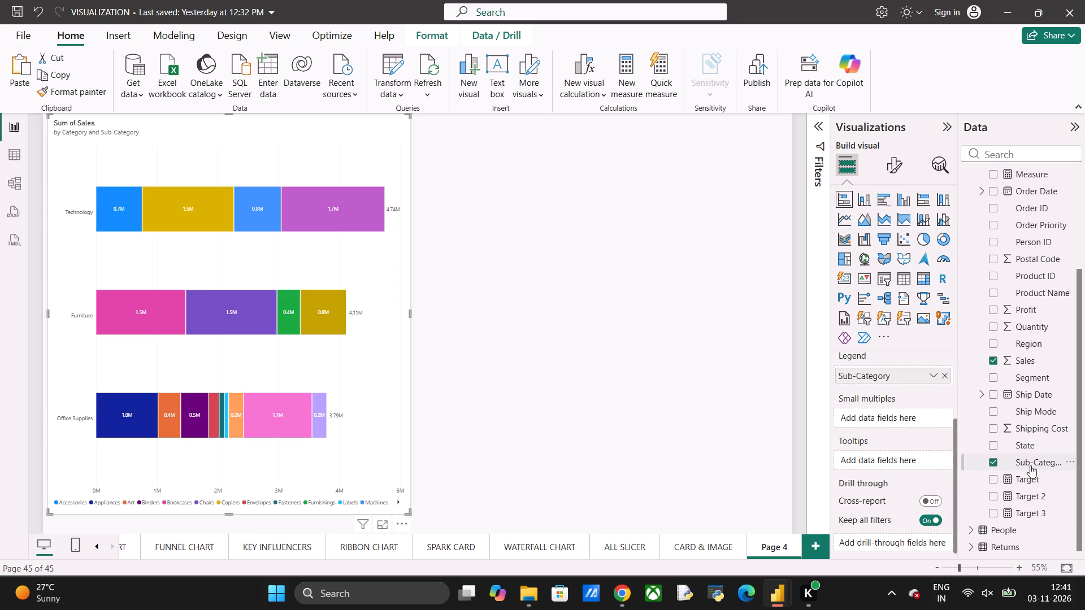
{"action": "left_click_drag", "start_coordinate": [1032, 463], "coordinate": [884, 483]}
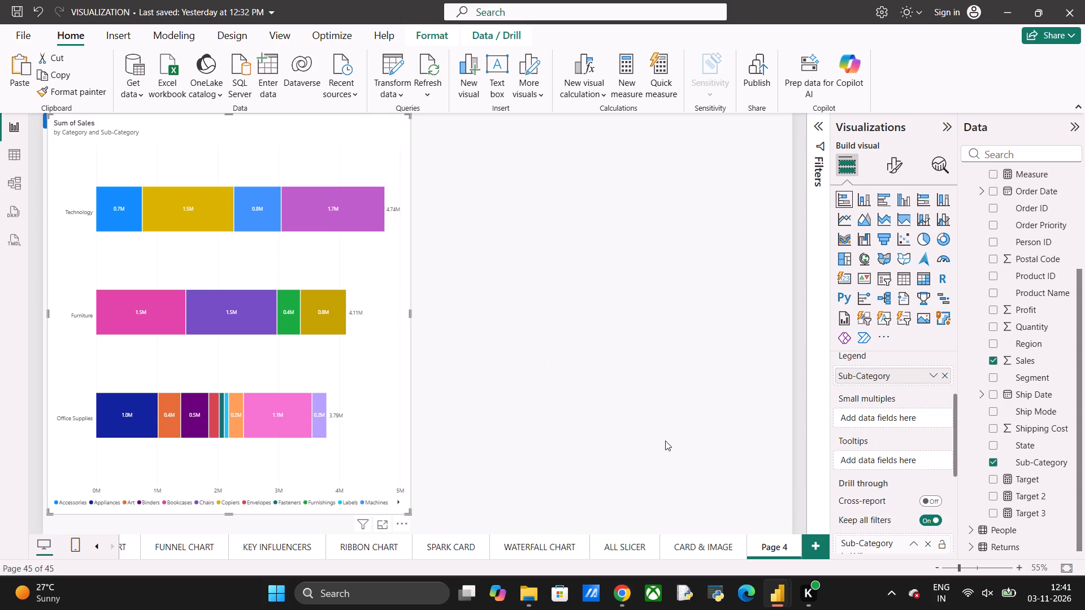
{"action": "left_click_drag", "start_coordinate": [373, 365], "coordinate": [425, 363]}
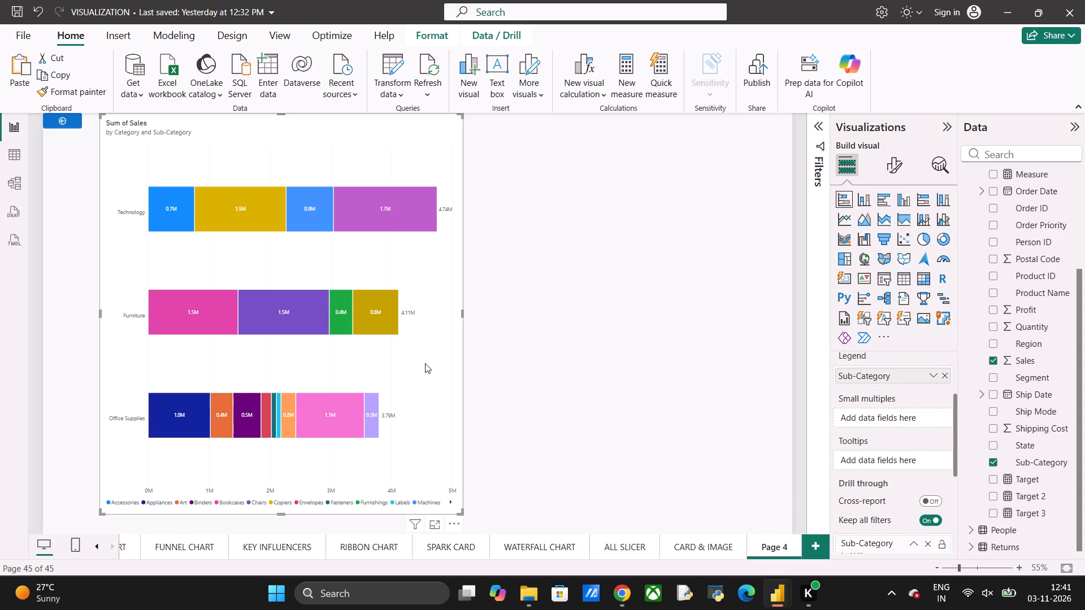
Highlight the Copiers segment of the Technology bar, and clear the highlight.
{"action": "left_click", "coordinate": [248, 212]}
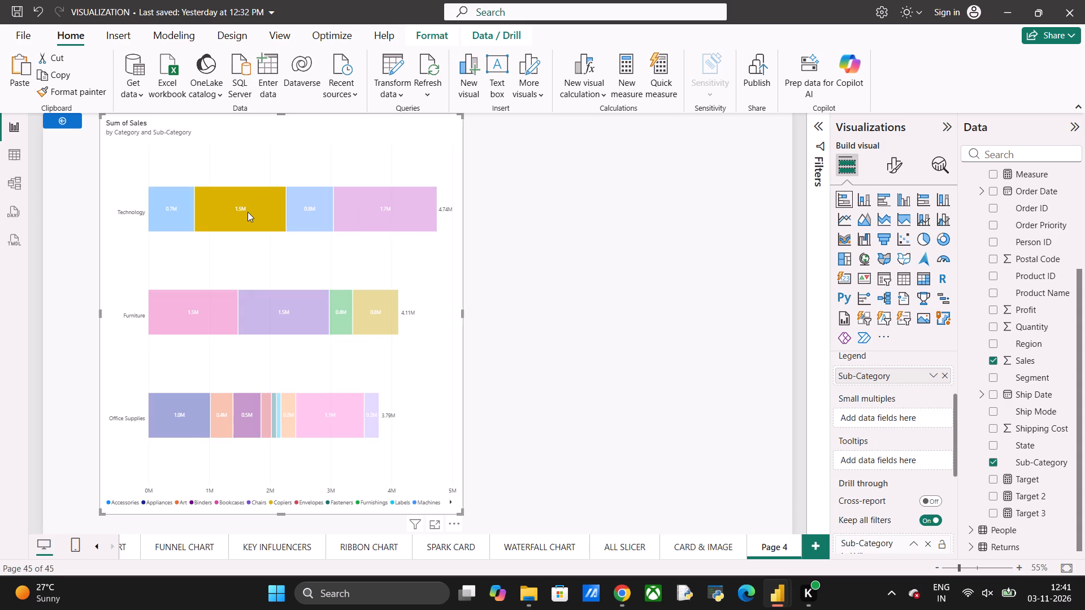
{"action": "left_click", "coordinate": [248, 212]}
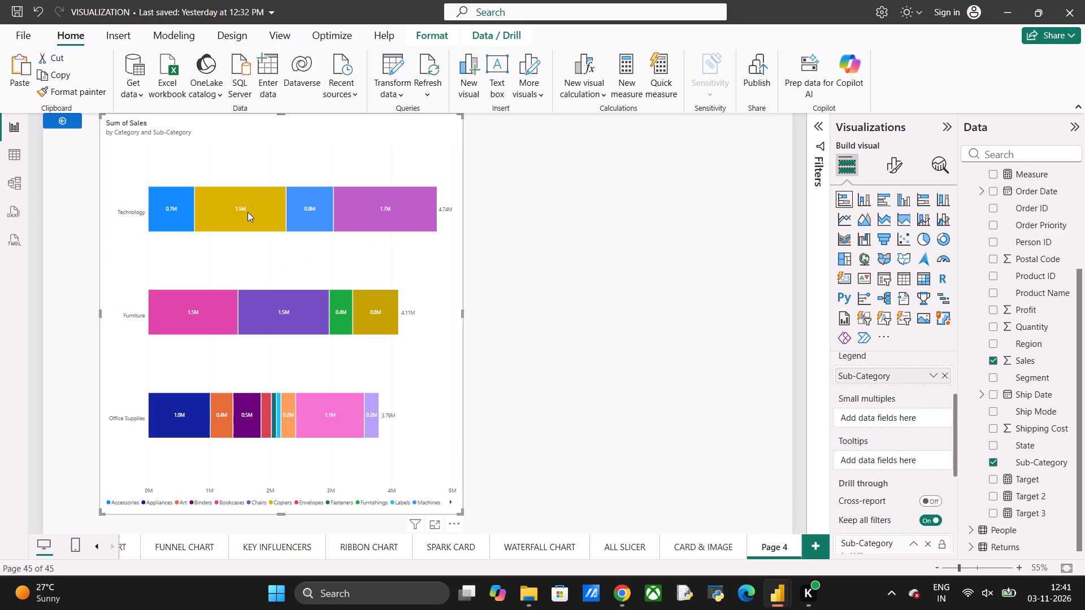
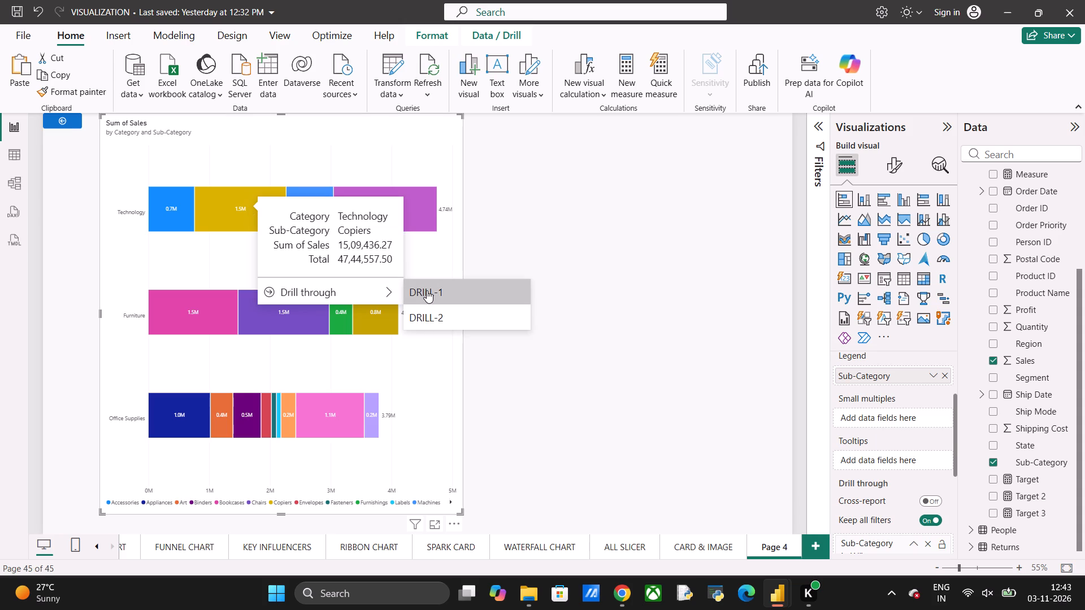
Drill through from the Technology bar's Copiers segment to DRILL-1, and go back to Page 4 with the back button.
{"action": "left_click", "coordinate": [427, 290]}
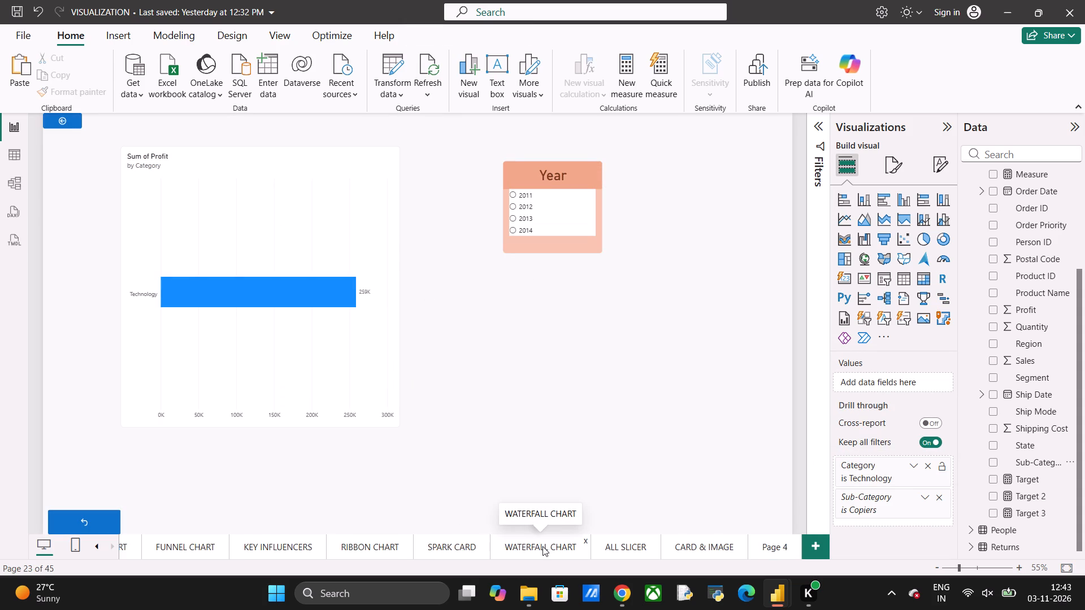
{"action": "left_click", "coordinate": [64, 121], "text": "ctrl"}
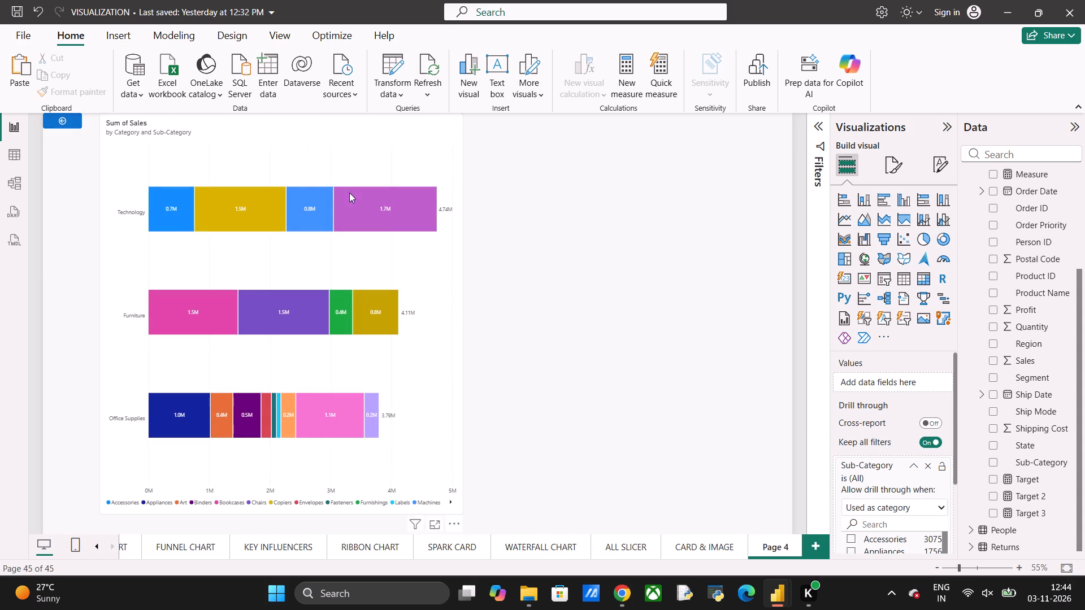
{"action": "scroll", "coordinate": [604, 400], "scroll_direction": "down", "scroll_amount": 2}
Test the back button on Page 4, return to Page 4, and select the back button.
{"action": "left_click", "coordinate": [60, 114], "text": "ctrl"}
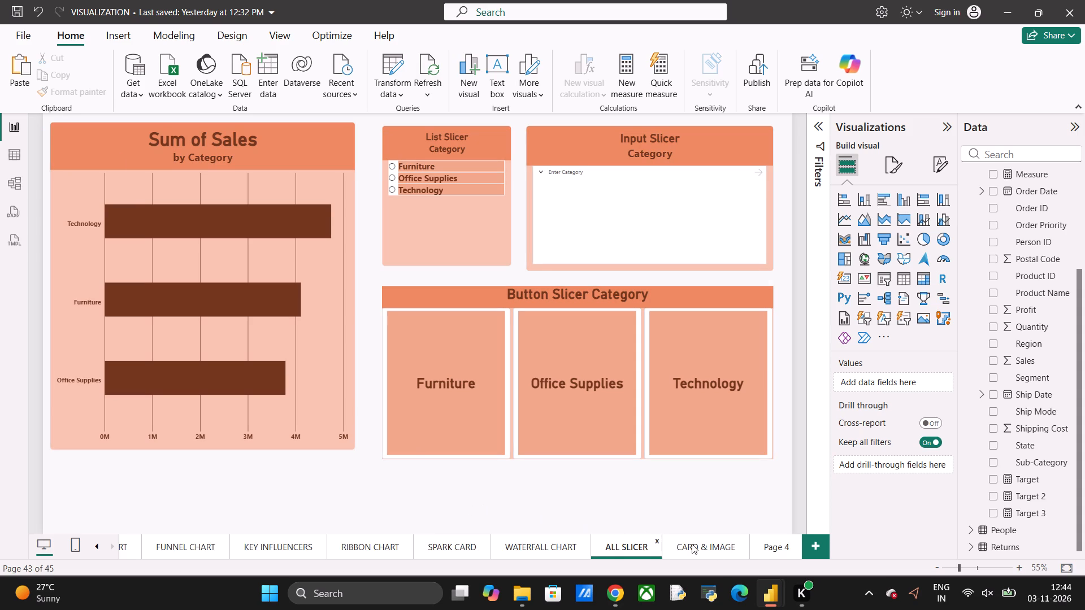
{"action": "left_click", "coordinate": [766, 548]}
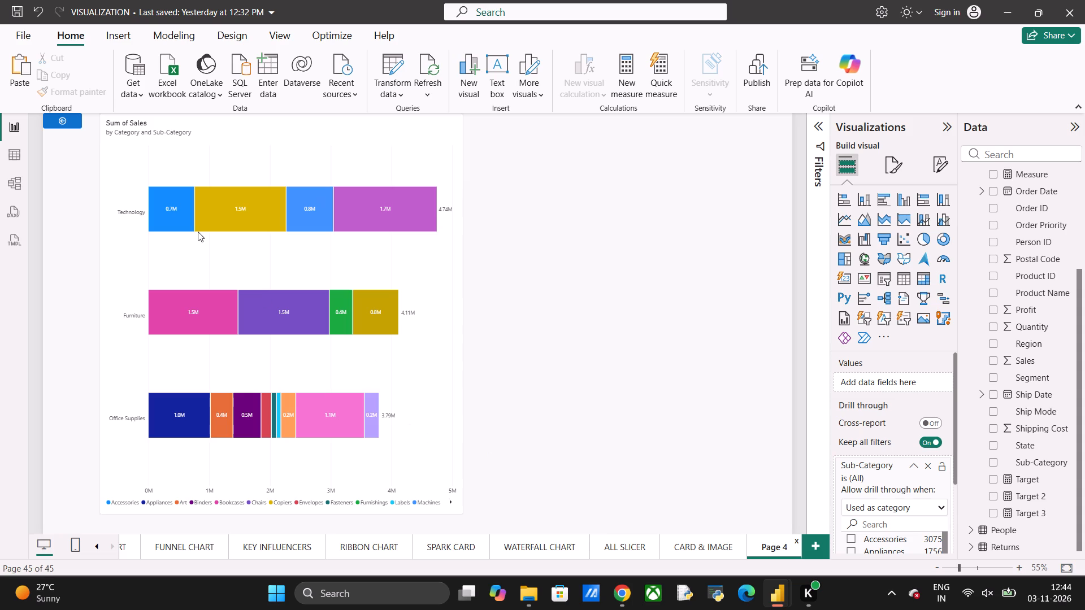
{"action": "right_click", "coordinate": [60, 116]}
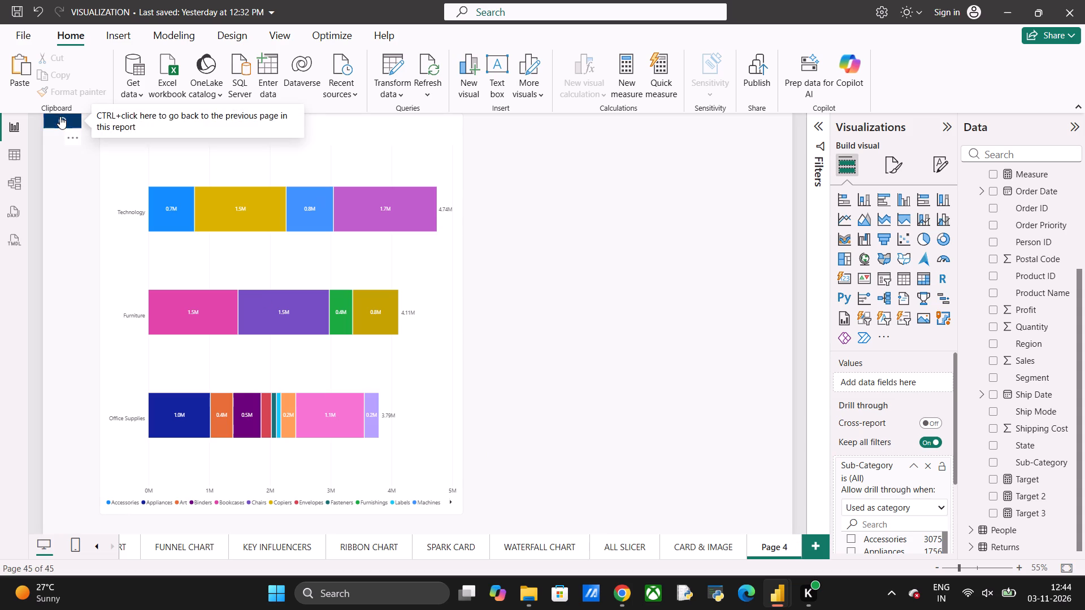
{"action": "left_click", "coordinate": [65, 208]}
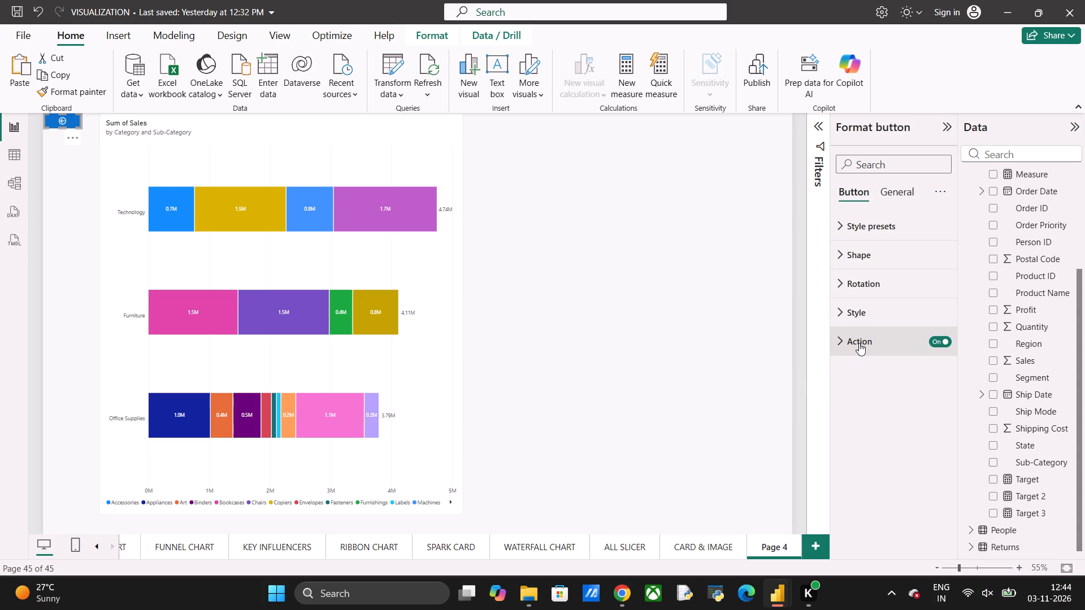
Drill through from the Furniture bar's Chairs segment to DRILL-1, and select the Sum of Profit chart there.
{"action": "left_click", "coordinate": [281, 316]}
{"action": "left_click", "coordinate": [281, 316]}
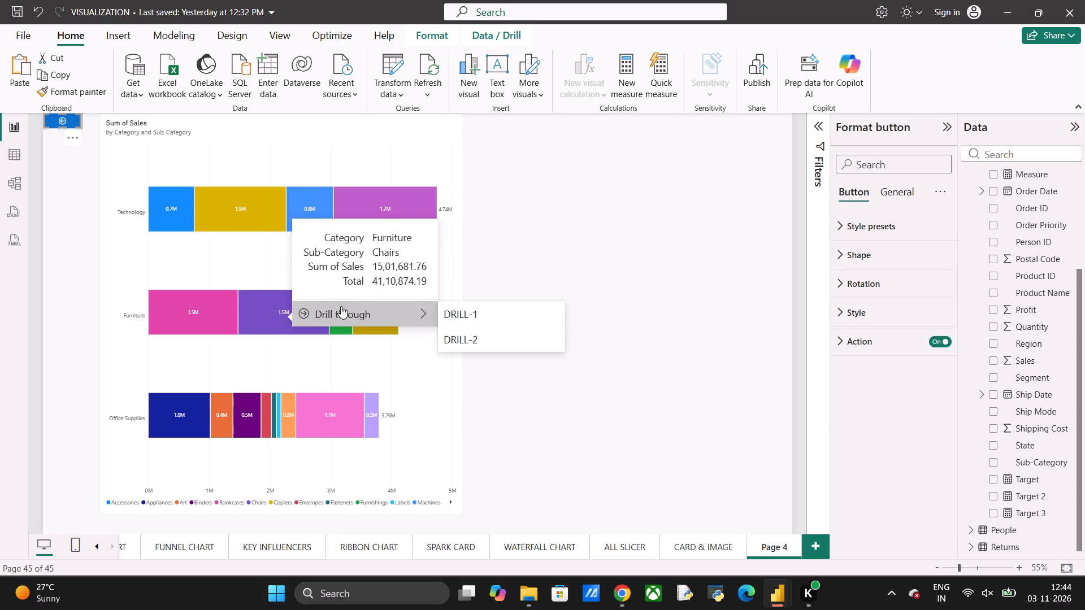
{"action": "left_click", "coordinate": [459, 313]}
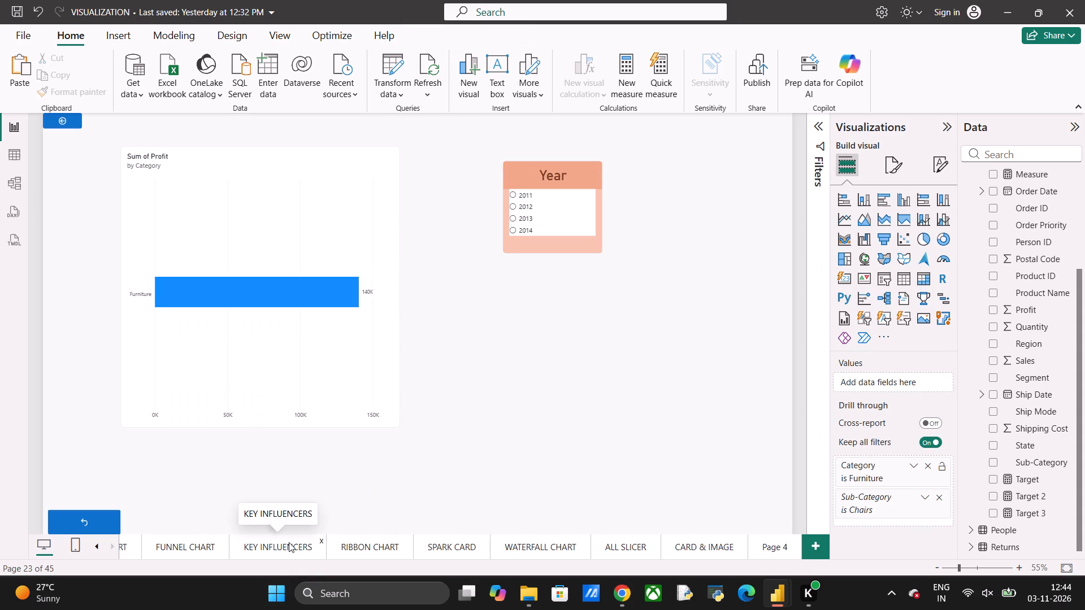
{"action": "scroll", "coordinate": [292, 546], "scroll_direction": "right", "scroll_amount": 7}
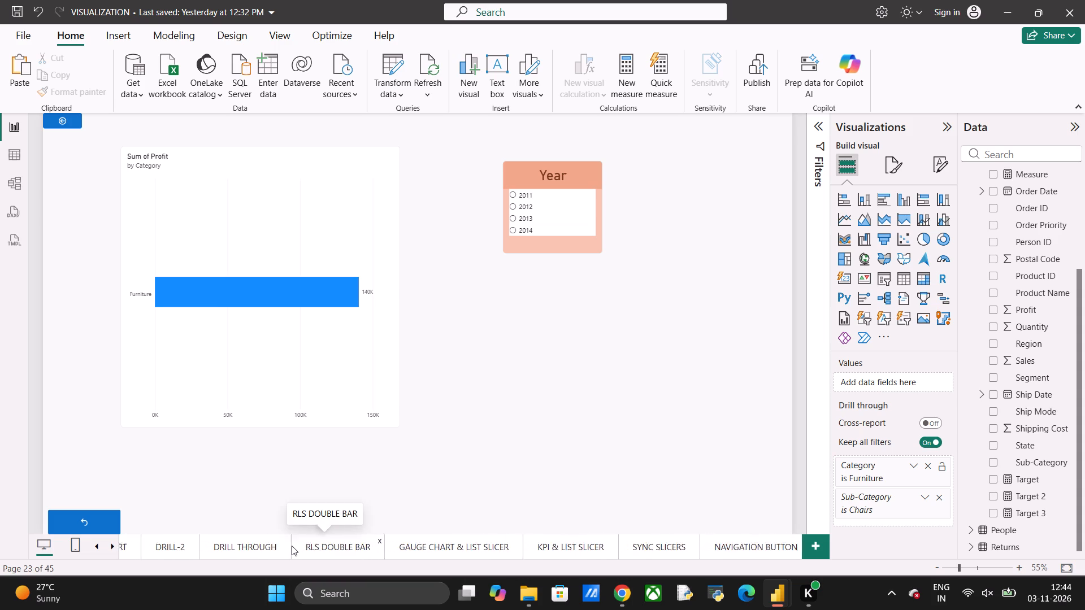
{"action": "scroll", "coordinate": [292, 546], "scroll_direction": "right", "scroll_amount": 7}
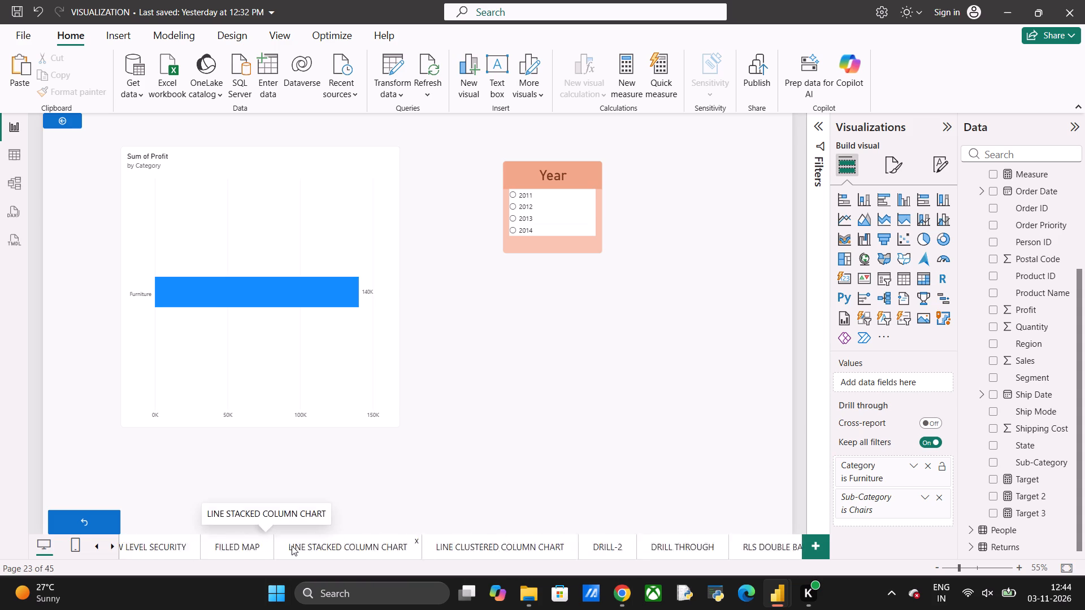
{"action": "scroll", "coordinate": [292, 546], "scroll_direction": "right", "scroll_amount": 1}
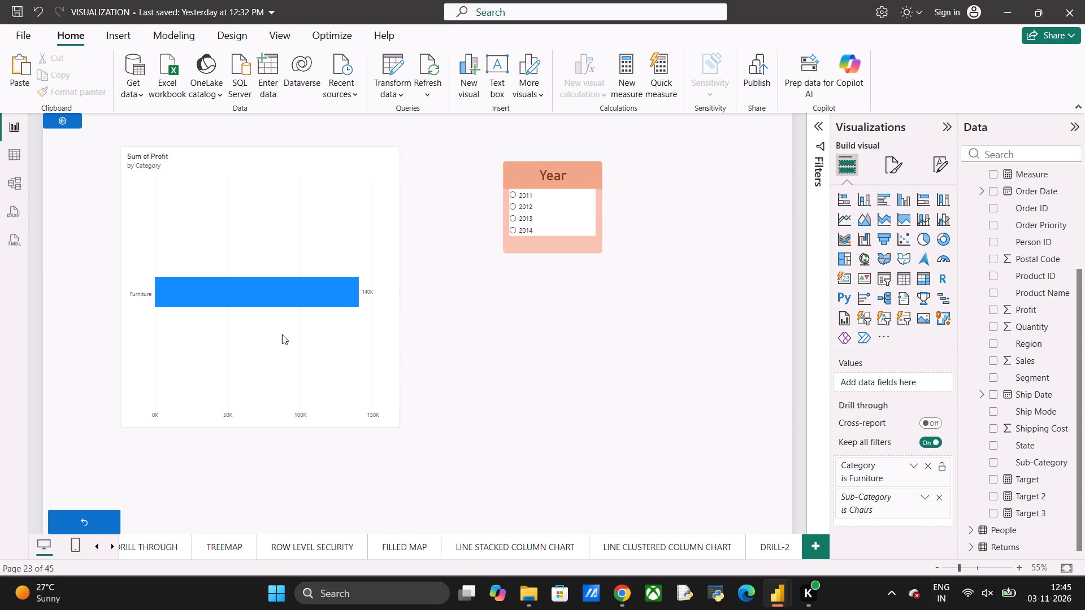
{"action": "left_click", "coordinate": [282, 208]}
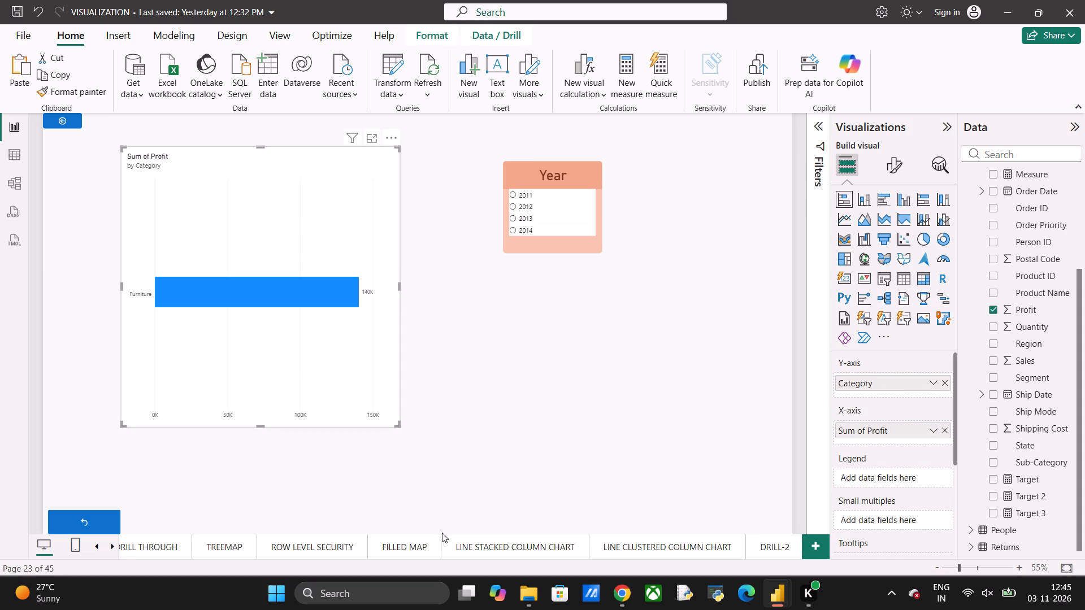
Visit the DRILL-2 page, test Page 4's back button after coming from it, and return to Page 4.
{"action": "left_click", "coordinate": [766, 546]}
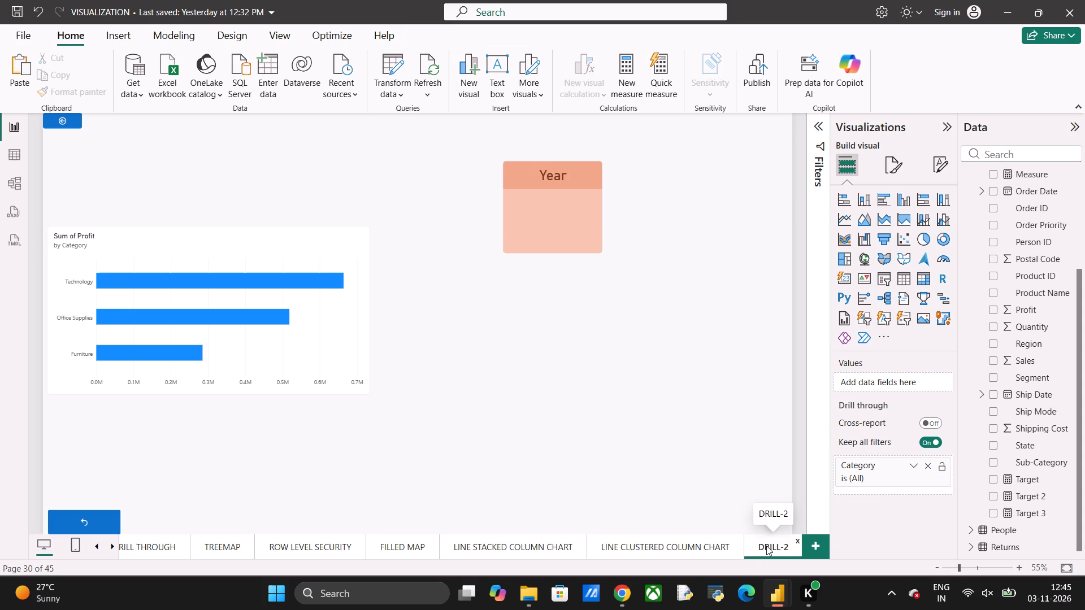
{"action": "scroll", "coordinate": [766, 546], "scroll_direction": "left", "scroll_amount": 1}
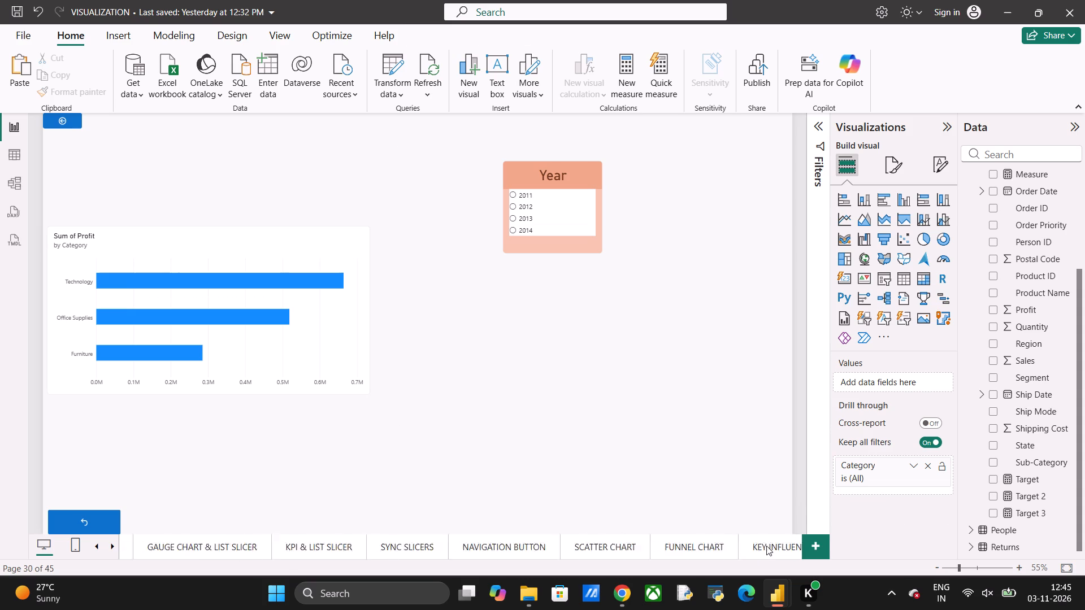
{"action": "scroll", "coordinate": [766, 546], "scroll_direction": "left", "scroll_amount": 1}
{"action": "left_click", "coordinate": [766, 546]}
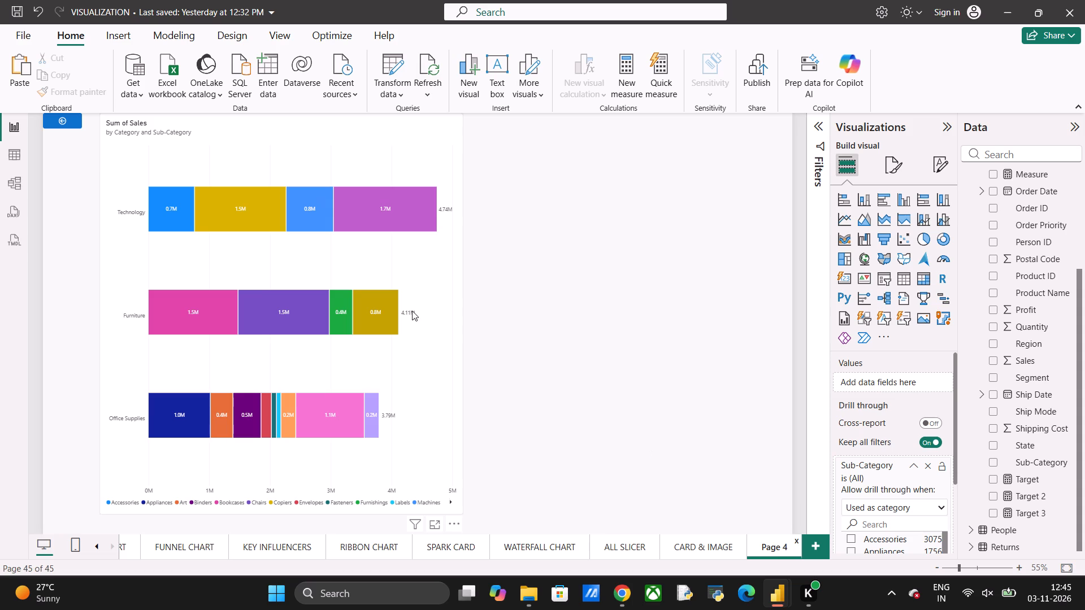
{"action": "left_click", "coordinate": [53, 120]}
{"action": "left_click", "coordinate": [53, 120], "text": "ctrl"}
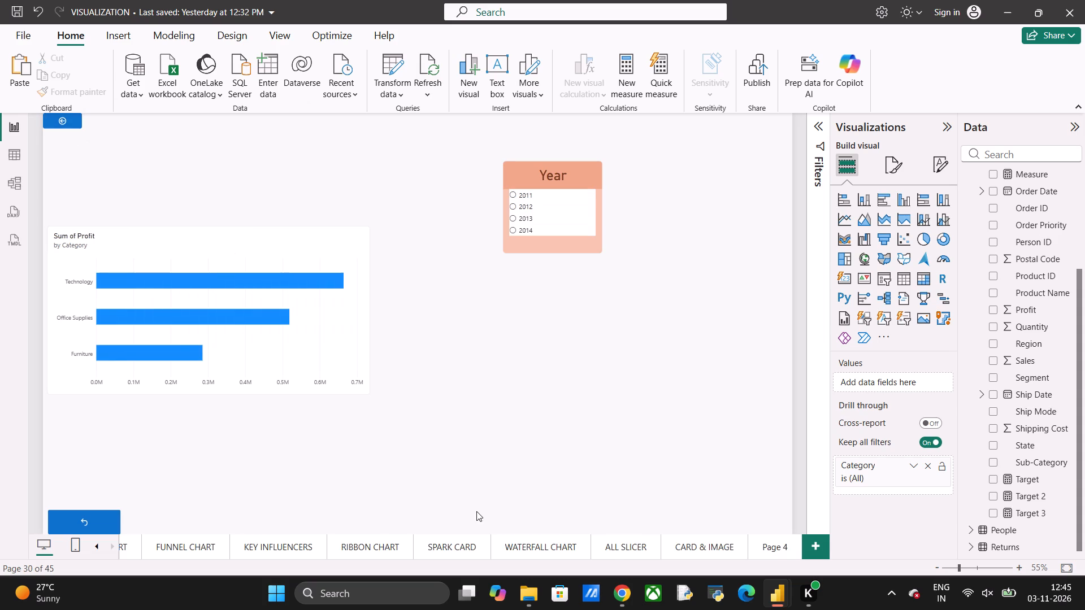
{"action": "scroll", "coordinate": [623, 548], "scroll_direction": "left", "scroll_amount": 3}
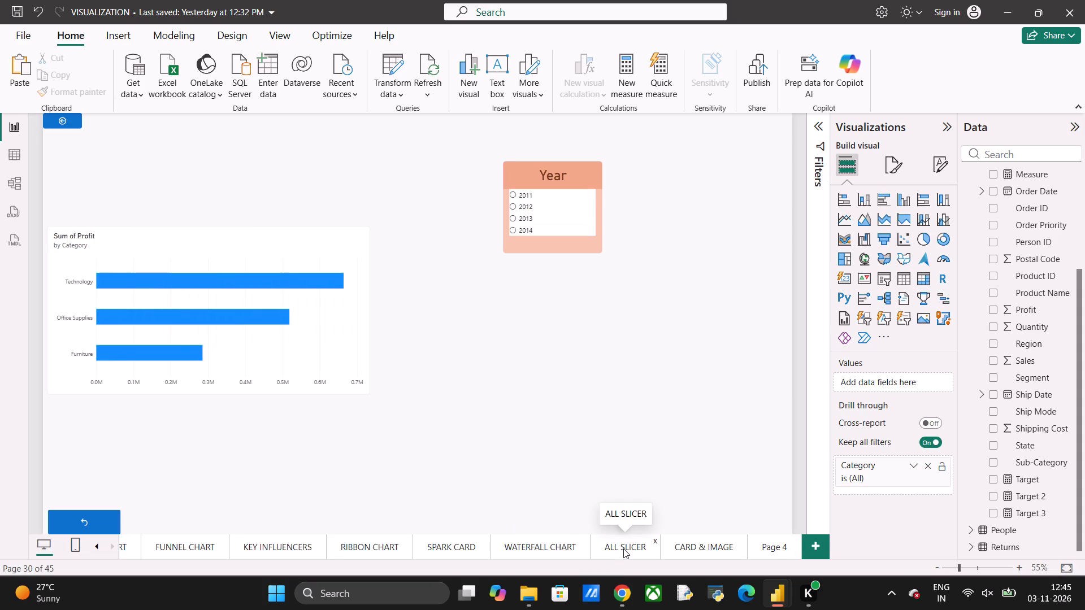
{"action": "left_click", "coordinate": [770, 541]}
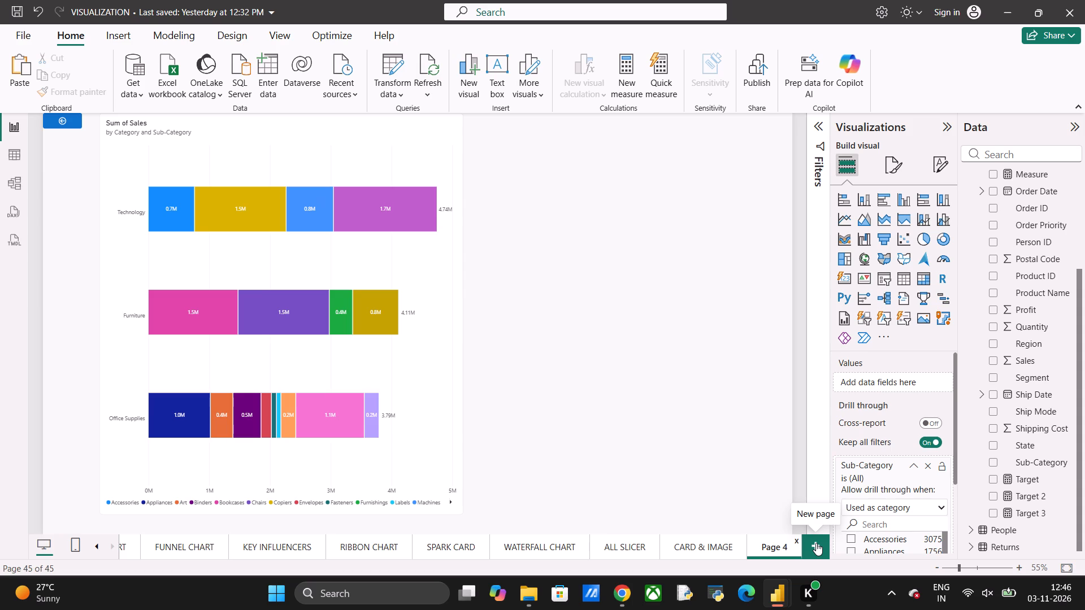
Rename Page 4 as DRILL THROUGH.
{"action": "double_click", "coordinate": [780, 547]}
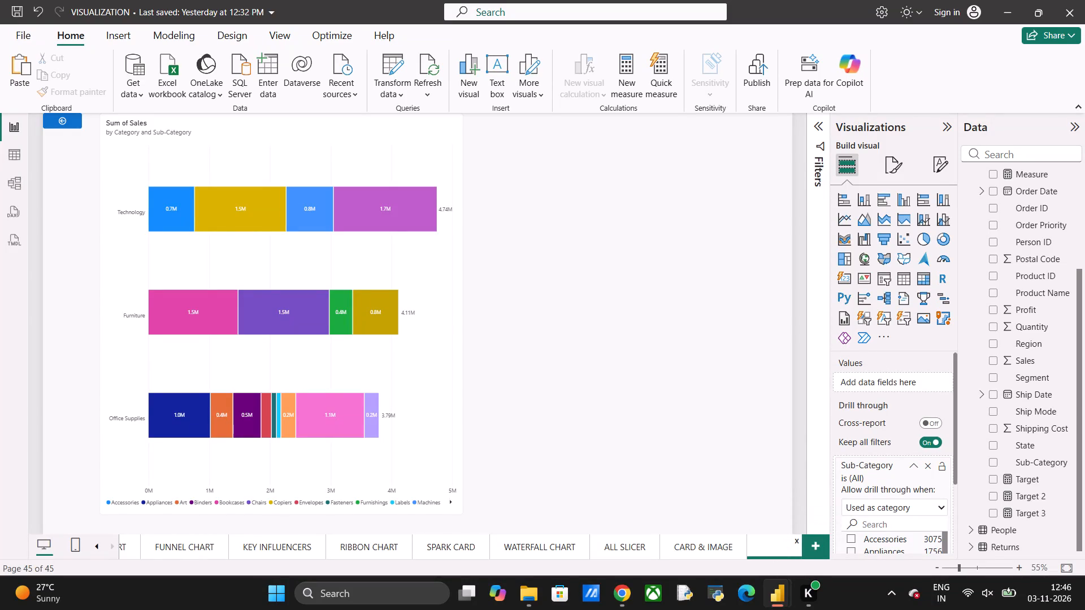
{"action": "type", "text": "DRILL THROUGH"}
{"action": "key", "text": "Return"}
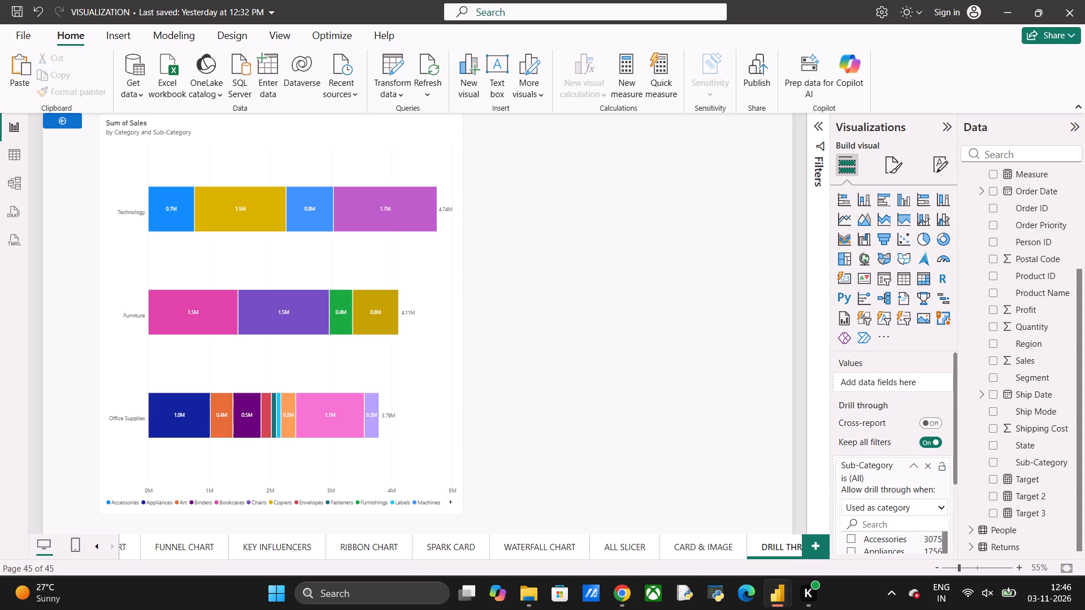
Add a new report page and create a table on it with Category and Sum of Sales.
{"action": "left_click", "coordinate": [816, 542]}
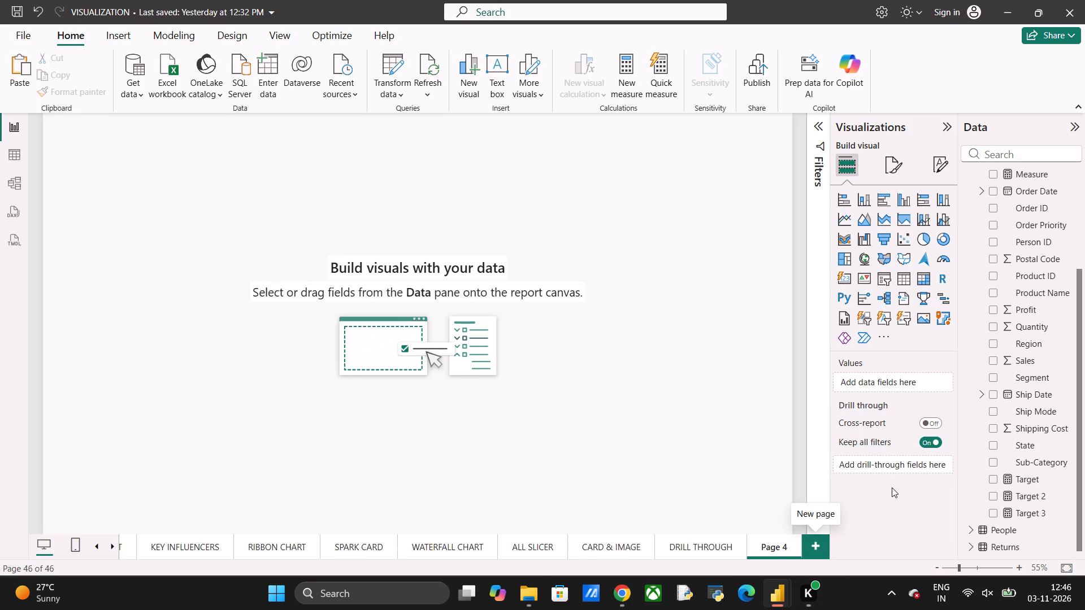
{"action": "scroll", "coordinate": [1065, 247], "scroll_direction": "up", "scroll_amount": 2}
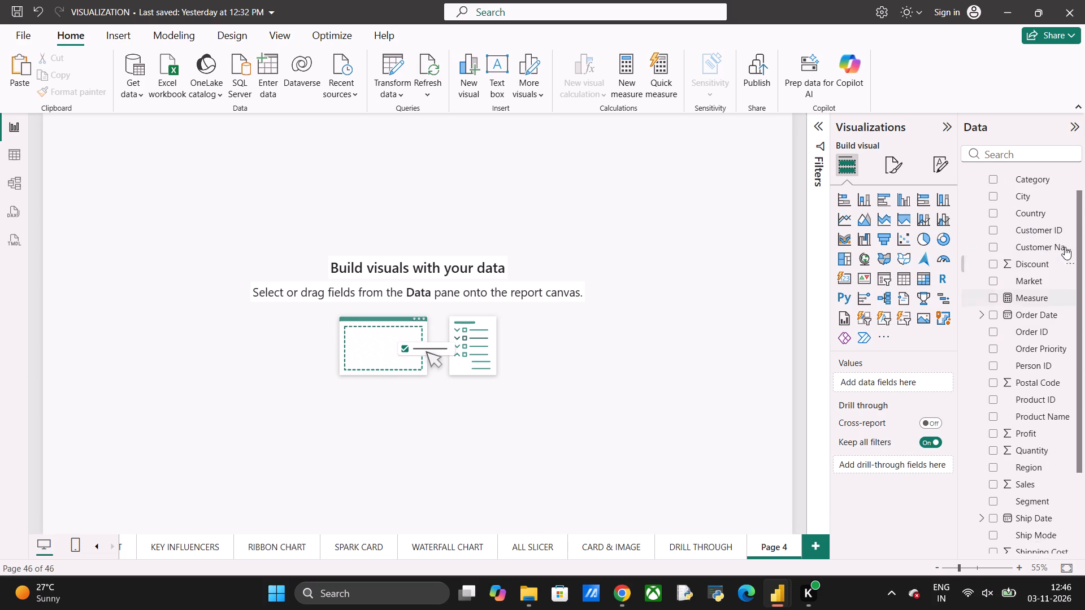
{"action": "scroll", "coordinate": [1065, 247], "scroll_direction": "up", "scroll_amount": 1}
{"action": "left_click", "coordinate": [992, 193]}
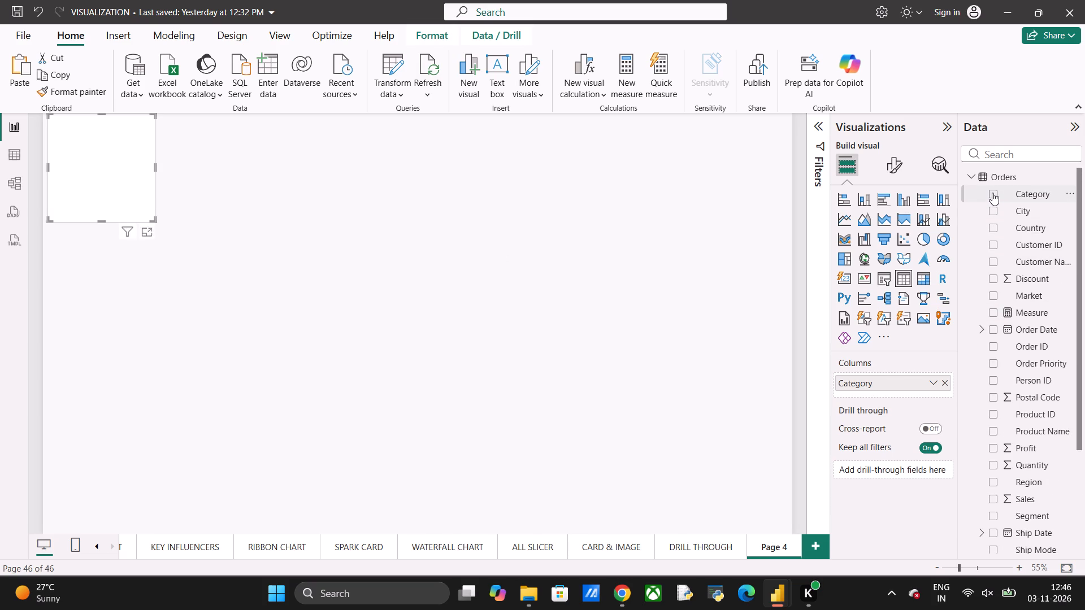
{"action": "scroll", "coordinate": [1019, 387], "scroll_direction": "down", "scroll_amount": 1}
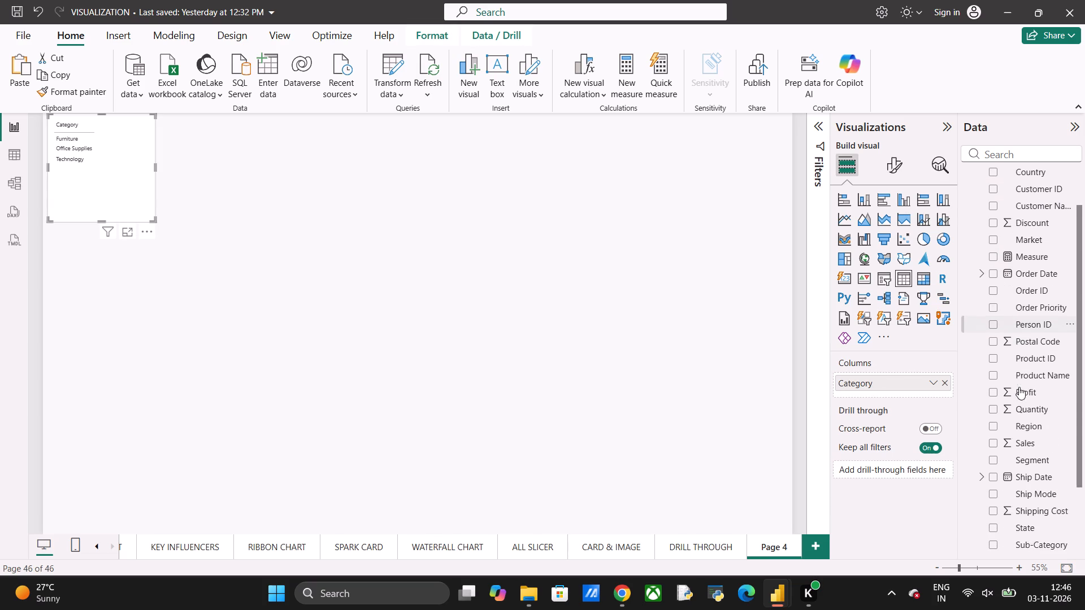
{"action": "scroll", "coordinate": [1019, 387], "scroll_direction": "down", "scroll_amount": 3}
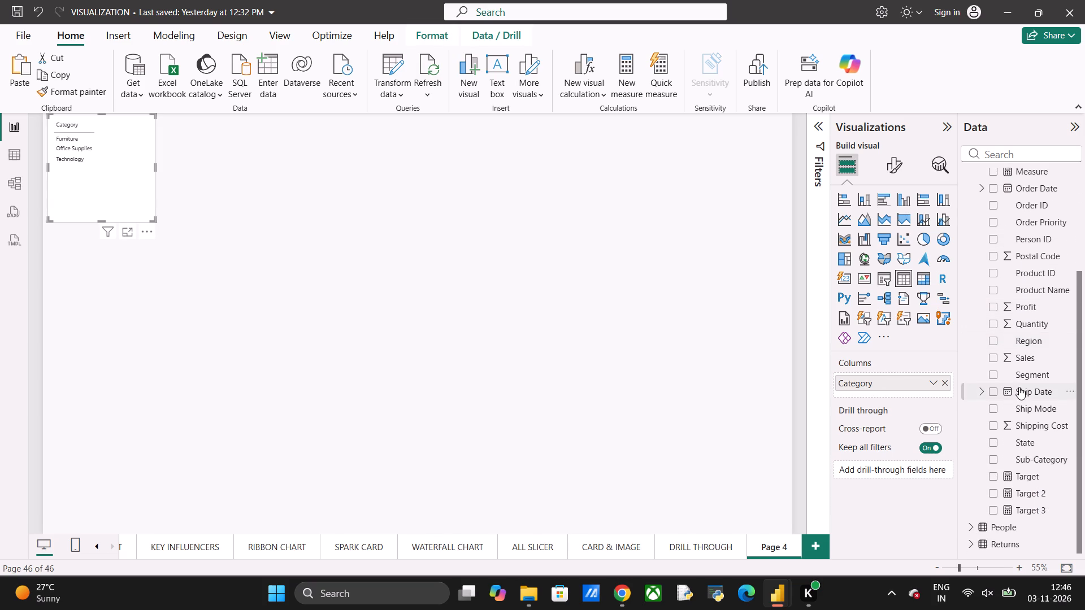
{"action": "left_click", "coordinate": [991, 357]}
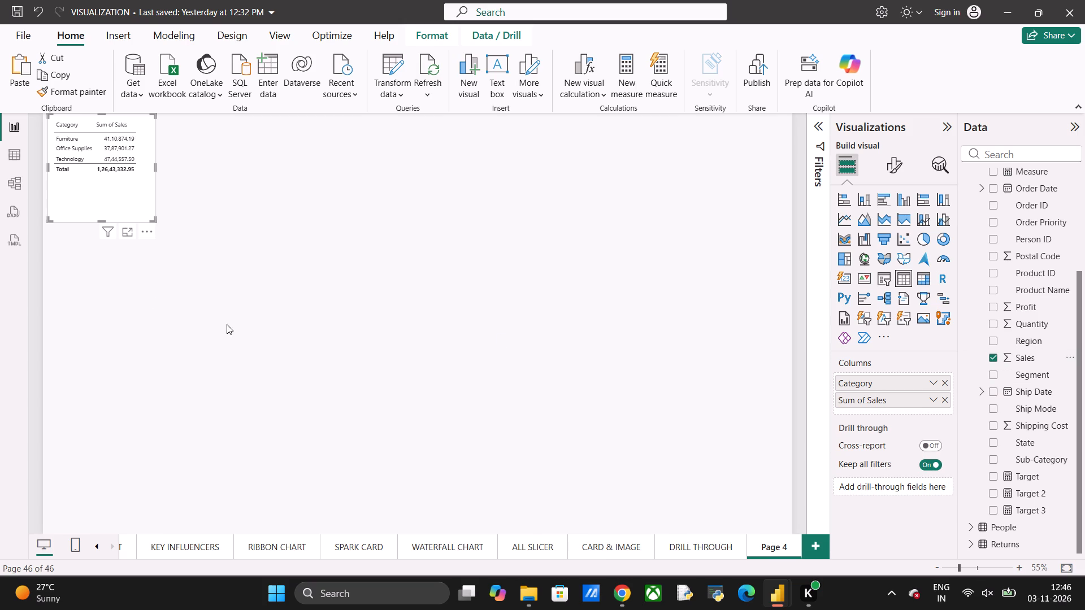
Move and enlarge the table to cover over half the page width, and change it into a stacked bar chart.
{"action": "left_click_drag", "start_coordinate": [128, 188], "coordinate": [144, 204]}
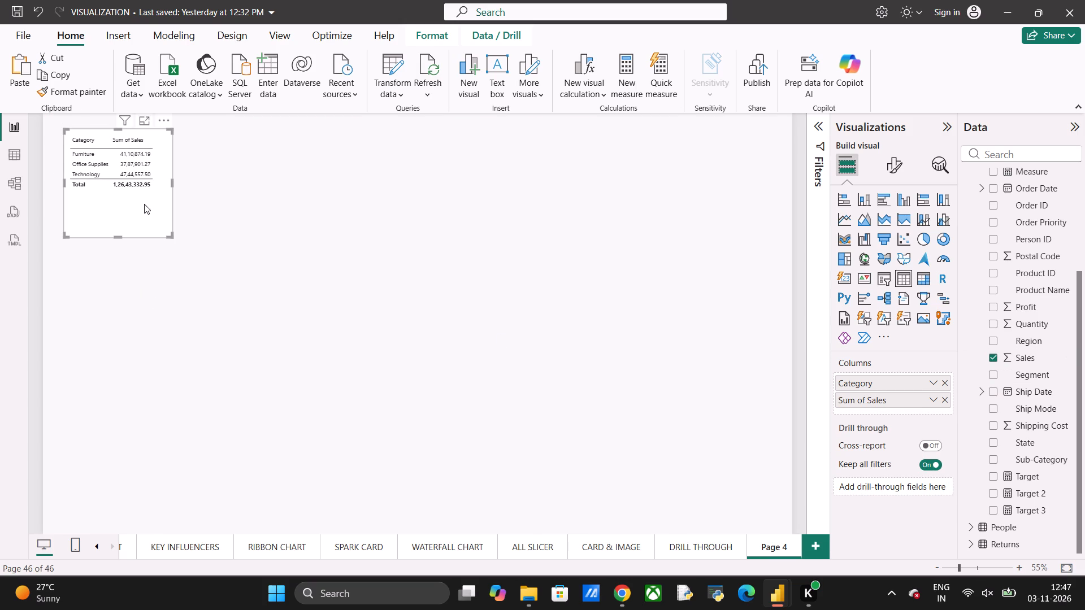
{"action": "left_click_drag", "start_coordinate": [171, 238], "coordinate": [428, 329]}
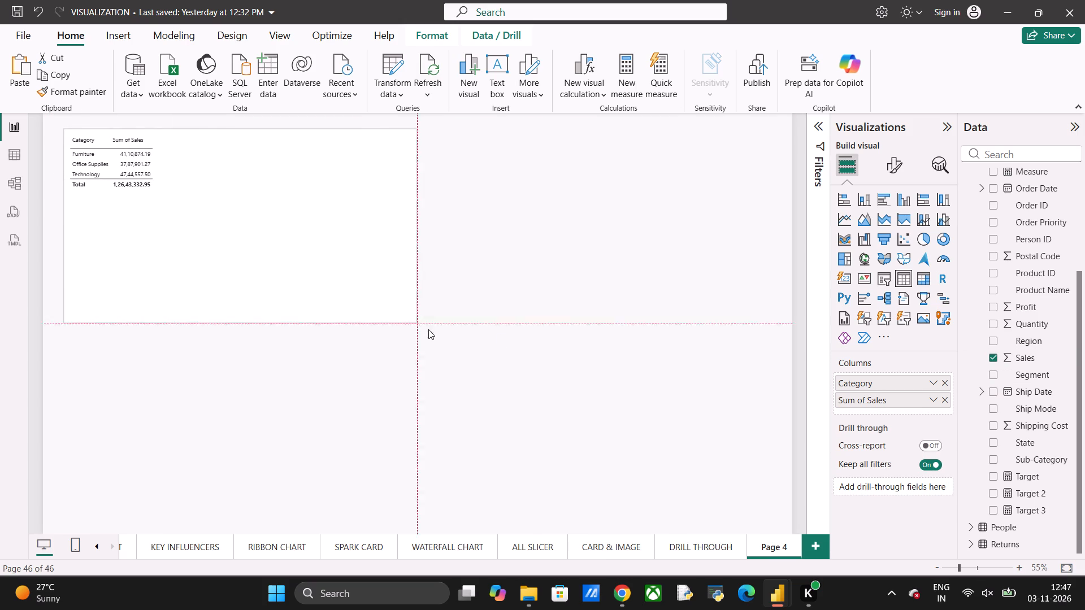
{"action": "left_click_drag", "start_coordinate": [428, 329], "coordinate": [520, 387]}
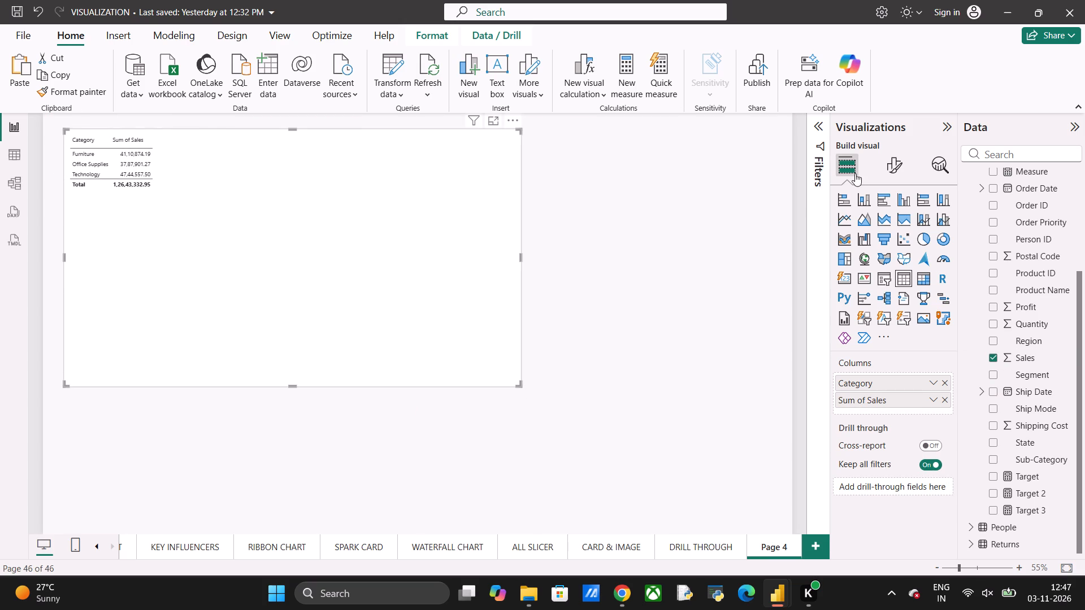
{"action": "left_click", "coordinate": [843, 206]}
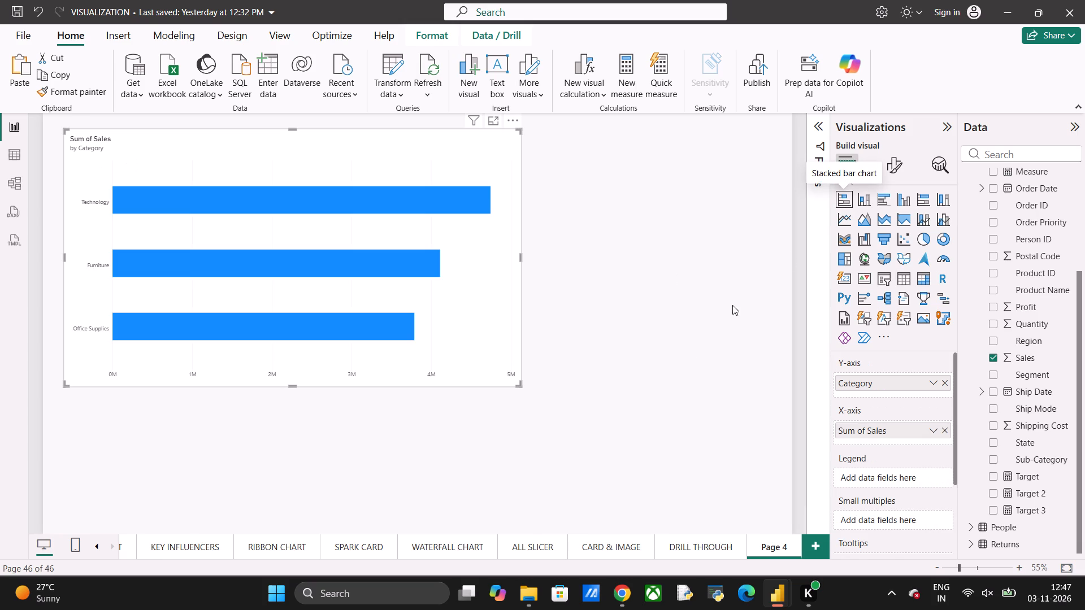
Review the RIBBON CHART, KEY INFLUENCERS, SCATTER CHART and RLS DOUBLE BAR report pages.
{"action": "left_click", "coordinate": [280, 548]}
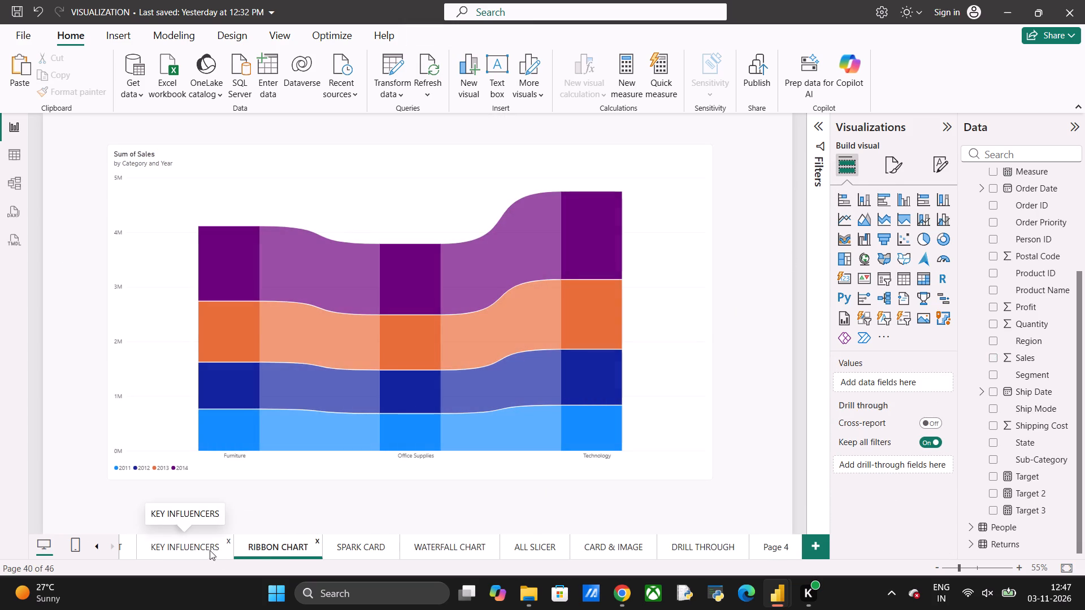
{"action": "left_click", "coordinate": [206, 549]}
{"action": "scroll", "coordinate": [206, 549], "scroll_direction": "right", "scroll_amount": 4}
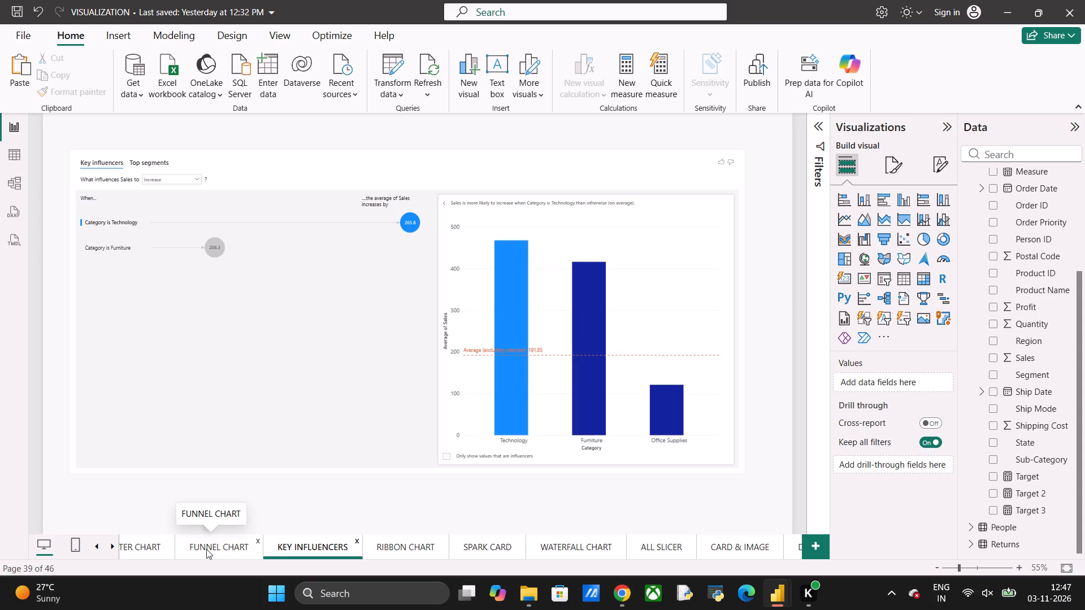
{"action": "scroll", "coordinate": [206, 549], "scroll_direction": "right", "scroll_amount": 2}
{"action": "left_click", "coordinate": [206, 549]}
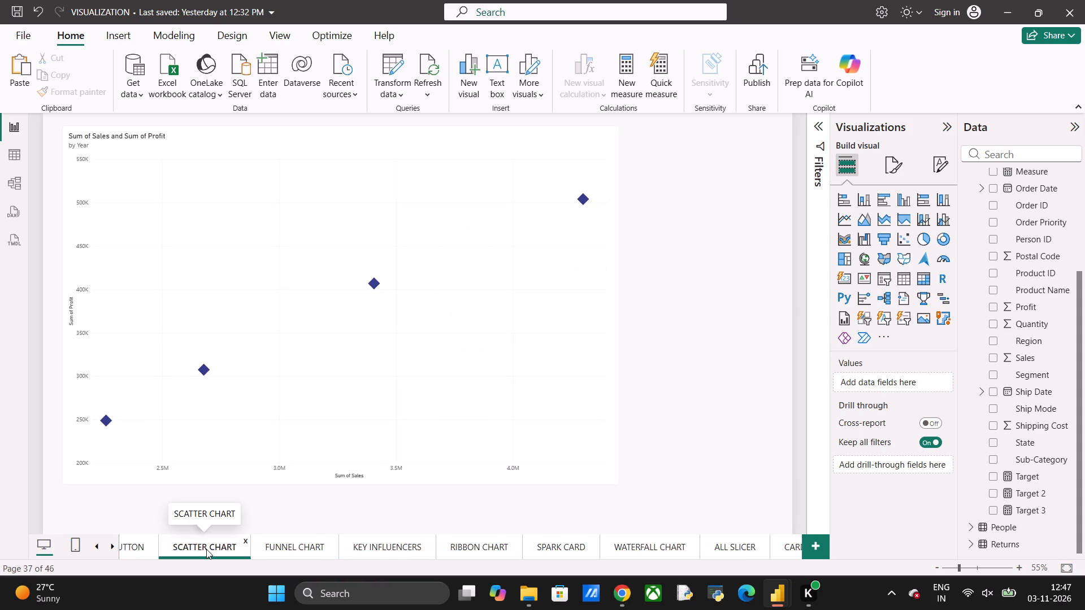
{"action": "scroll", "coordinate": [206, 549], "scroll_direction": "right", "scroll_amount": 2}
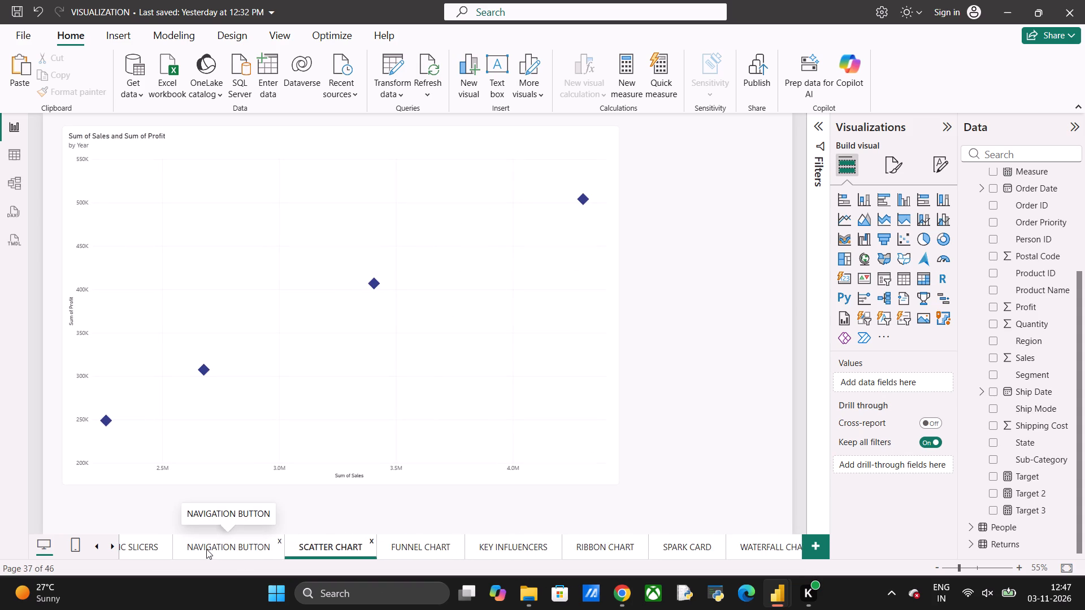
{"action": "scroll", "coordinate": [206, 549], "scroll_direction": "right", "scroll_amount": 6}
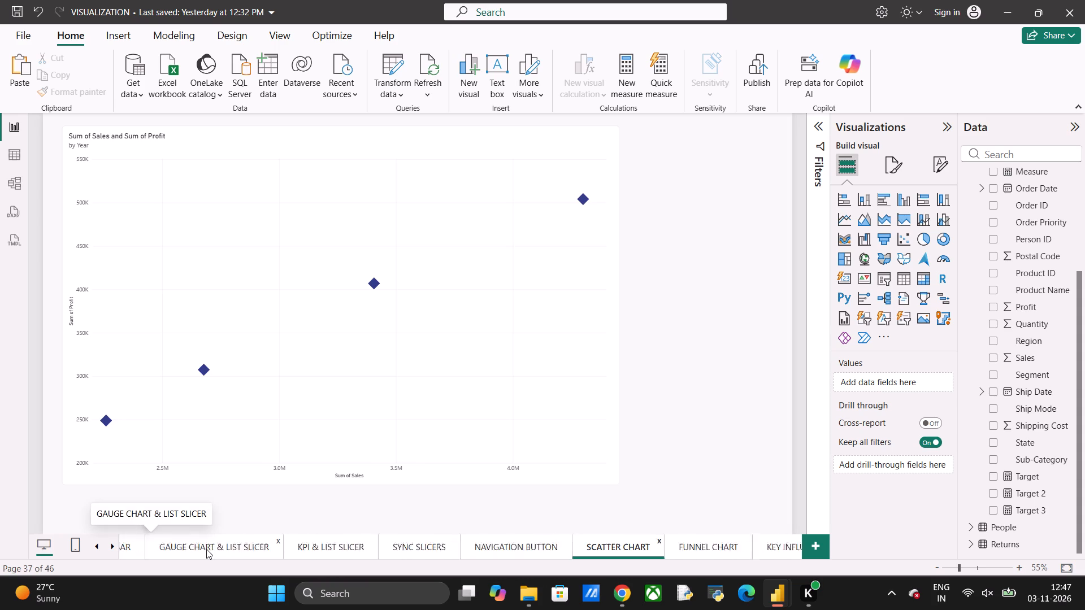
{"action": "scroll", "coordinate": [206, 549], "scroll_direction": "right", "scroll_amount": 2}
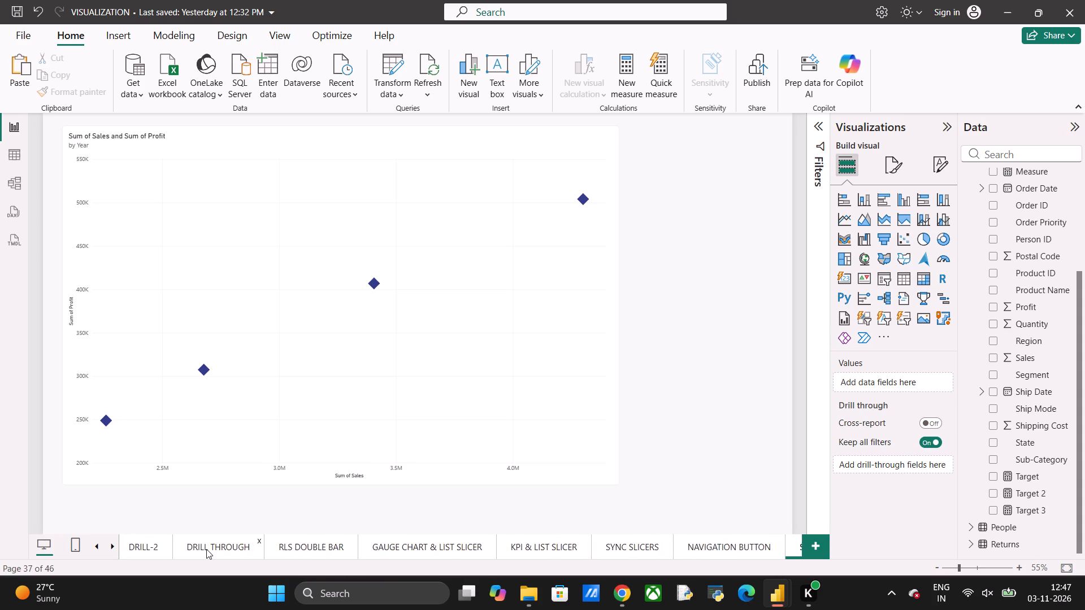
{"action": "scroll", "coordinate": [206, 549], "scroll_direction": "right", "scroll_amount": 1}
{"action": "left_click", "coordinate": [300, 550]}
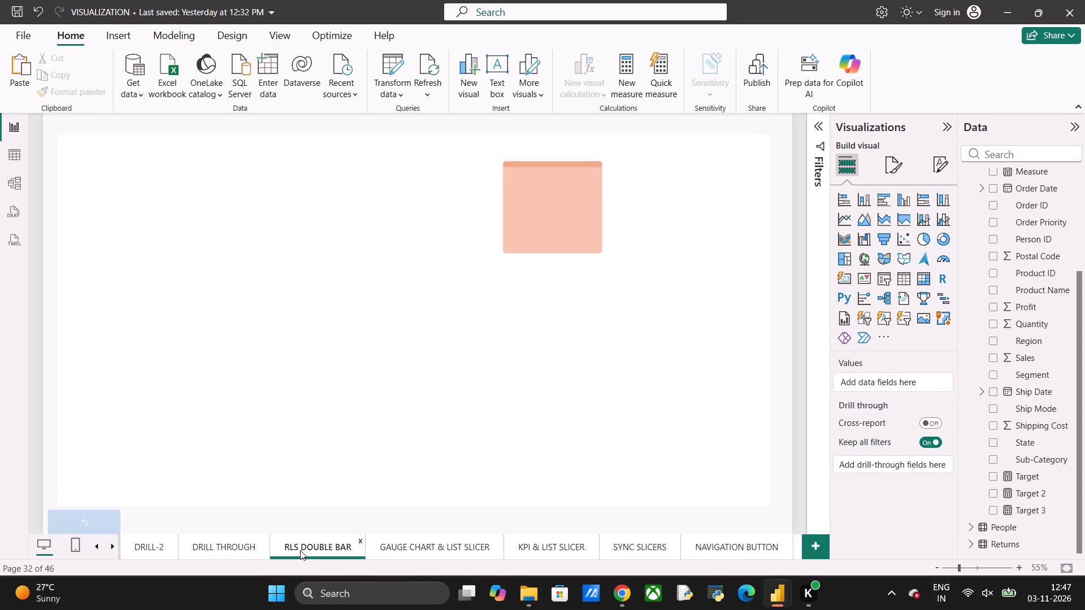
Review the LINE CLUSTERED COLUMN CHART, FILLED MAP and FILTER ON THE REPORT pages.
{"action": "scroll", "coordinate": [300, 550], "scroll_direction": "right", "scroll_amount": 2}
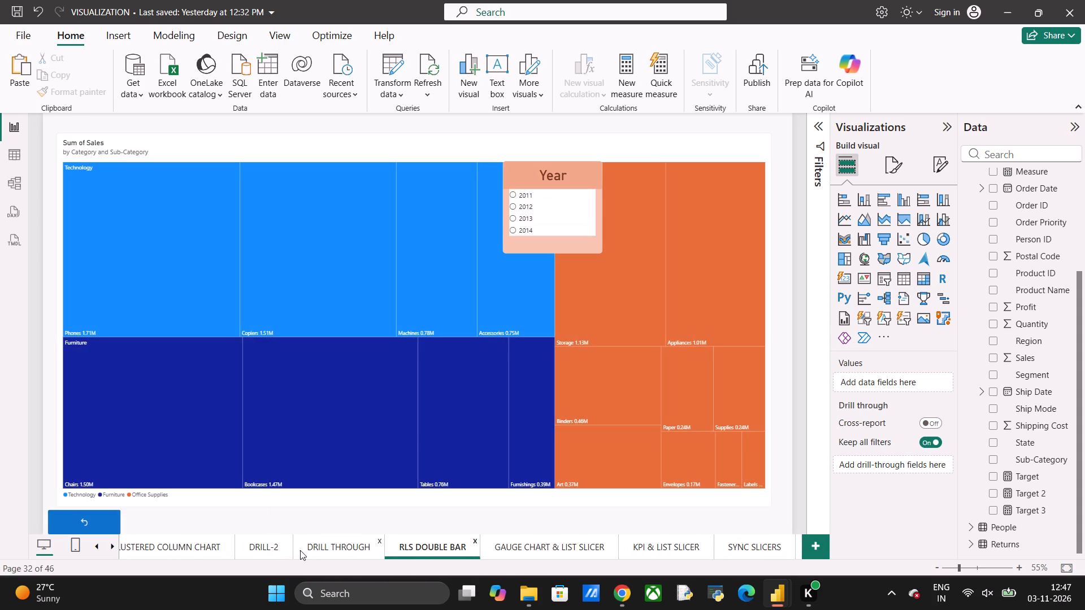
{"action": "scroll", "coordinate": [300, 550], "scroll_direction": "right", "scroll_amount": 3}
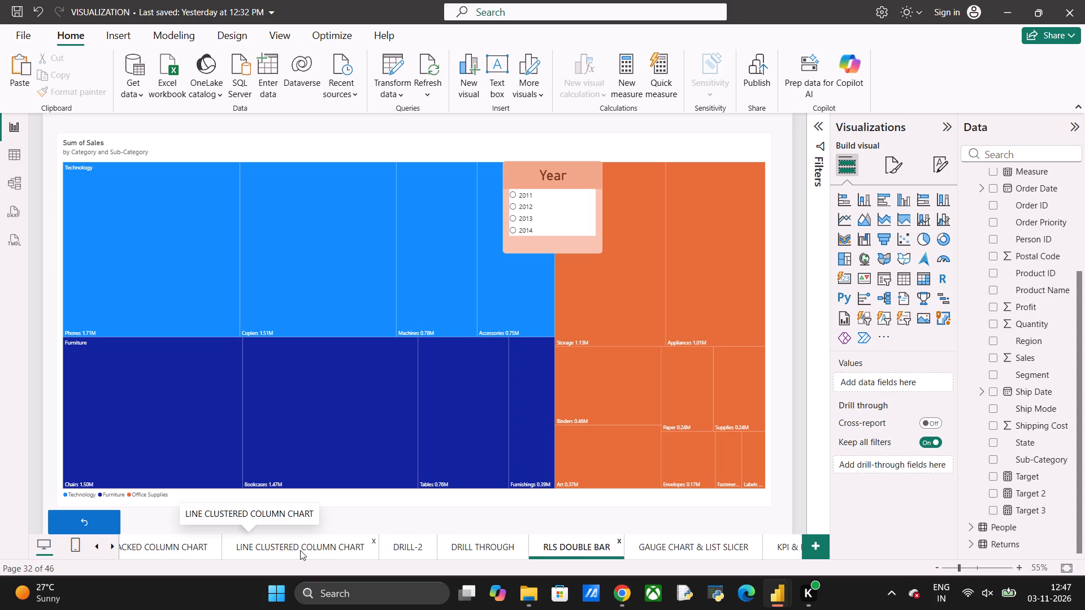
{"action": "left_click", "coordinate": [300, 550]}
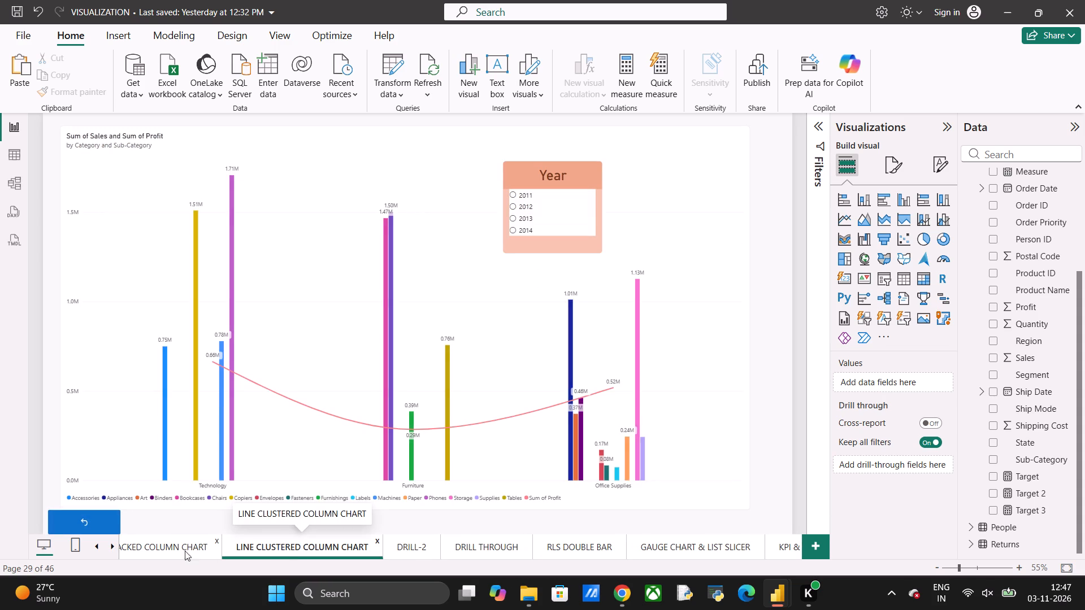
{"action": "scroll", "coordinate": [181, 546], "scroll_direction": "right", "scroll_amount": 2}
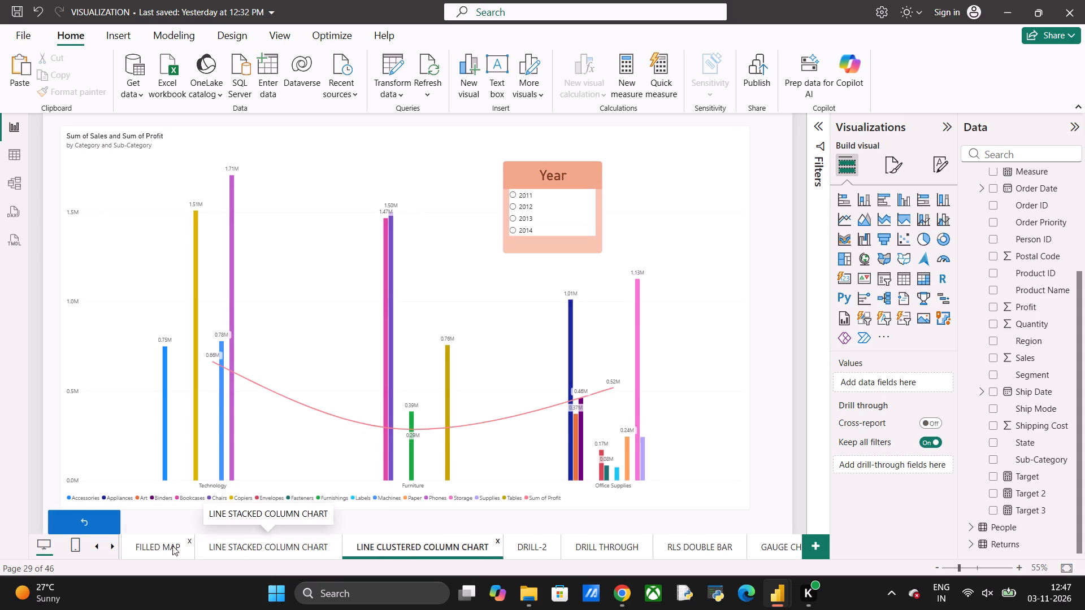
{"action": "left_click", "coordinate": [150, 548]}
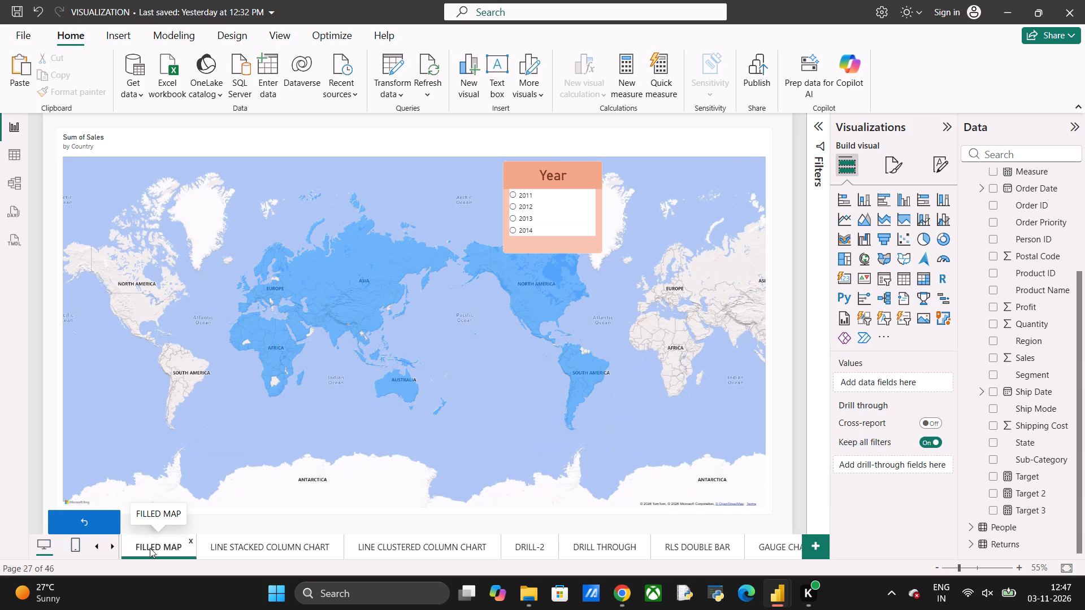
{"action": "scroll", "coordinate": [150, 548], "scroll_direction": "right", "scroll_amount": 6}
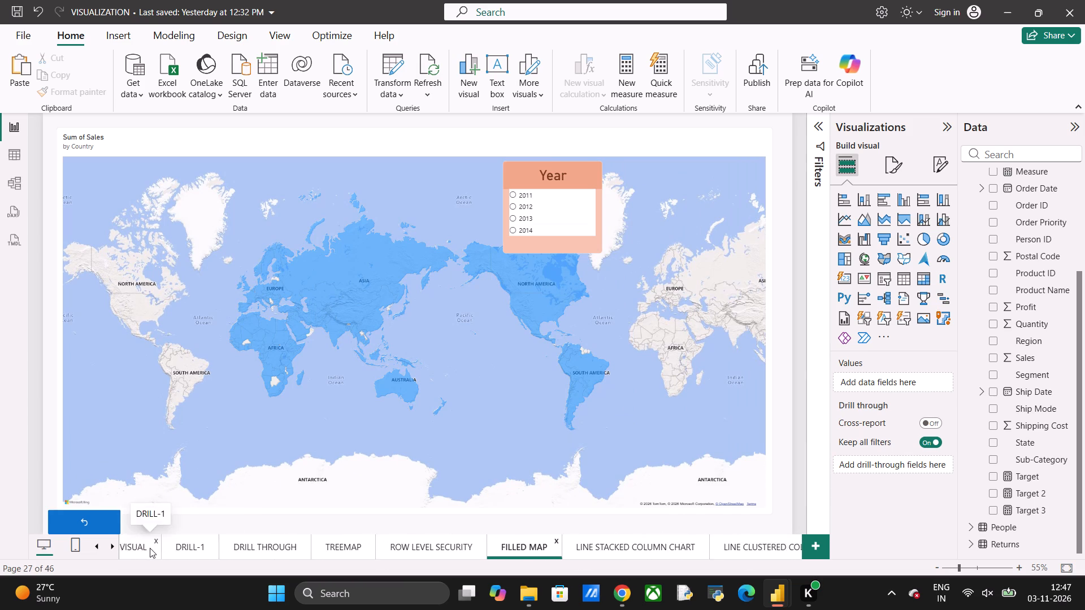
{"action": "scroll", "coordinate": [150, 548], "scroll_direction": "right", "scroll_amount": 1}
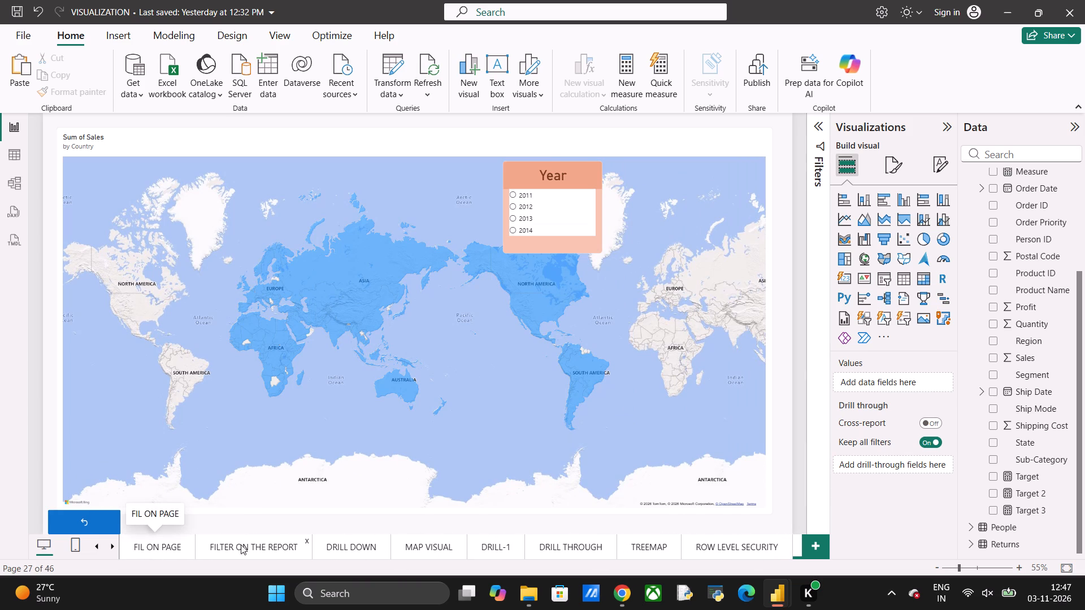
{"action": "left_click", "coordinate": [270, 546]}
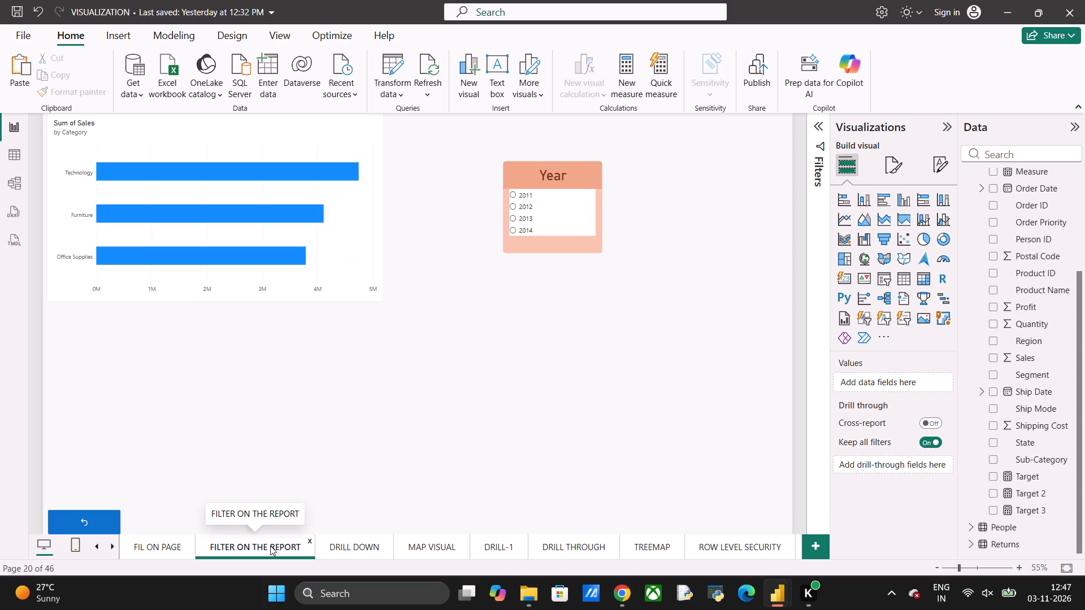
Look over the FIL ON PAGE and AD TO pages, and return to Page 4.
{"action": "scroll", "coordinate": [270, 546], "scroll_direction": "right", "scroll_amount": 2}
{"action": "left_click", "coordinate": [270, 546]}
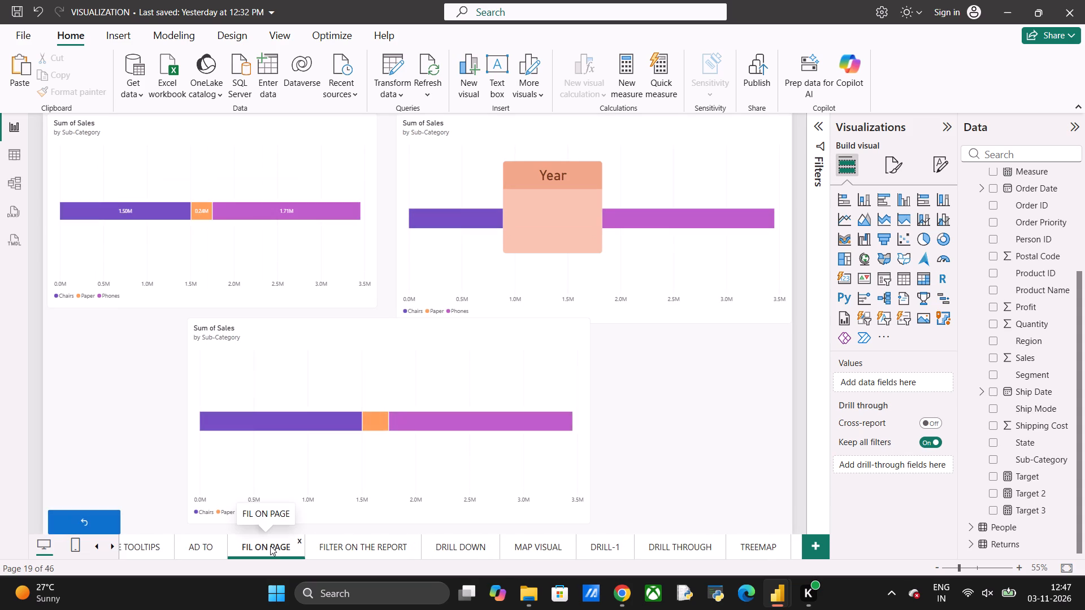
{"action": "scroll", "coordinate": [270, 546], "scroll_direction": "right", "scroll_amount": 1}
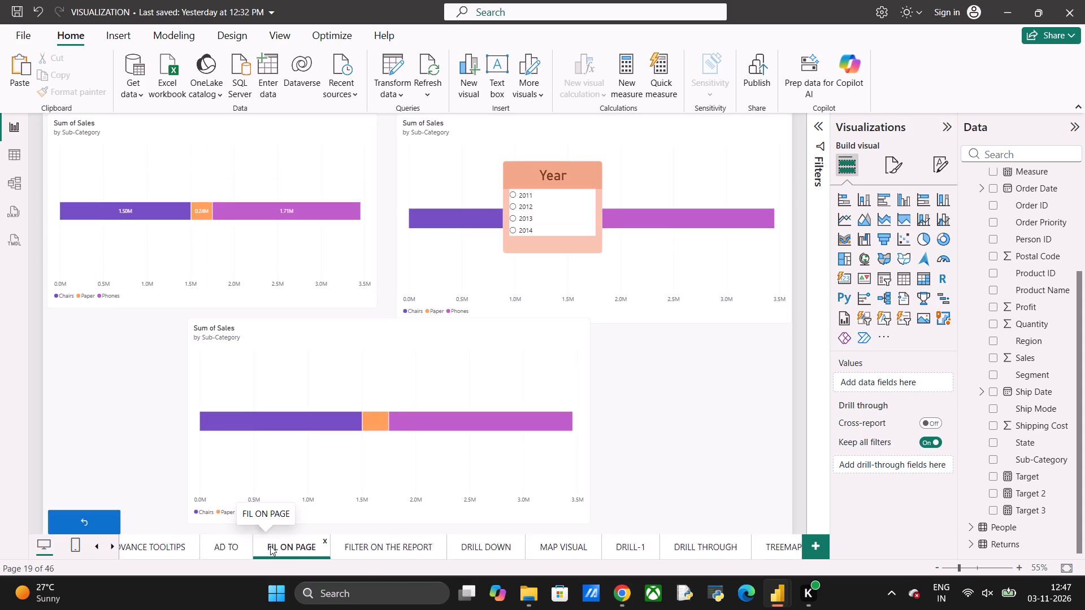
{"action": "scroll", "coordinate": [270, 546], "scroll_direction": "right", "scroll_amount": 1}
{"action": "left_click", "coordinate": [300, 547]}
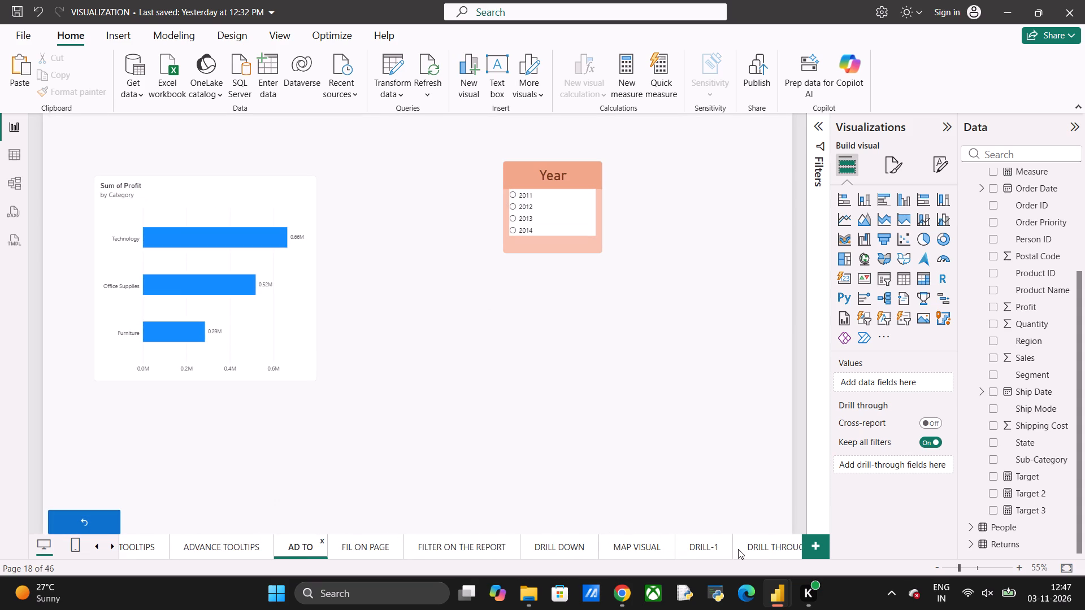
{"action": "scroll", "coordinate": [739, 547], "scroll_direction": "left", "scroll_amount": 6}
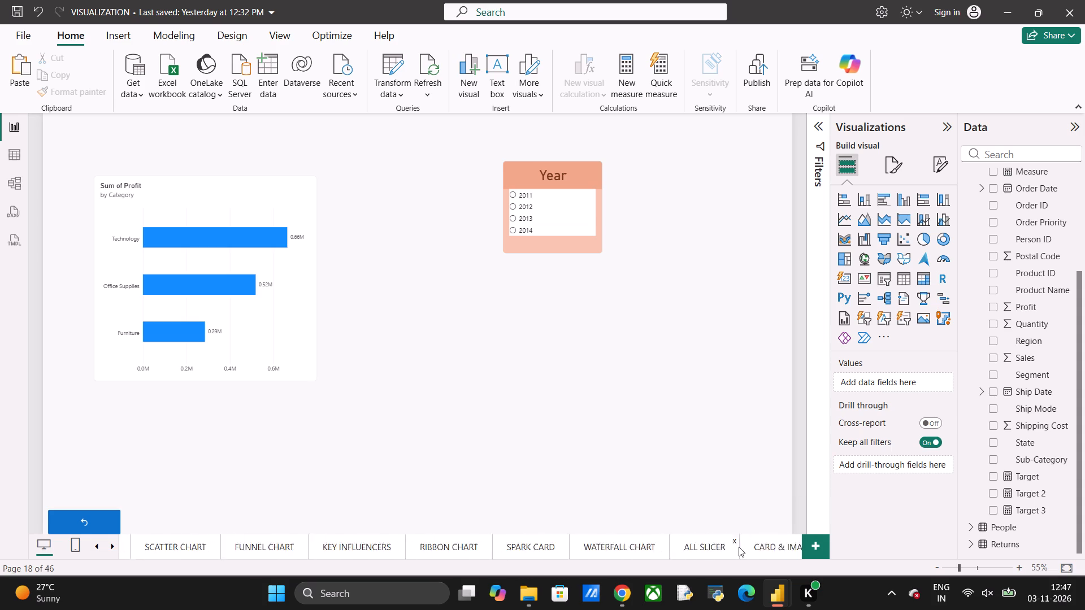
{"action": "scroll", "coordinate": [739, 547], "scroll_direction": "left", "scroll_amount": 3}
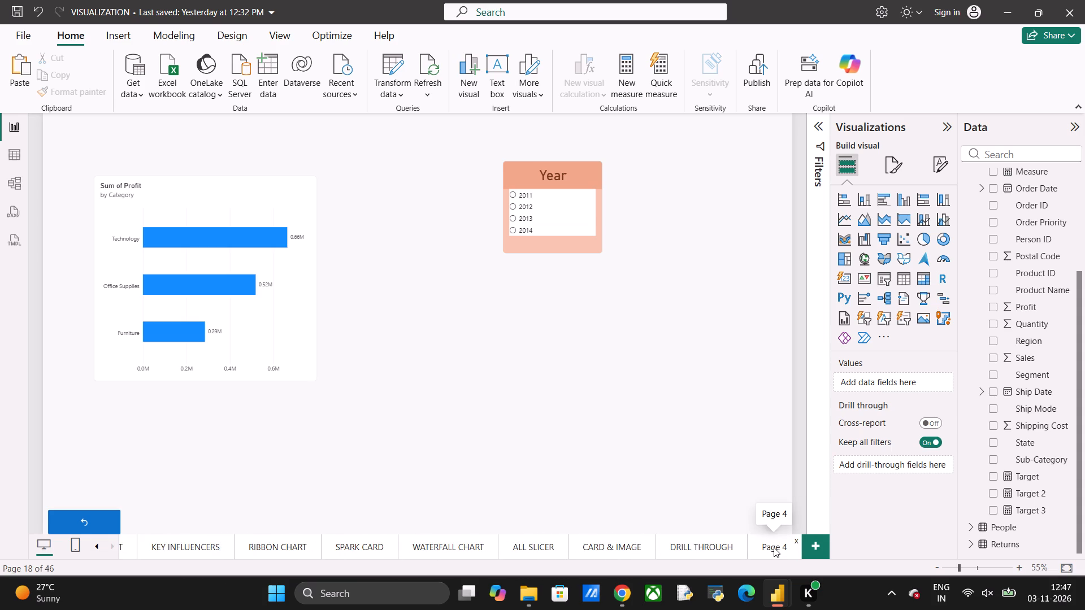
{"action": "left_click", "coordinate": [774, 547]}
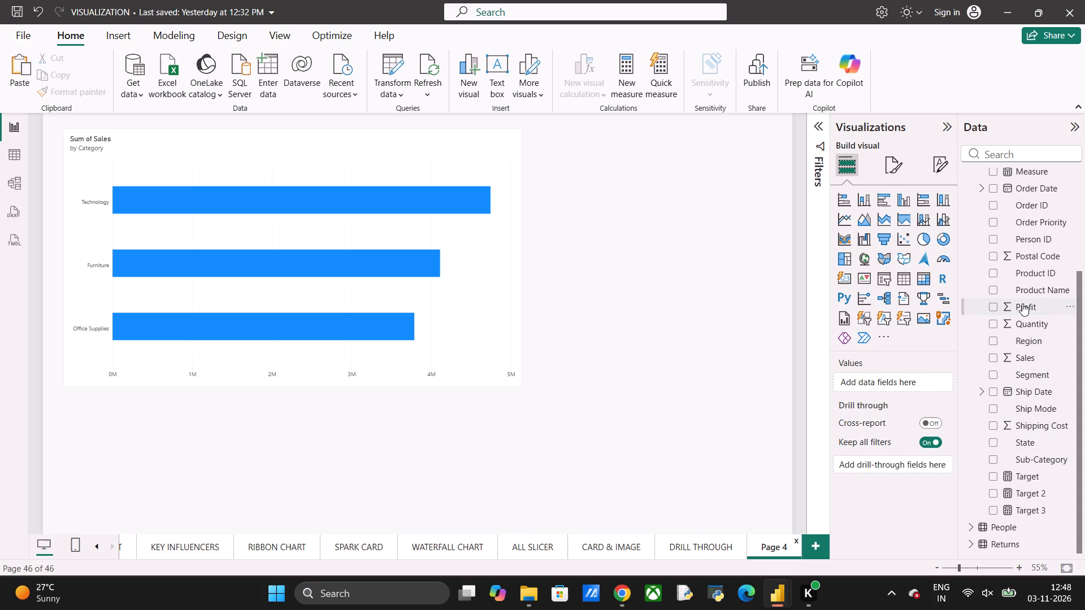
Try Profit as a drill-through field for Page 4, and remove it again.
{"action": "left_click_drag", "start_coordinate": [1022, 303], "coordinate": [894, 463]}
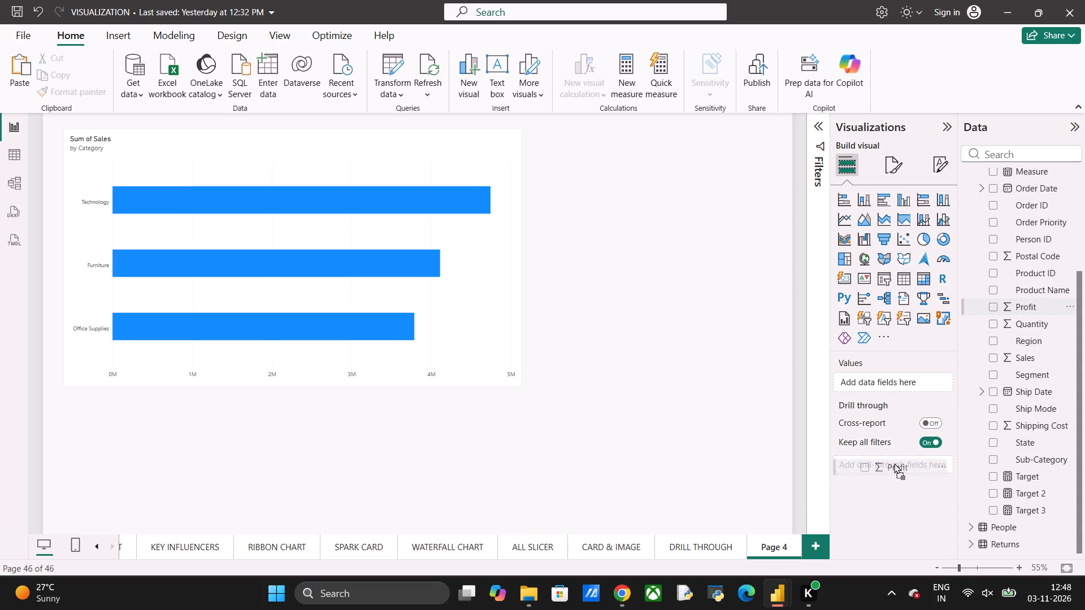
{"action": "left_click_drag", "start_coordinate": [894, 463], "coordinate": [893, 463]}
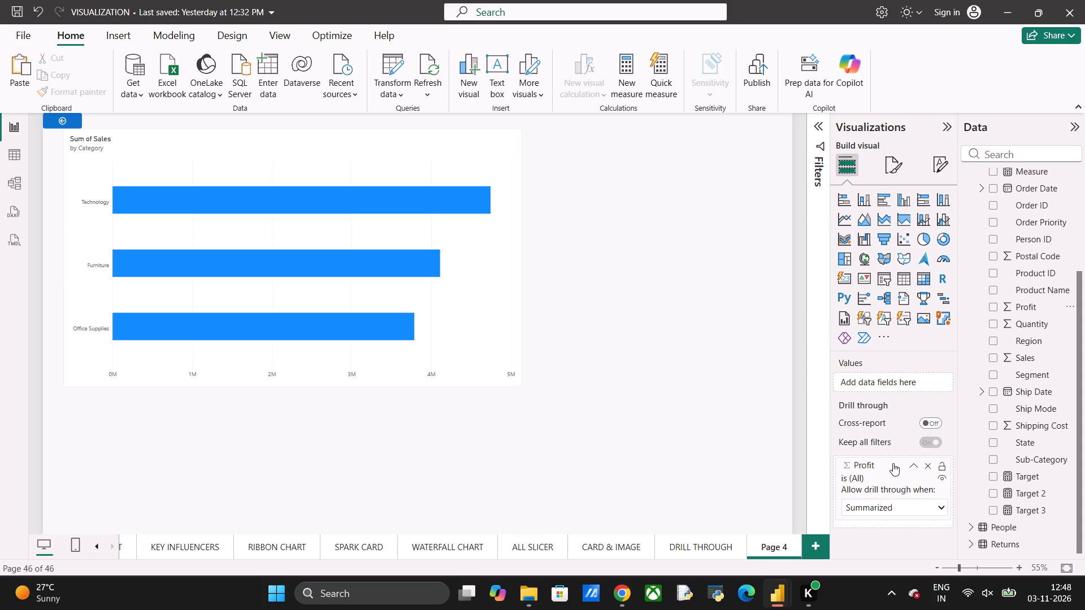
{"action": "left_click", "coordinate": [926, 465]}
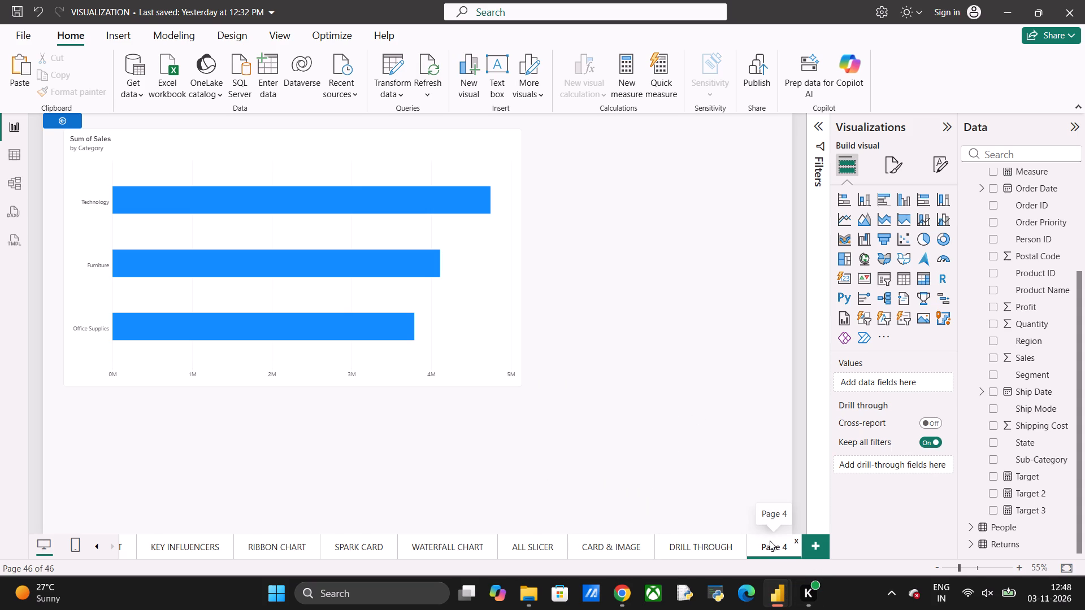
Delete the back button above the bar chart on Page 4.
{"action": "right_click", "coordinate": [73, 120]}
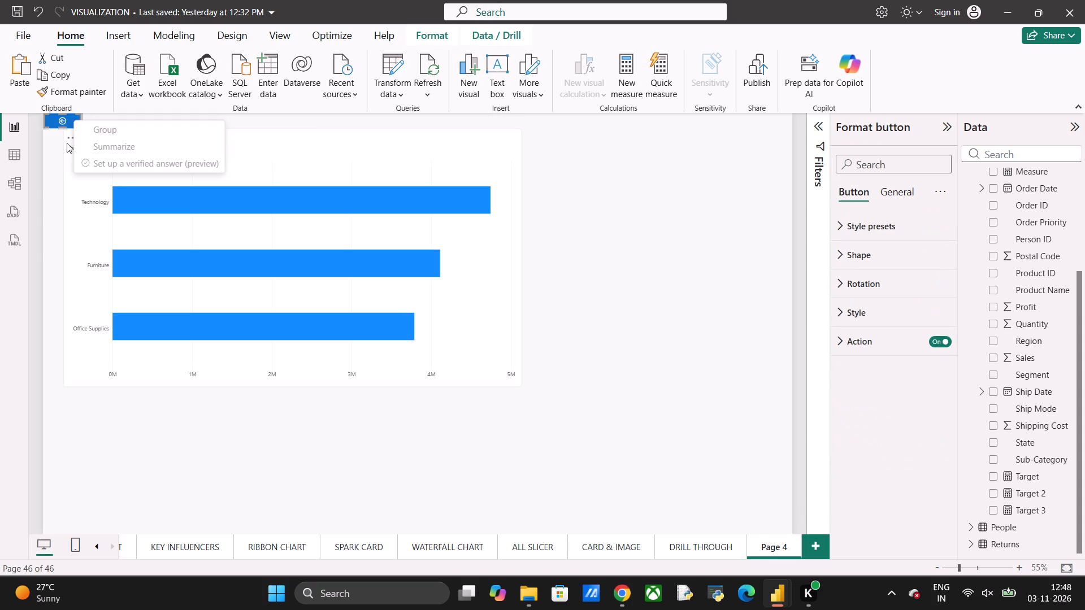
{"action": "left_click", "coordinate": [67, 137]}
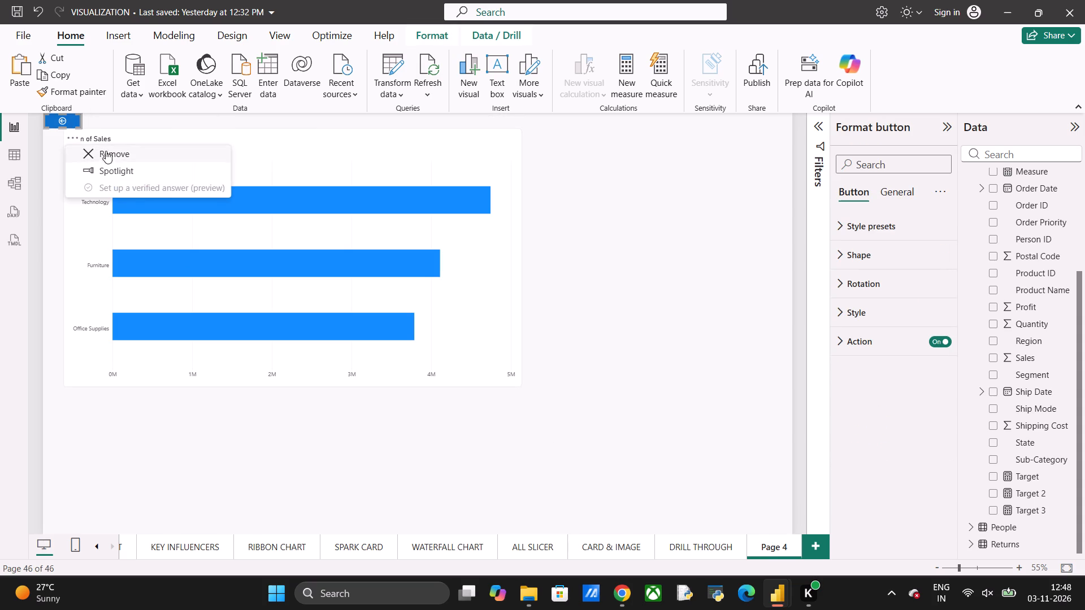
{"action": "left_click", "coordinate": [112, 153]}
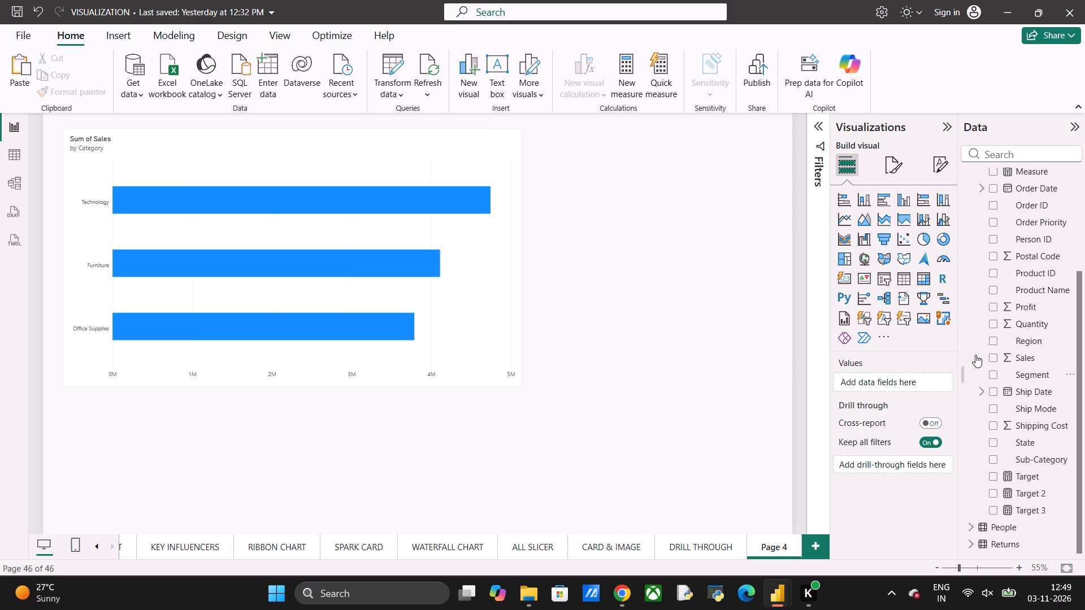
Add Profit to the X-axis of the sales-by-category stacked bar chart on Page 4.
{"action": "left_click", "coordinate": [446, 233]}
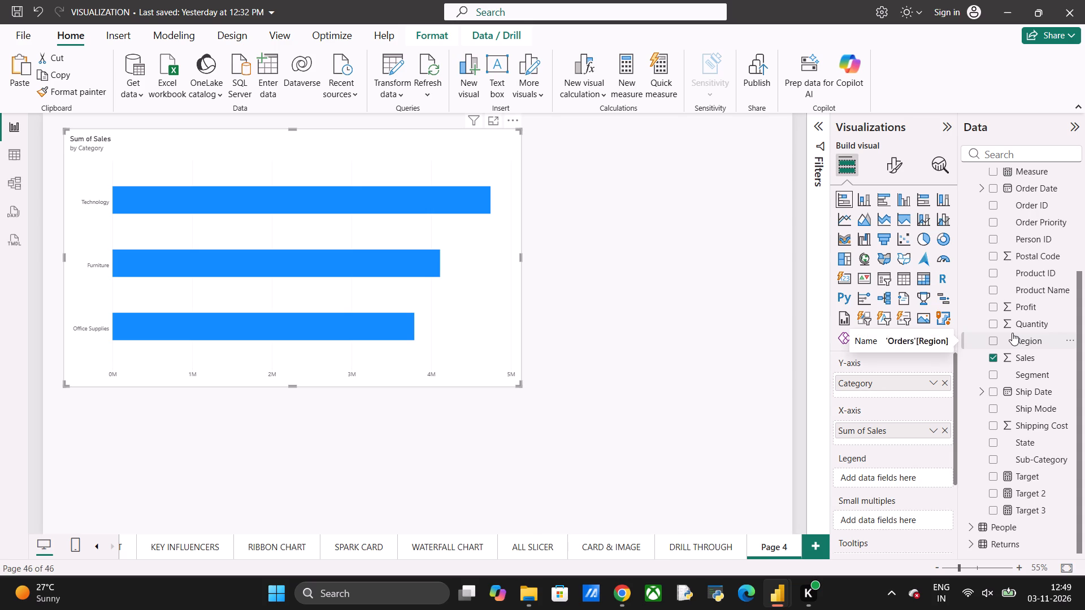
{"action": "scroll", "coordinate": [1012, 333], "scroll_direction": "up", "scroll_amount": 3}
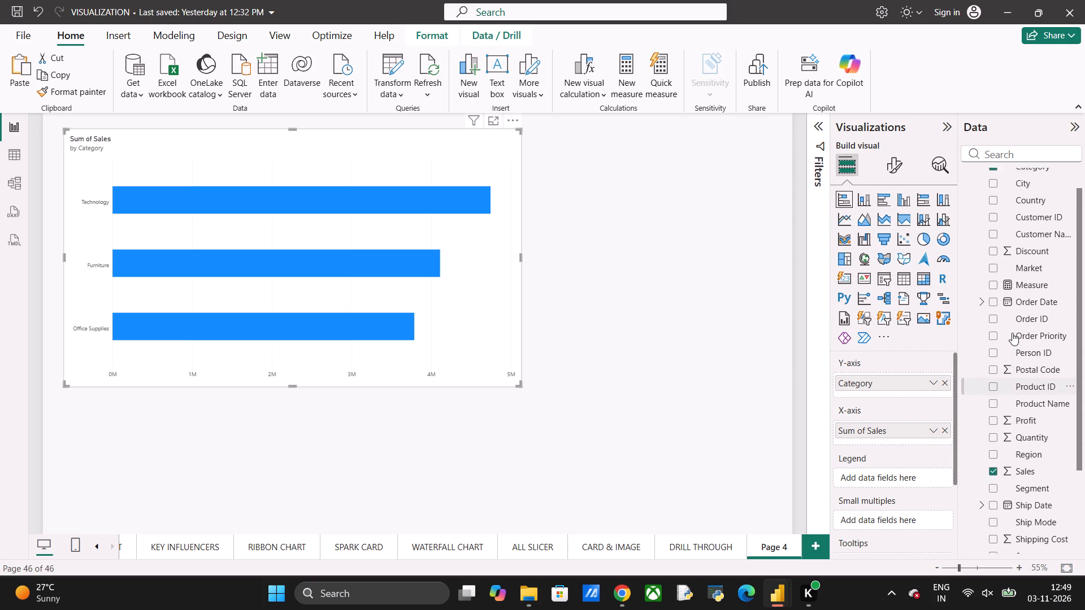
{"action": "scroll", "coordinate": [1012, 333], "scroll_direction": "up", "scroll_amount": 1}
{"action": "scroll", "coordinate": [1012, 333], "scroll_direction": "down", "scroll_amount": 1}
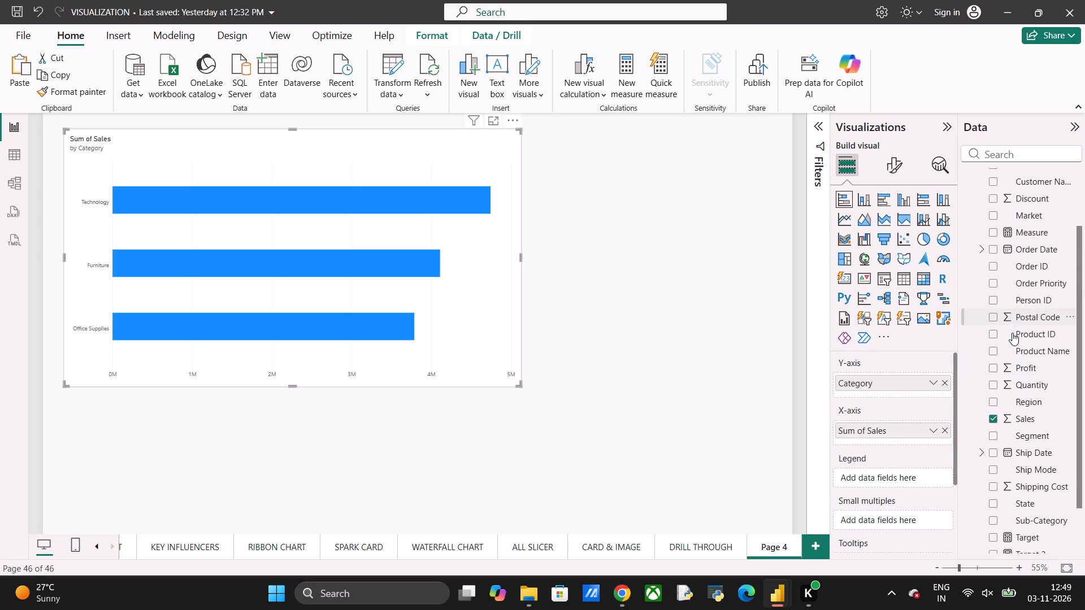
{"action": "scroll", "coordinate": [1012, 333], "scroll_direction": "down", "scroll_amount": 1}
{"action": "left_click", "coordinate": [992, 360]}
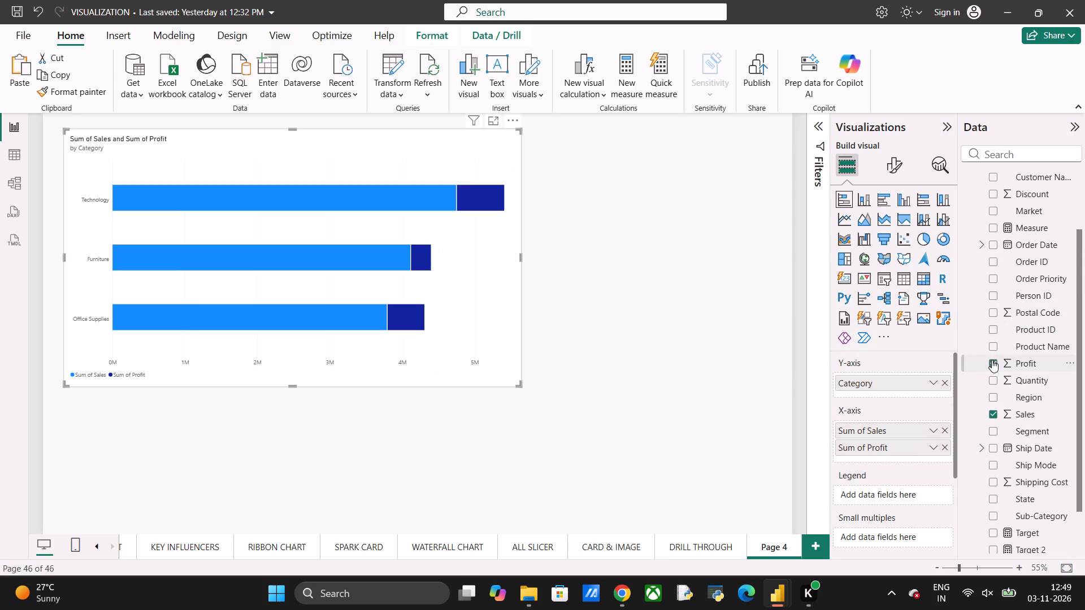
Remove Profit from the sales-and-profit-by-category stacked bar chart on Page 4, leaving only Sales on its X-axis.
{"action": "scroll", "coordinate": [992, 360], "scroll_direction": "up", "scroll_amount": 1}
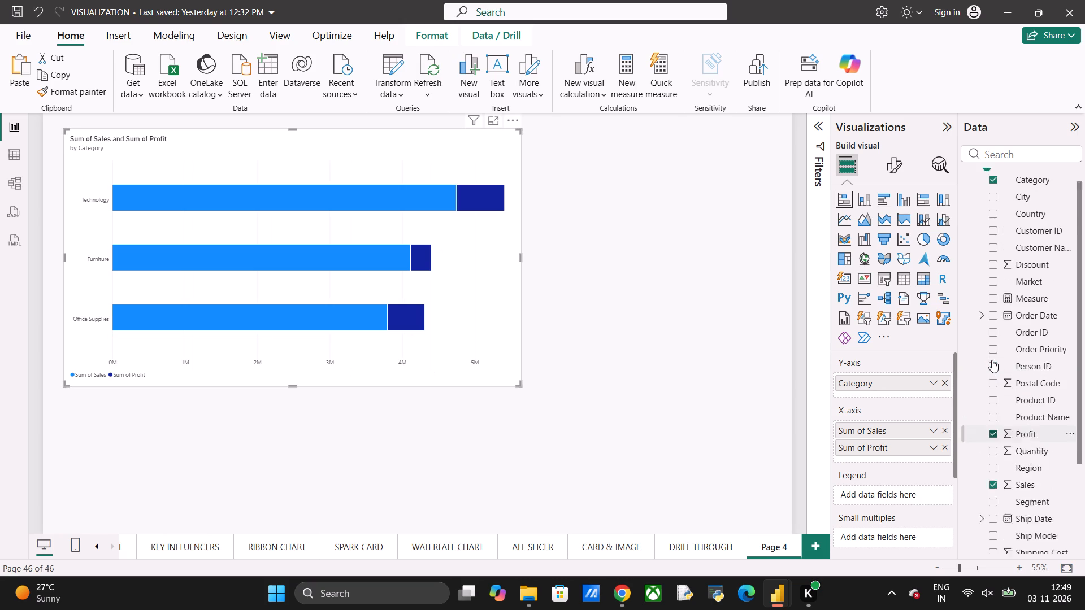
{"action": "scroll", "coordinate": [992, 360], "scroll_direction": "up", "scroll_amount": 1}
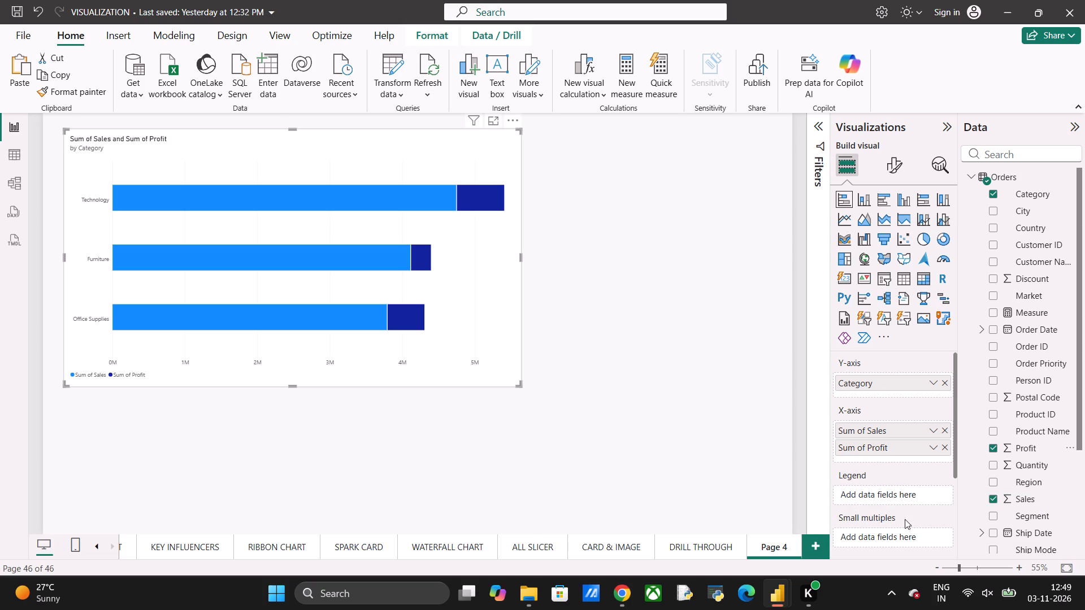
{"action": "scroll", "coordinate": [893, 497], "scroll_direction": "down", "scroll_amount": 2}
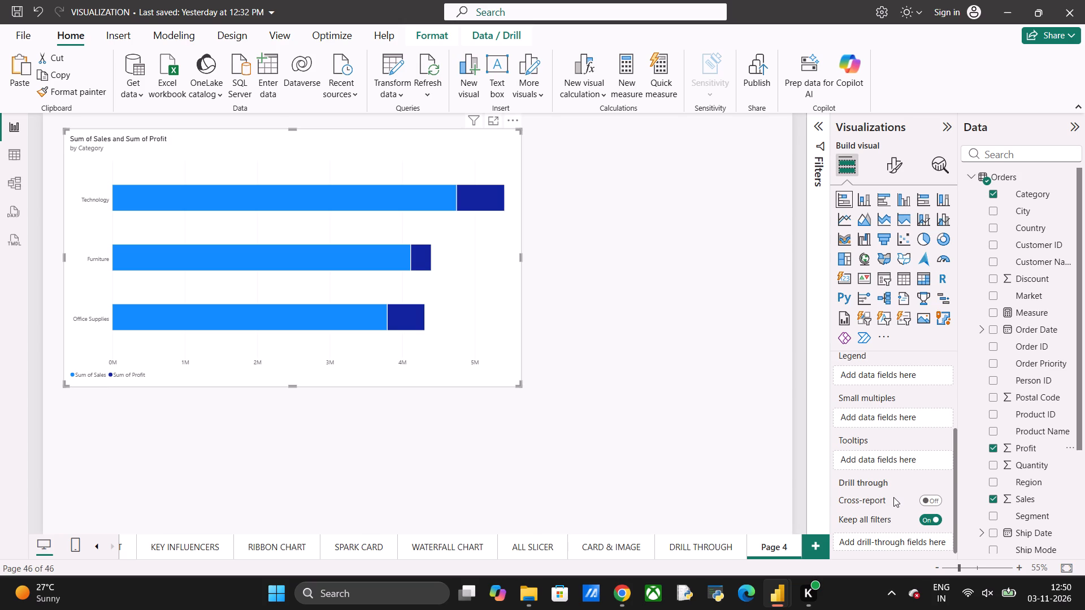
{"action": "scroll", "coordinate": [893, 497], "scroll_direction": "down", "scroll_amount": 2}
{"action": "left_click", "coordinate": [992, 445]}
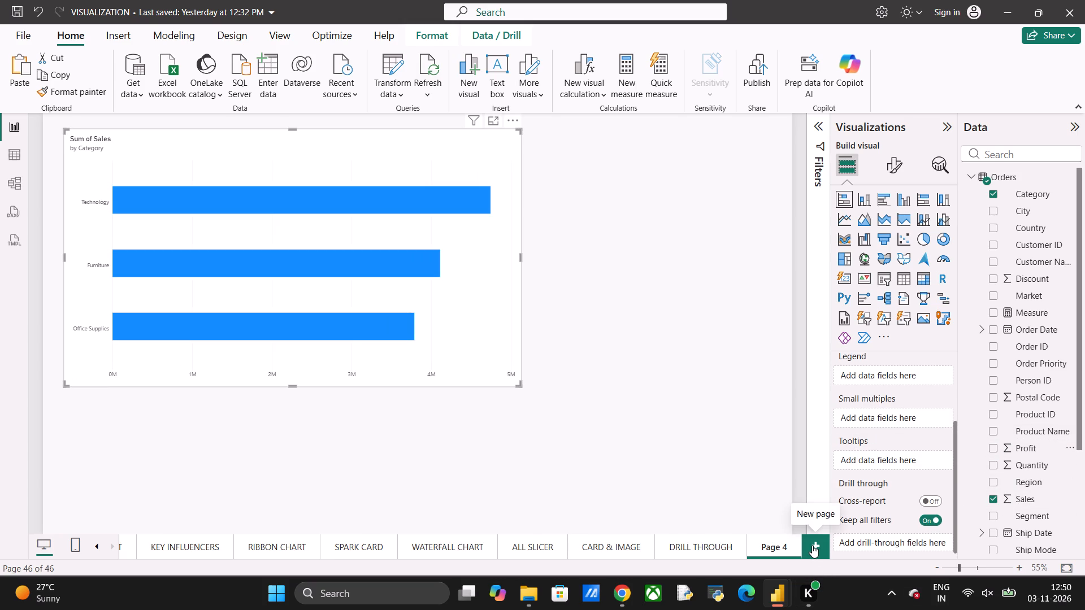
Copy the sales-by-category bar chart from Page 4 onto a new report page.
{"action": "left_click", "coordinate": [477, 286]}
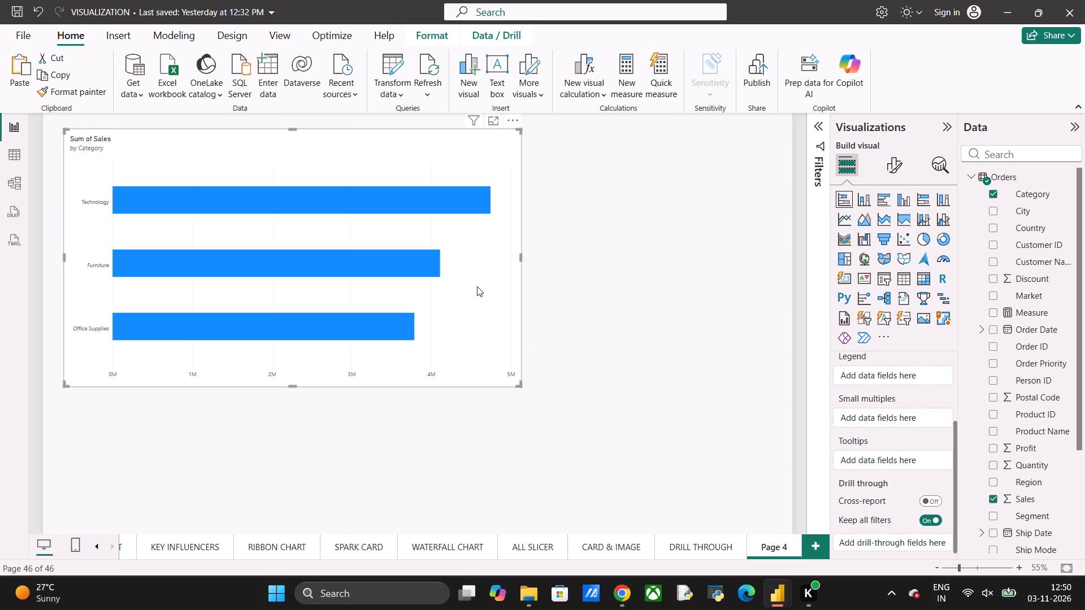
{"action": "key", "text": "ctrl+c"}
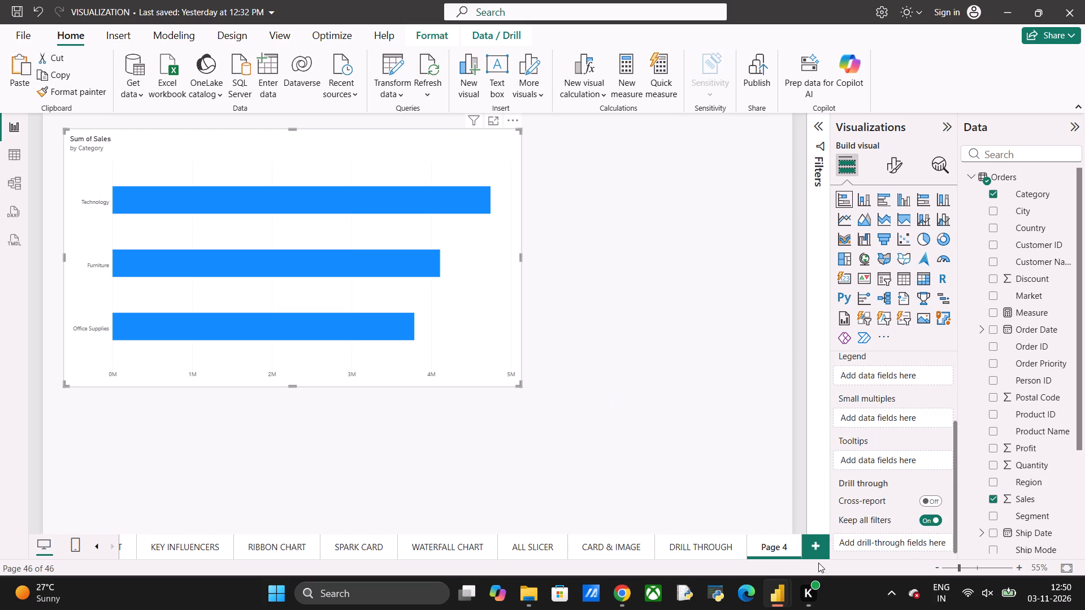
{"action": "left_click", "coordinate": [818, 549]}
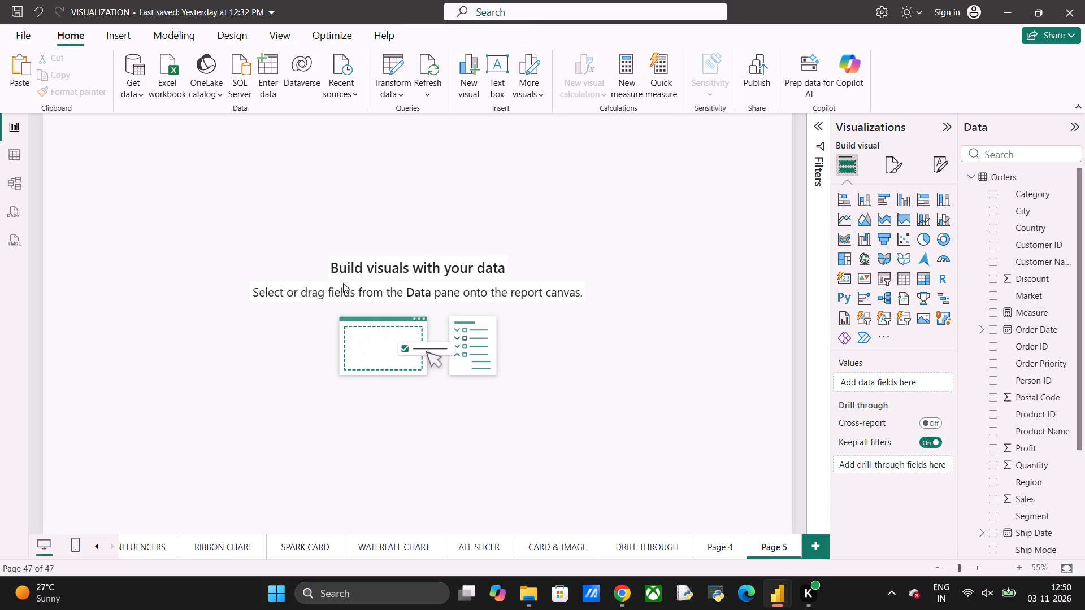
{"action": "left_click", "coordinate": [258, 256]}
{"action": "key", "text": "ctrl+v"}
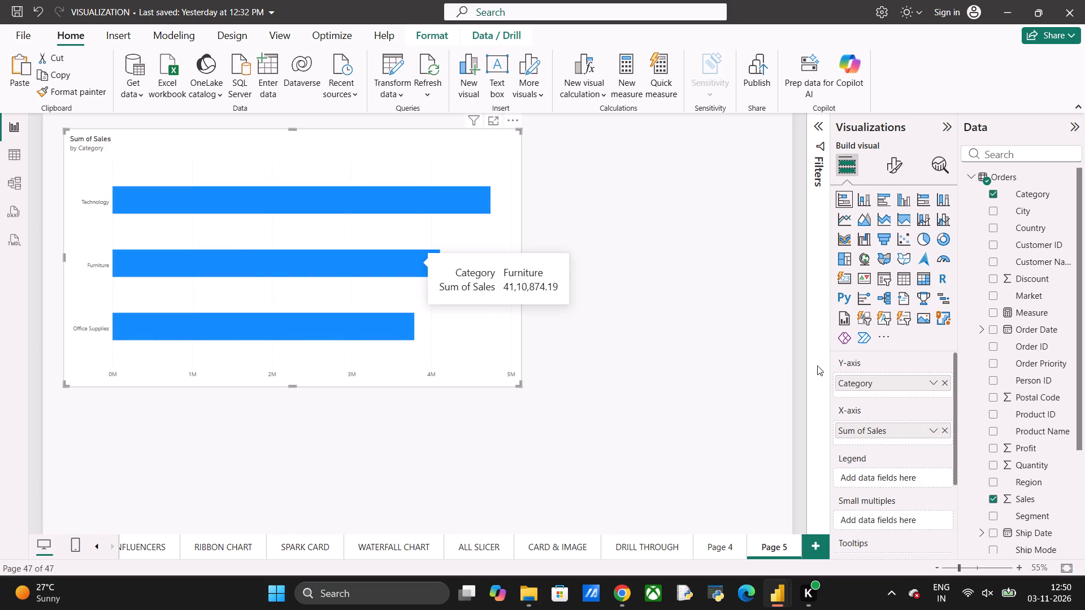
Replace Sales with Profit on the X-axis of the copied bar chart on Page 5.
{"action": "left_click", "coordinate": [993, 495]}
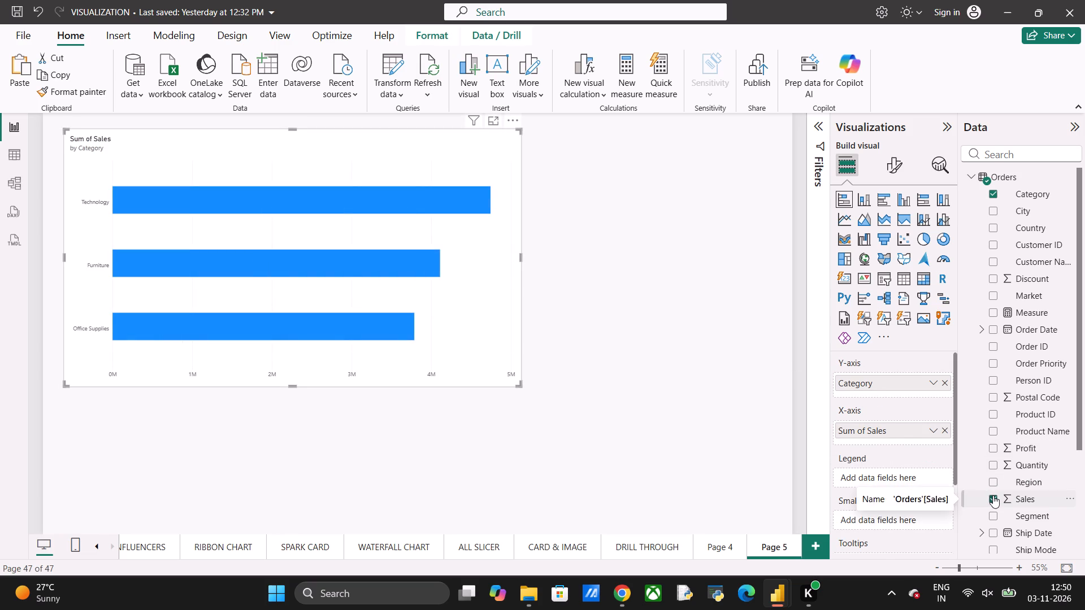
{"action": "left_click", "coordinate": [993, 447]}
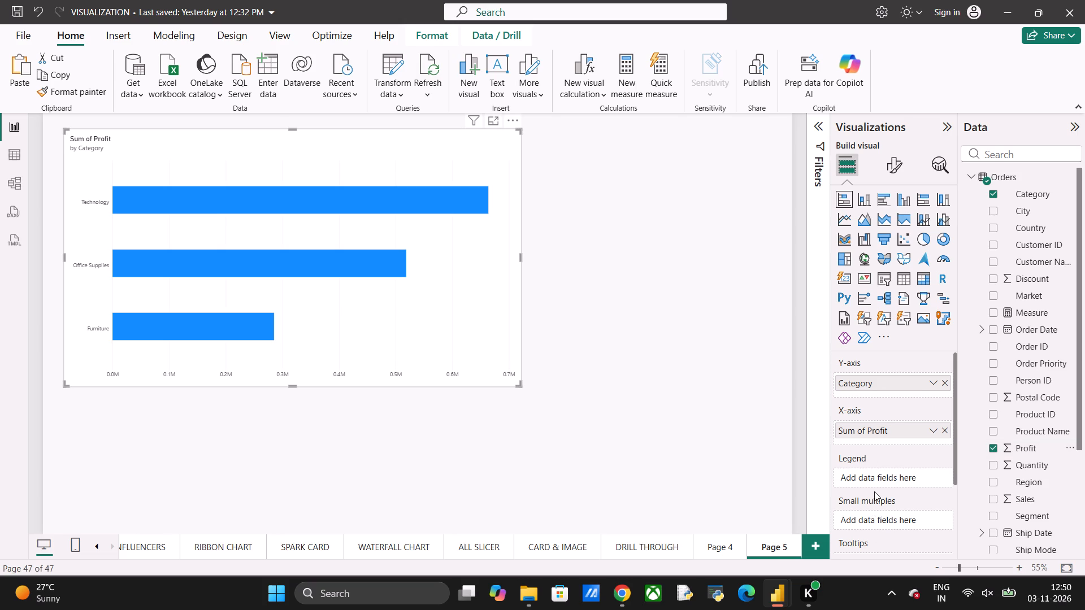
Move the profit-by-category bar chart on Page 5 toward the centre of the page.
{"action": "scroll", "coordinate": [874, 490], "scroll_direction": "down", "scroll_amount": 2}
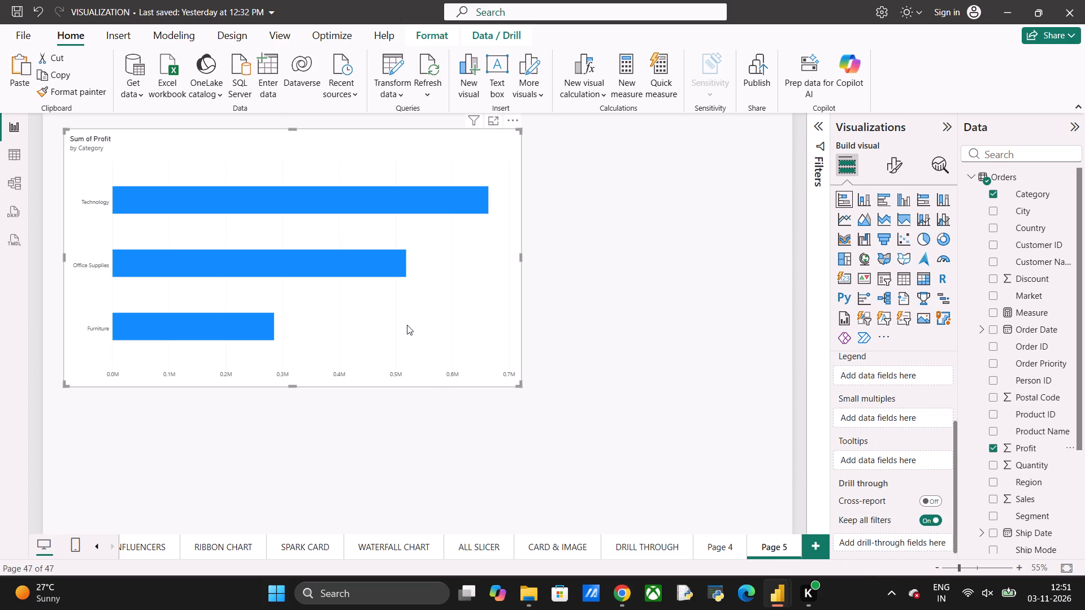
{"action": "left_click_drag", "start_coordinate": [407, 325], "coordinate": [546, 362]}
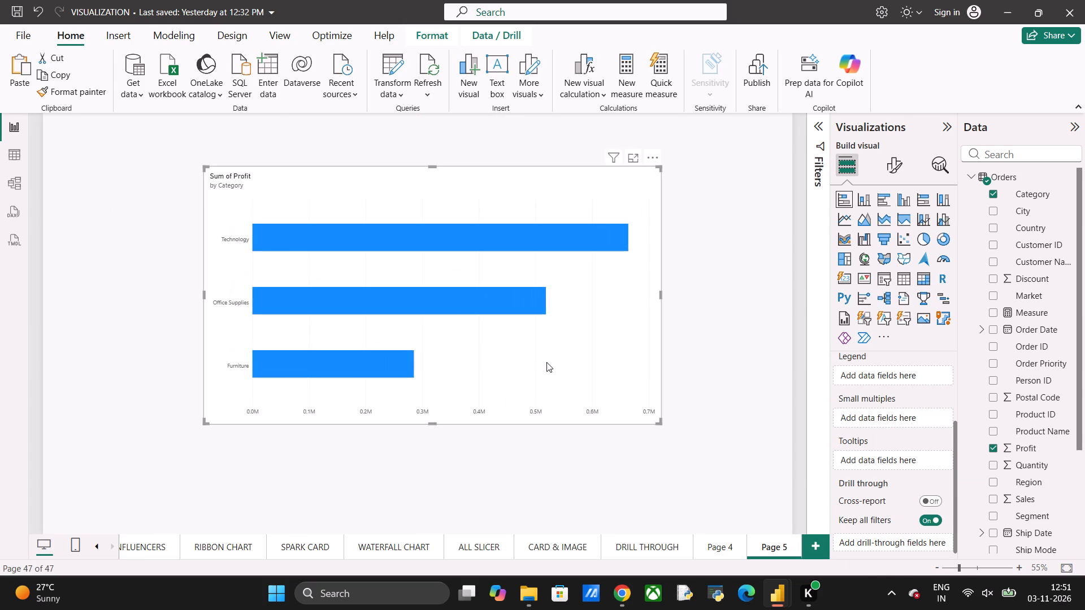
Add Profit as a tooltip field of the sales-by-category bar chart on Page 4.
{"action": "left_click", "coordinate": [709, 543]}
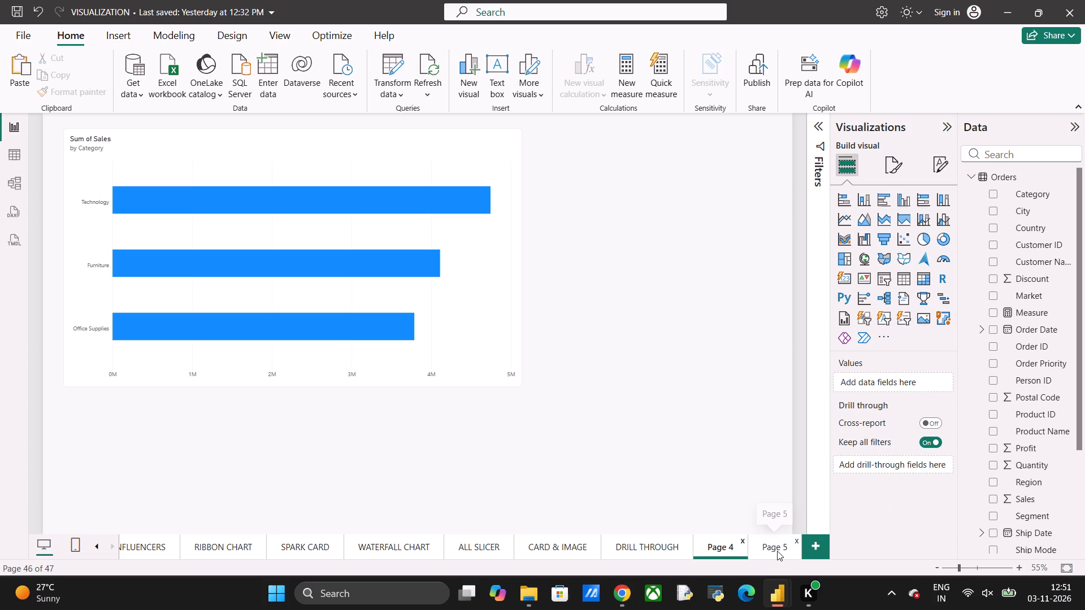
{"action": "left_click", "coordinate": [474, 279]}
{"action": "scroll", "coordinate": [865, 467], "scroll_direction": "down", "scroll_amount": 2}
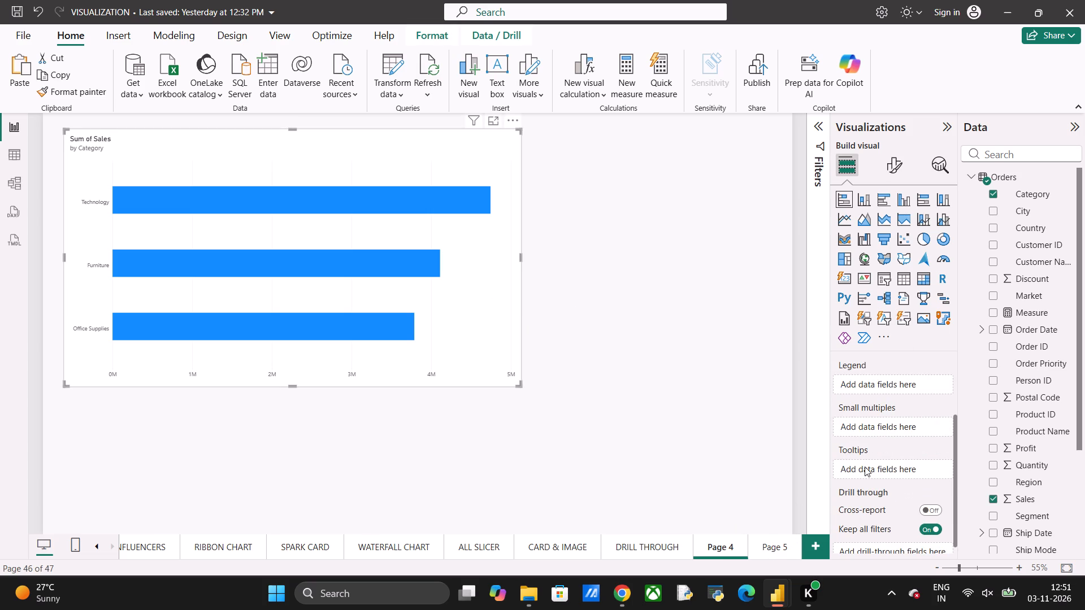
{"action": "scroll", "coordinate": [865, 467], "scroll_direction": "down", "scroll_amount": 1}
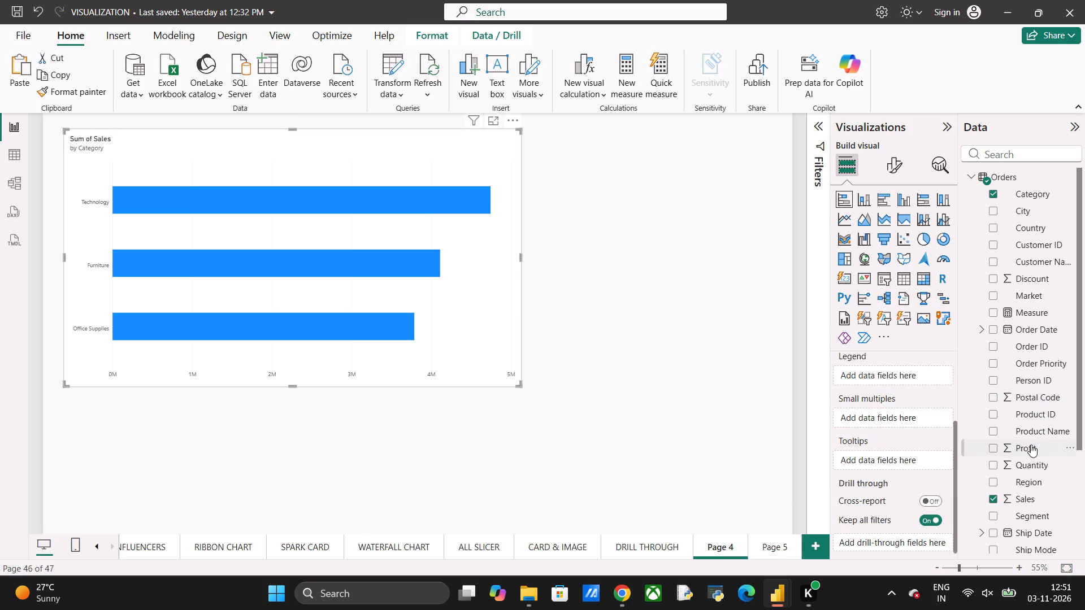
{"action": "left_click_drag", "start_coordinate": [1031, 445], "coordinate": [897, 459]}
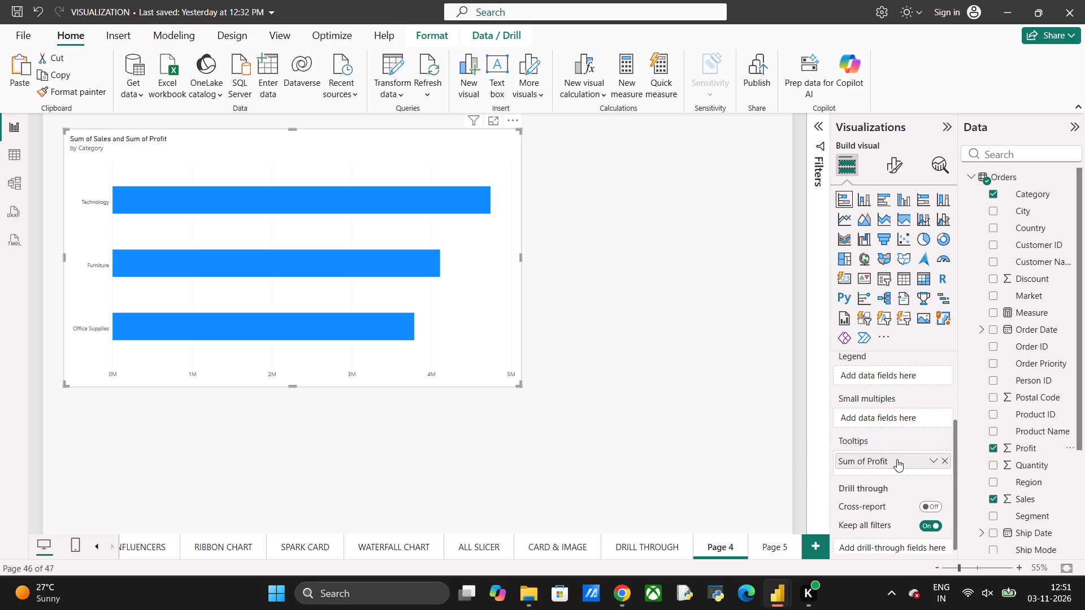
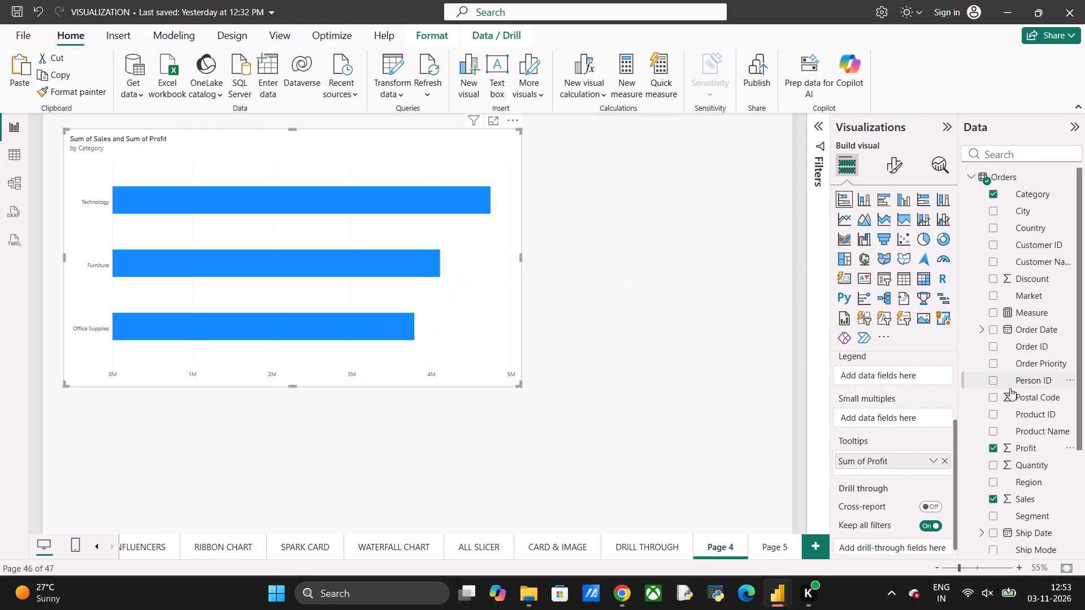
Delete the profit-by-category bar chart from Page 5.
{"action": "left_click", "coordinate": [765, 545]}
{"action": "left_click", "coordinate": [502, 372]}
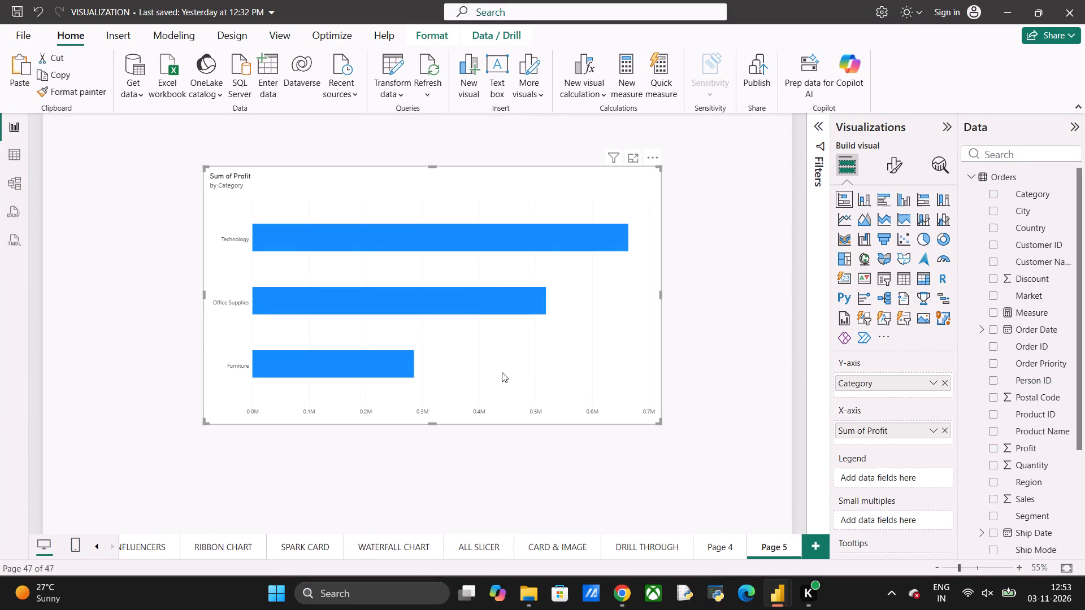
{"action": "key", "text": "Delete"}
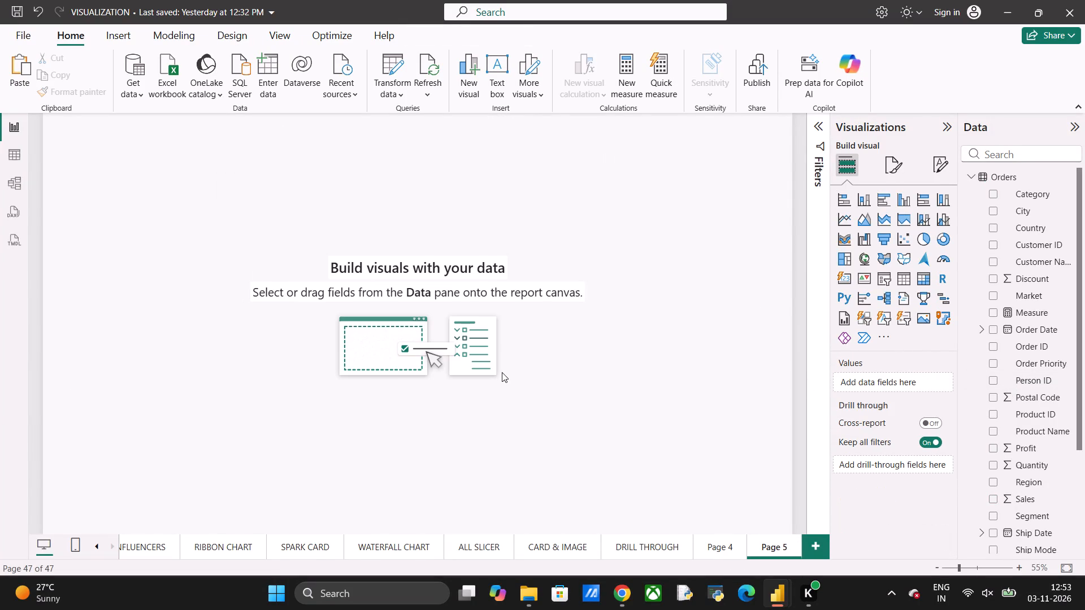
Examine the visual and general formatting options of the Page 4 bar chart, plus the page's canvas settings.
{"action": "left_click", "coordinate": [717, 541]}
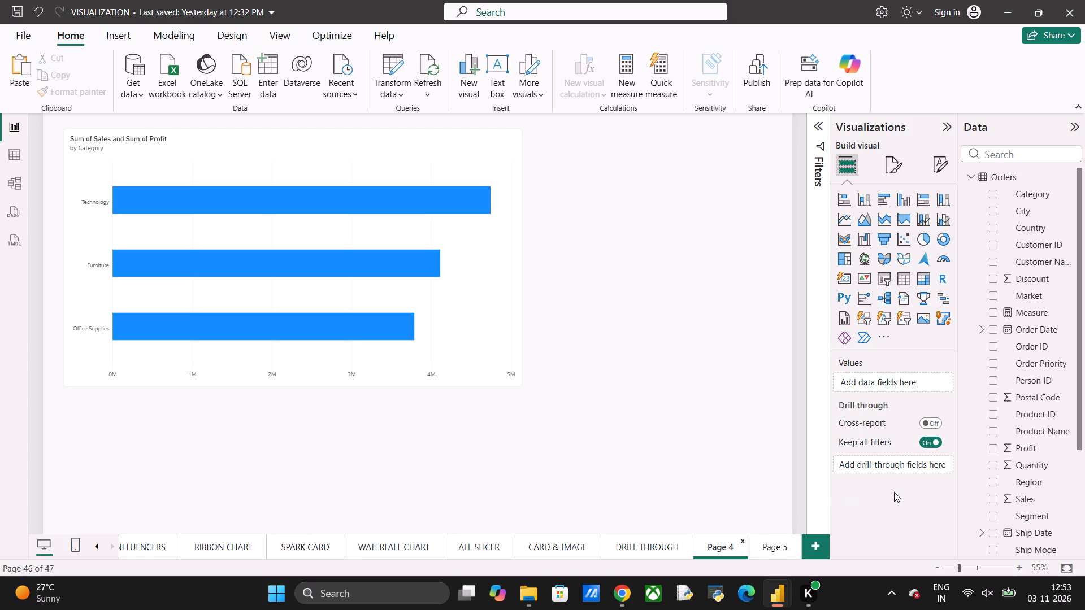
{"action": "left_click", "coordinate": [422, 330]}
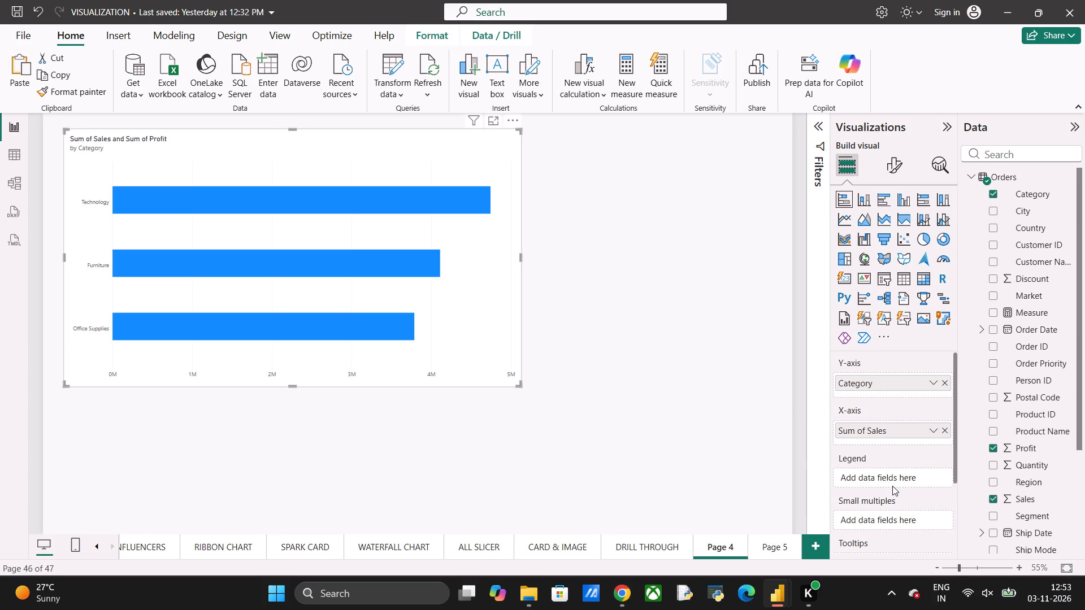
{"action": "scroll", "coordinate": [892, 486], "scroll_direction": "down", "scroll_amount": 2}
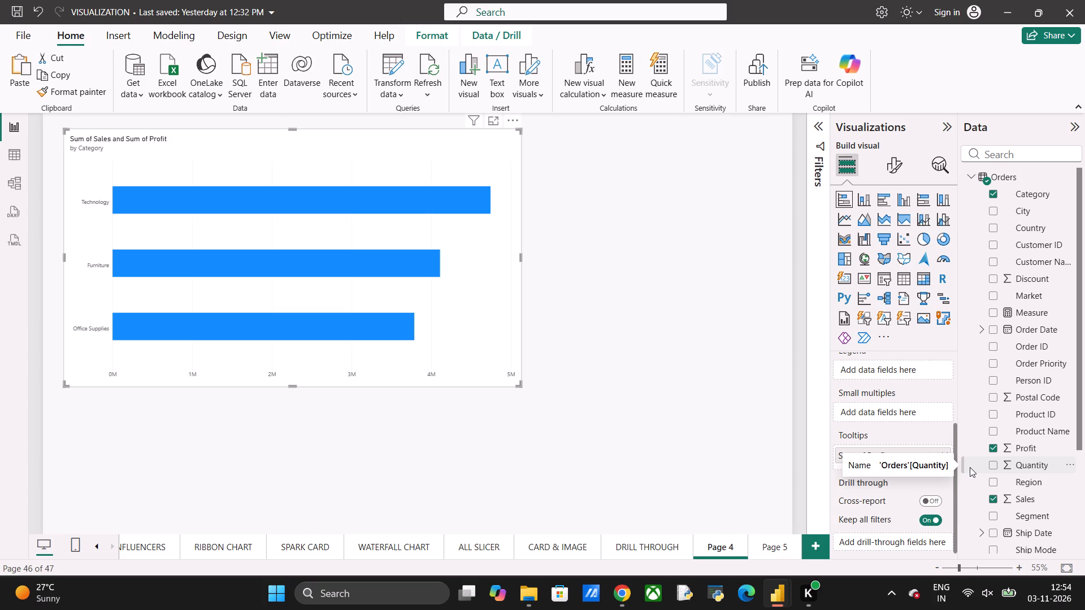
{"action": "left_click", "coordinate": [900, 162]}
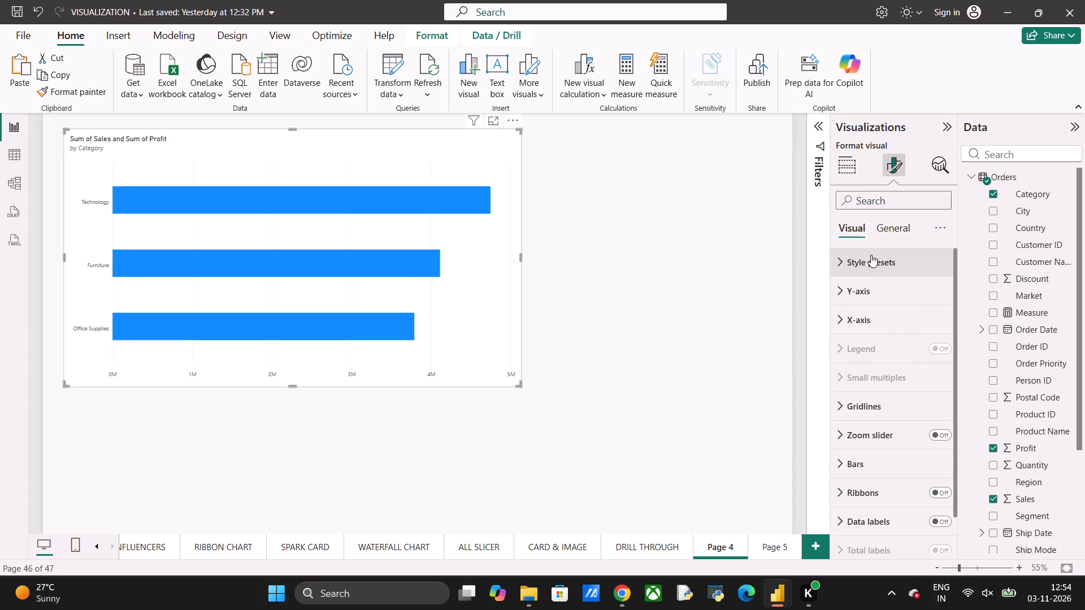
{"action": "scroll", "coordinate": [886, 400], "scroll_direction": "down", "scroll_amount": 1}
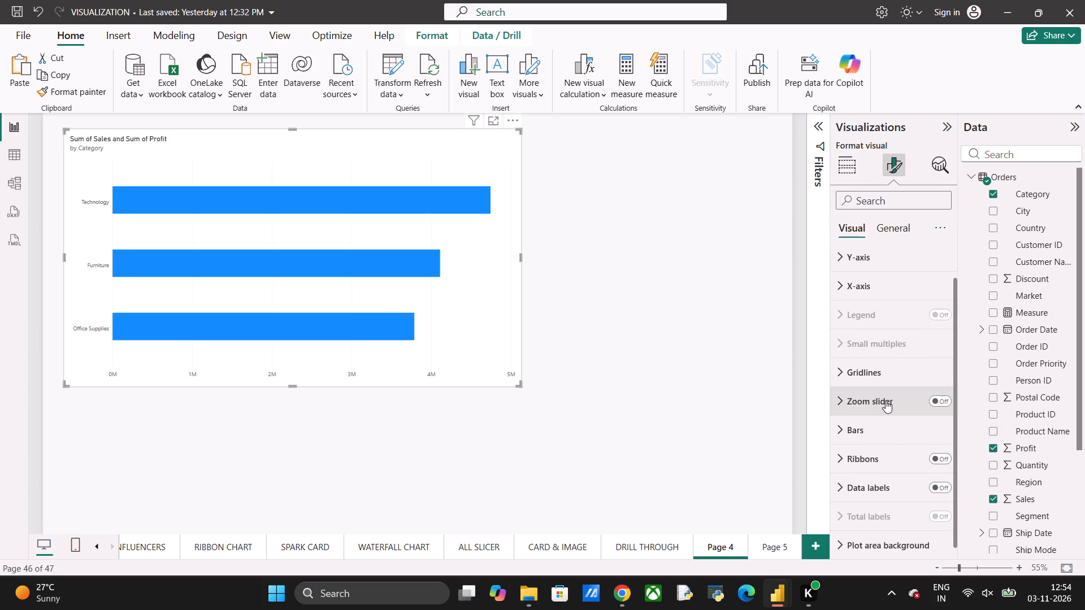
{"action": "scroll", "coordinate": [886, 400], "scroll_direction": "down", "scroll_amount": 1}
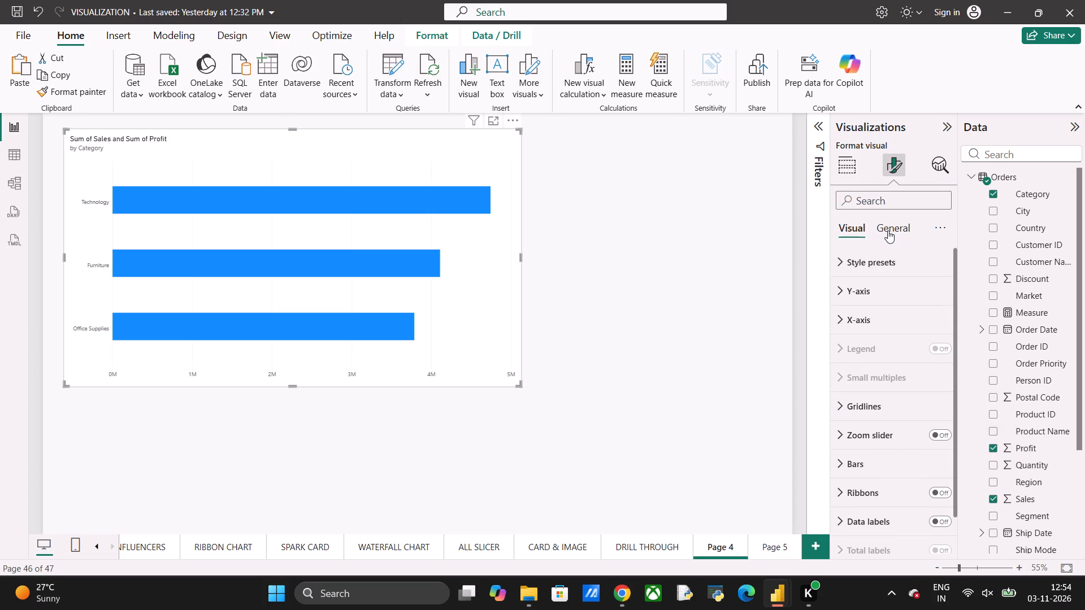
{"action": "left_click", "coordinate": [888, 230]}
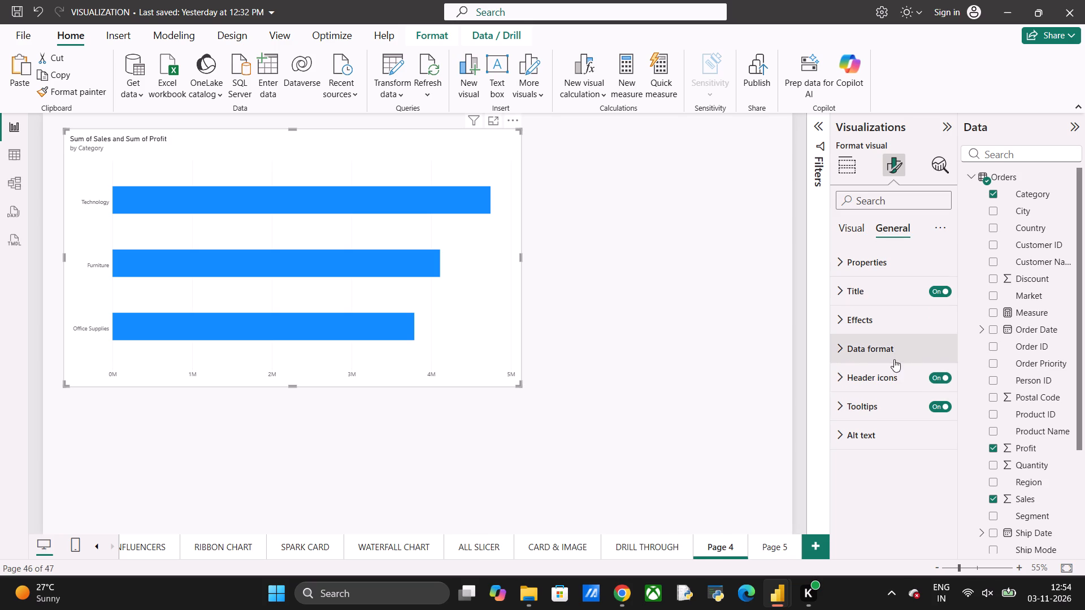
{"action": "left_click", "coordinate": [854, 228]}
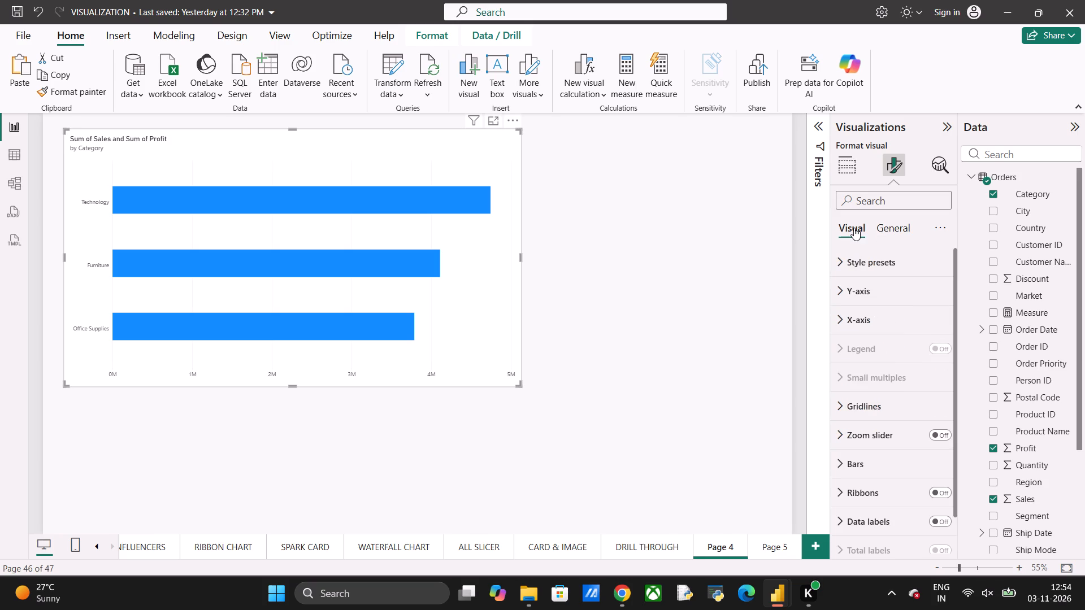
{"action": "scroll", "coordinate": [885, 428], "scroll_direction": "down", "scroll_amount": 1}
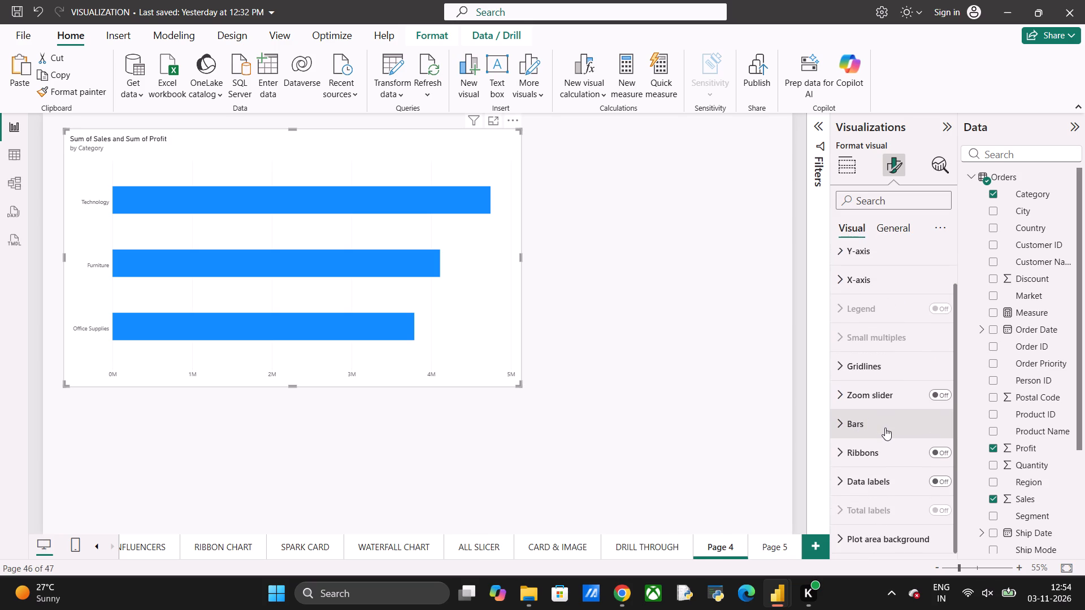
{"action": "scroll", "coordinate": [885, 428], "scroll_direction": "down", "scroll_amount": 1}
{"action": "left_click", "coordinate": [899, 225]}
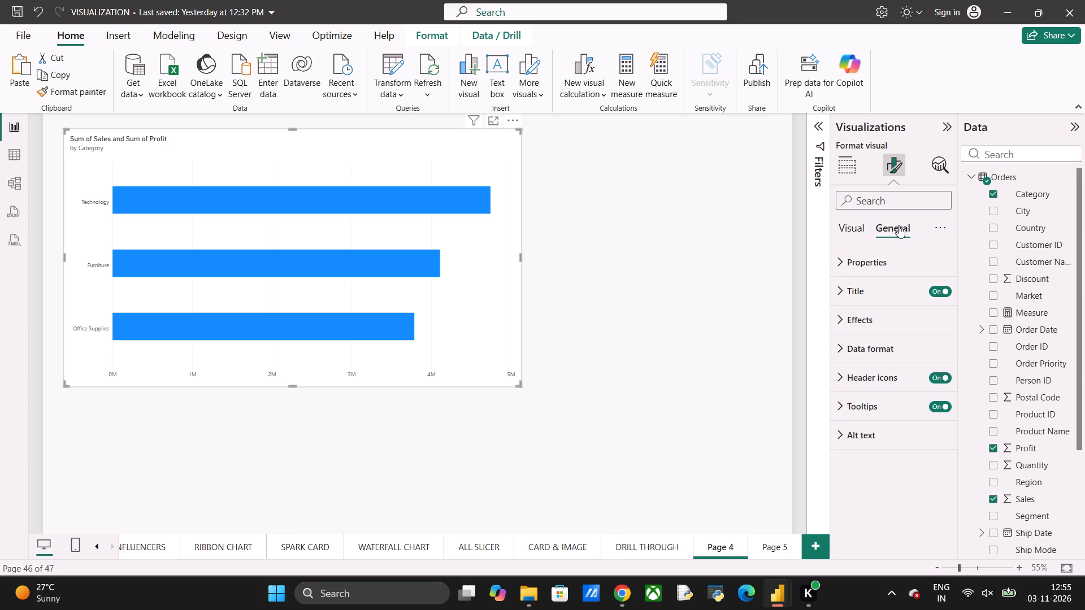
{"action": "left_click", "coordinate": [683, 381]}
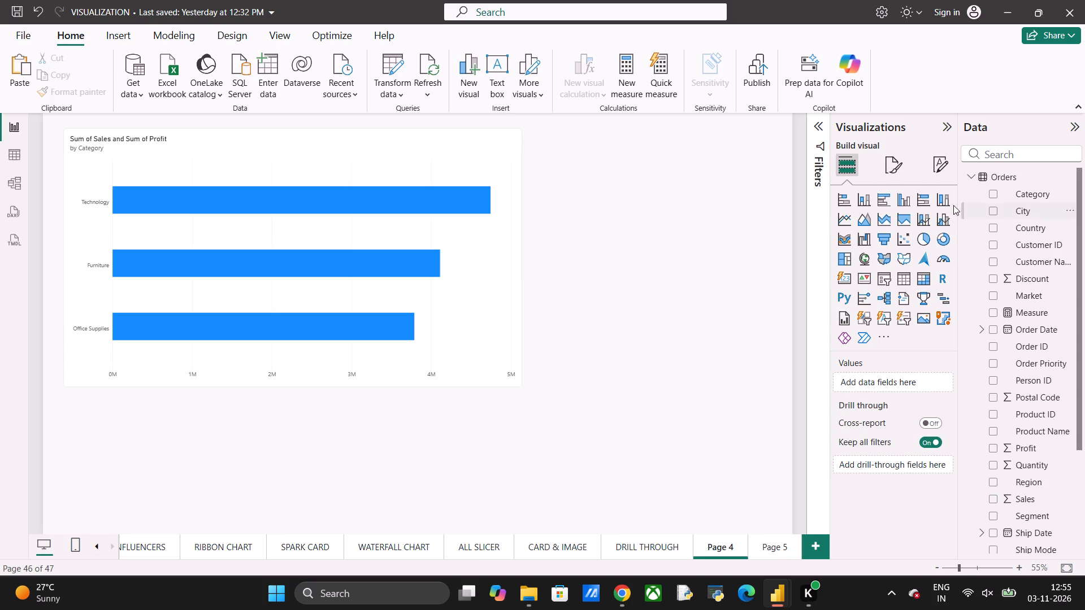
{"action": "left_click", "coordinate": [887, 173]}
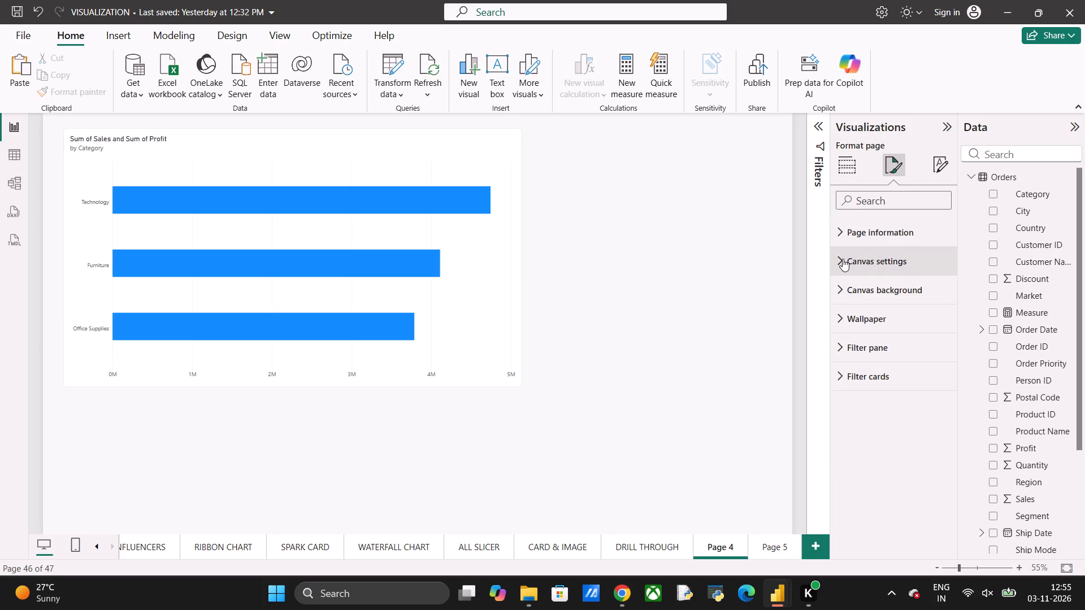
{"action": "left_click", "coordinate": [844, 259]}
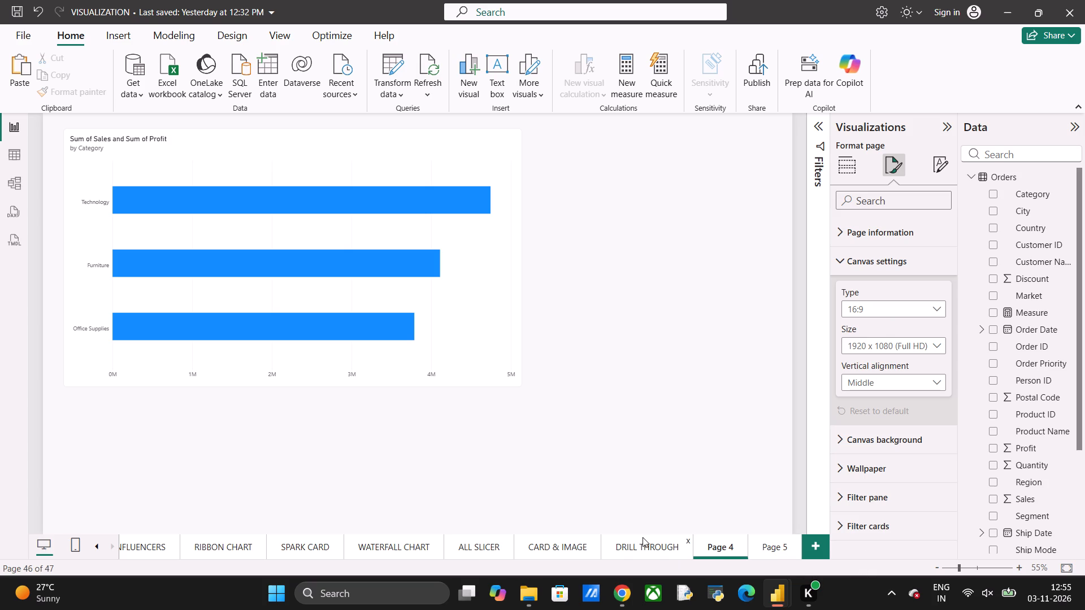
Copy the sales-by-category bar chart from Page 4 onto the empty Page 5.
{"action": "left_click", "coordinate": [354, 306]}
{"action": "key", "text": "ctrl+c"}
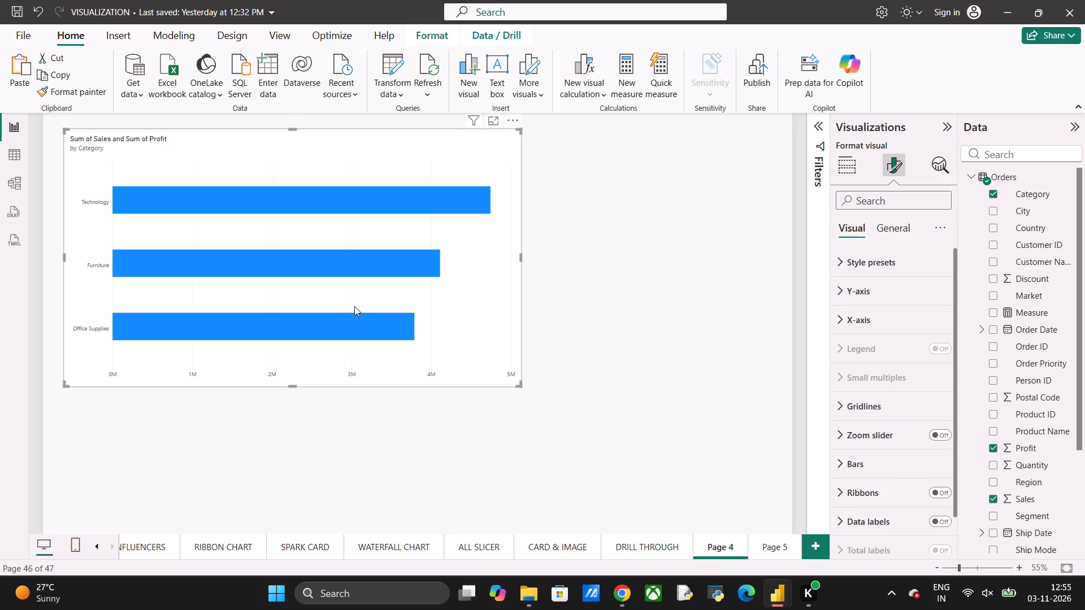
{"action": "left_click", "coordinate": [769, 544]}
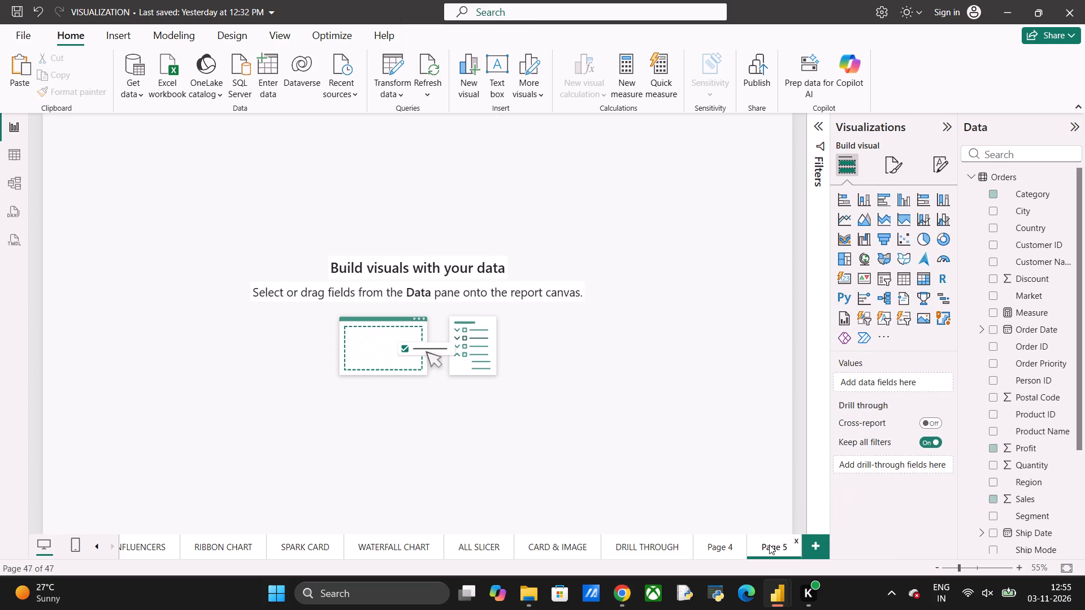
{"action": "left_click", "coordinate": [353, 325]}
{"action": "key", "text": "ctrl+v"}
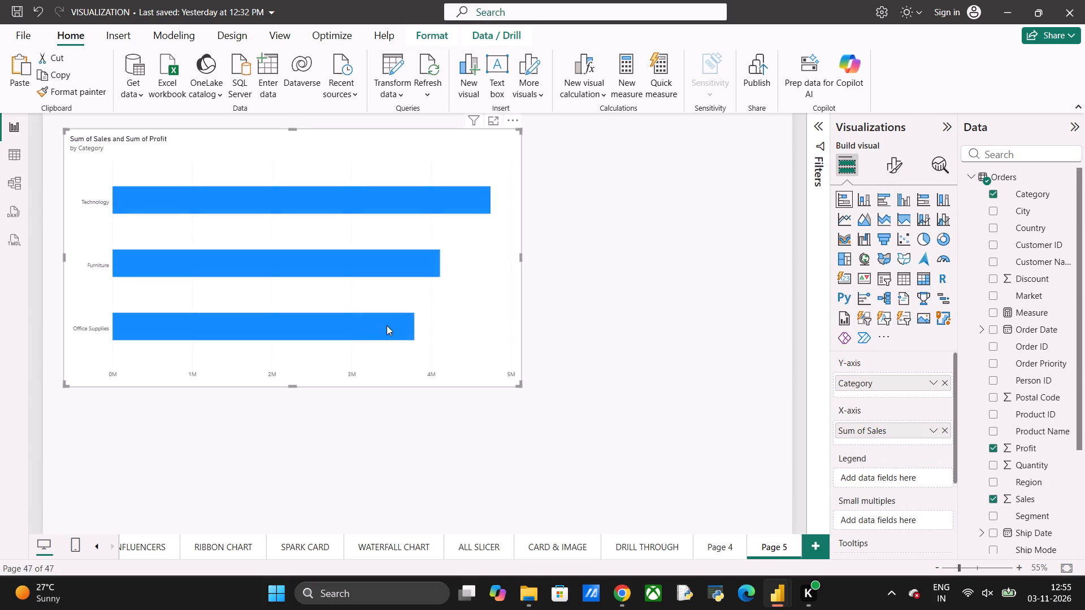
Remove Sales and the Profit tooltip from the Page 5 chart, leaving Category on the Y-axis and placing Profit on the X-axis.
{"action": "left_click", "coordinate": [991, 497]}
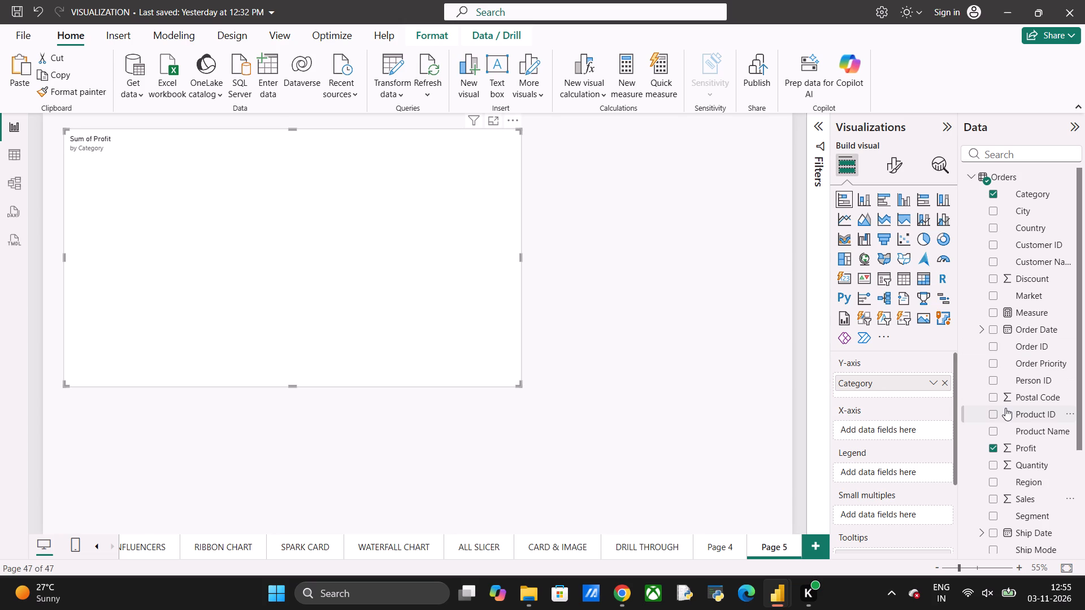
{"action": "left_click", "coordinate": [995, 449]}
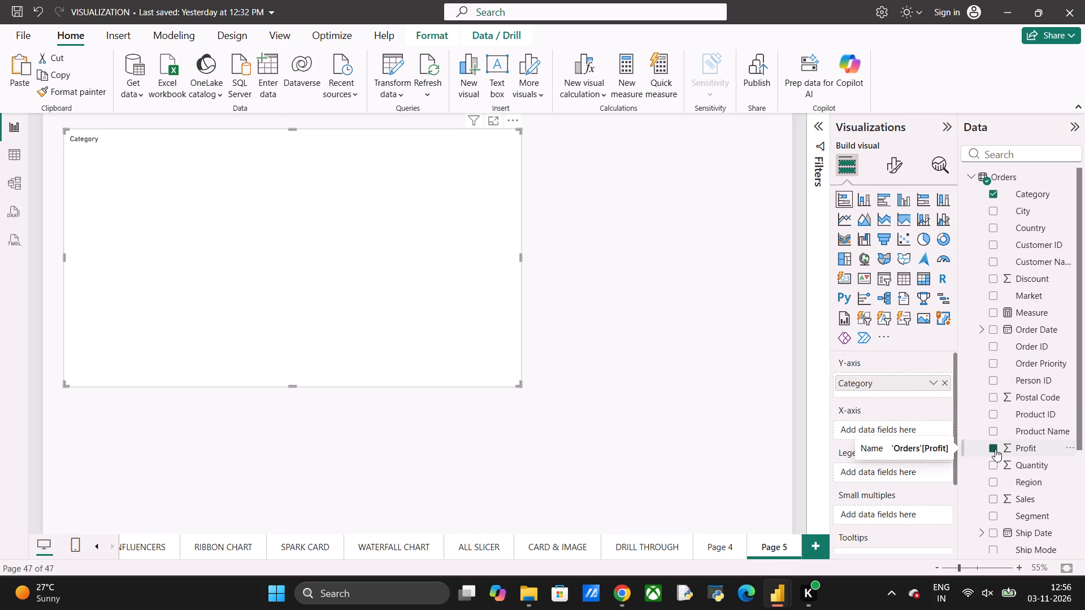
{"action": "left_click", "coordinate": [992, 191]}
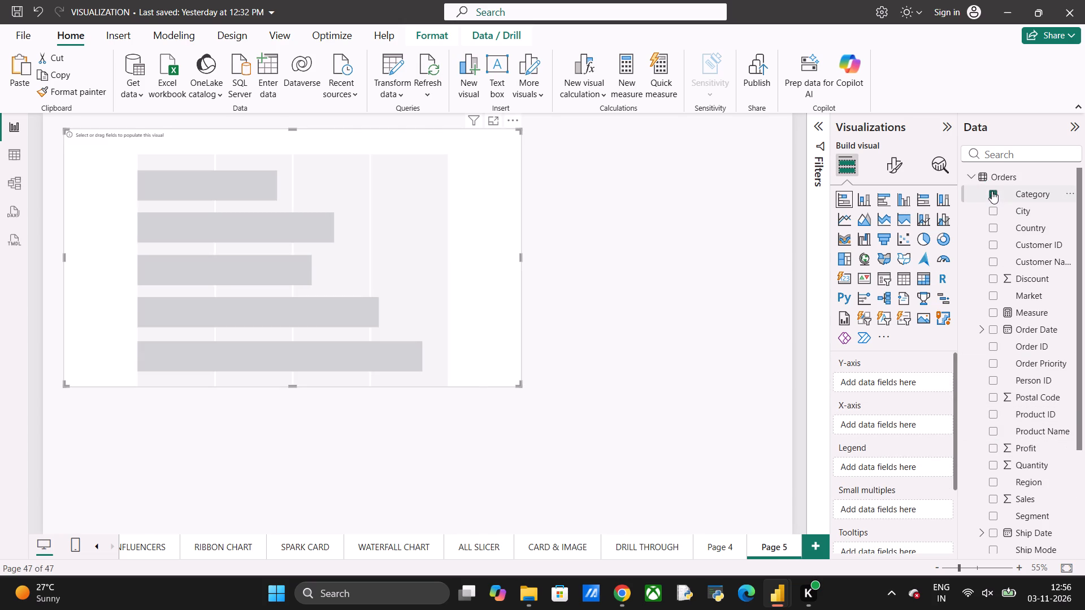
{"action": "left_click", "coordinate": [992, 191]}
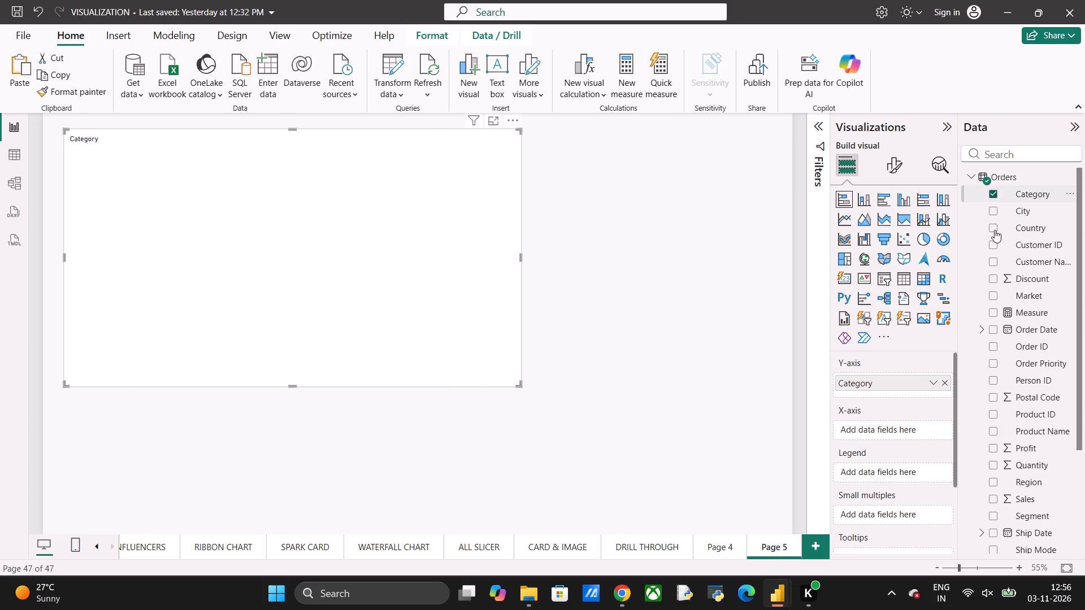
{"action": "left_click", "coordinate": [993, 447]}
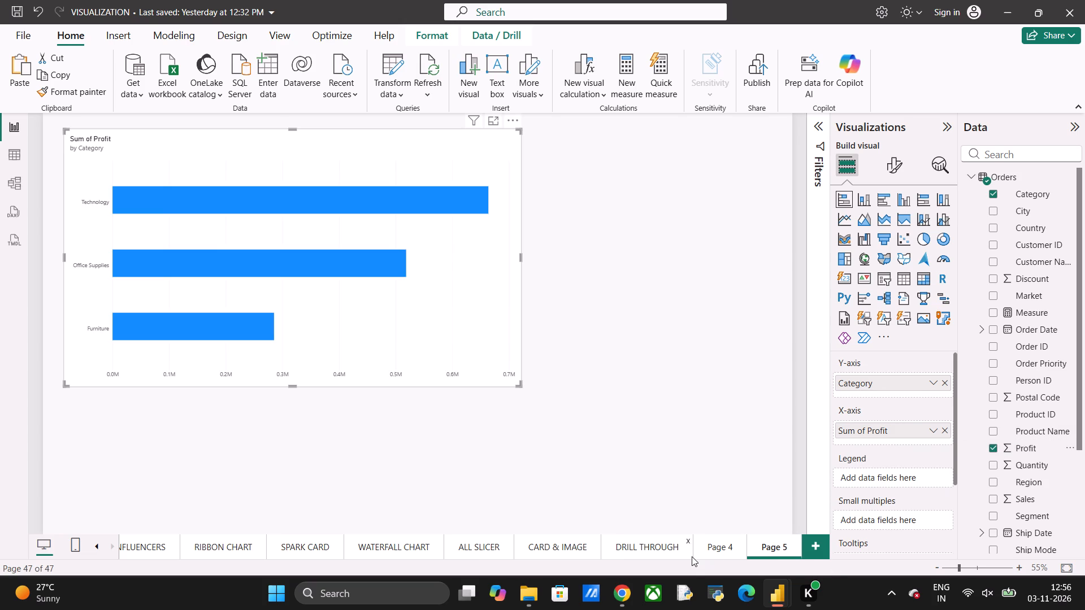
Look through the visual formatting options of the sales-by-category bar chart on Page 4.
{"action": "left_click", "coordinate": [713, 550]}
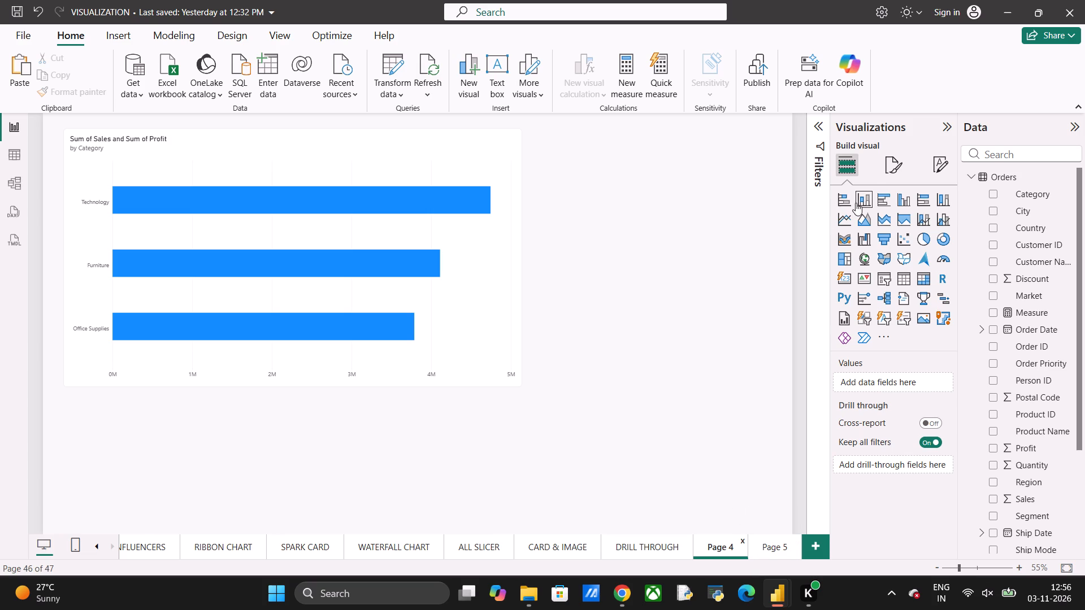
{"action": "left_click", "coordinate": [883, 167]}
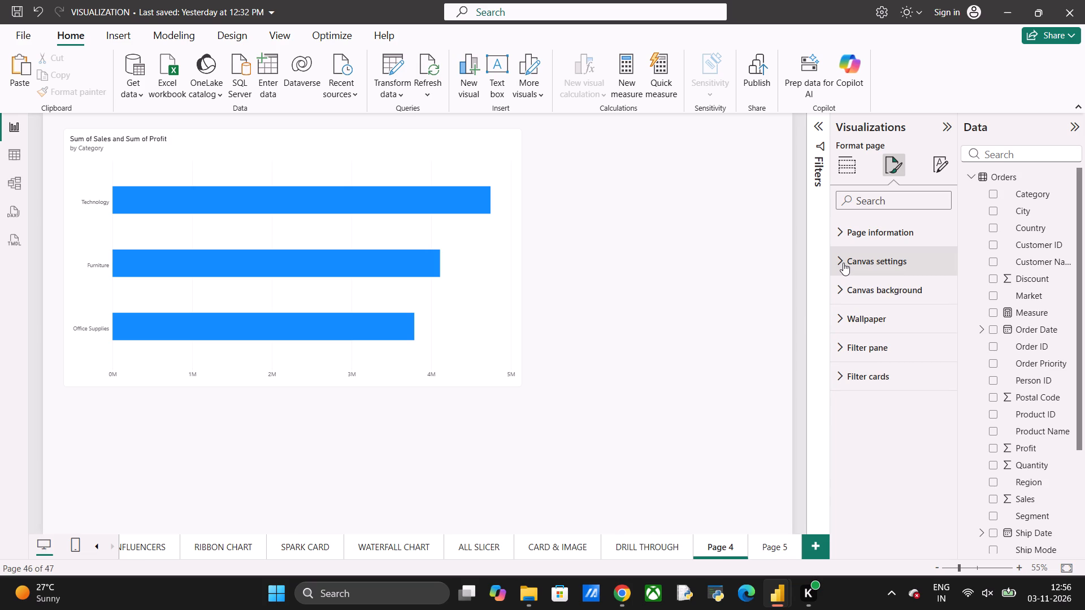
{"action": "left_click", "coordinate": [455, 310]}
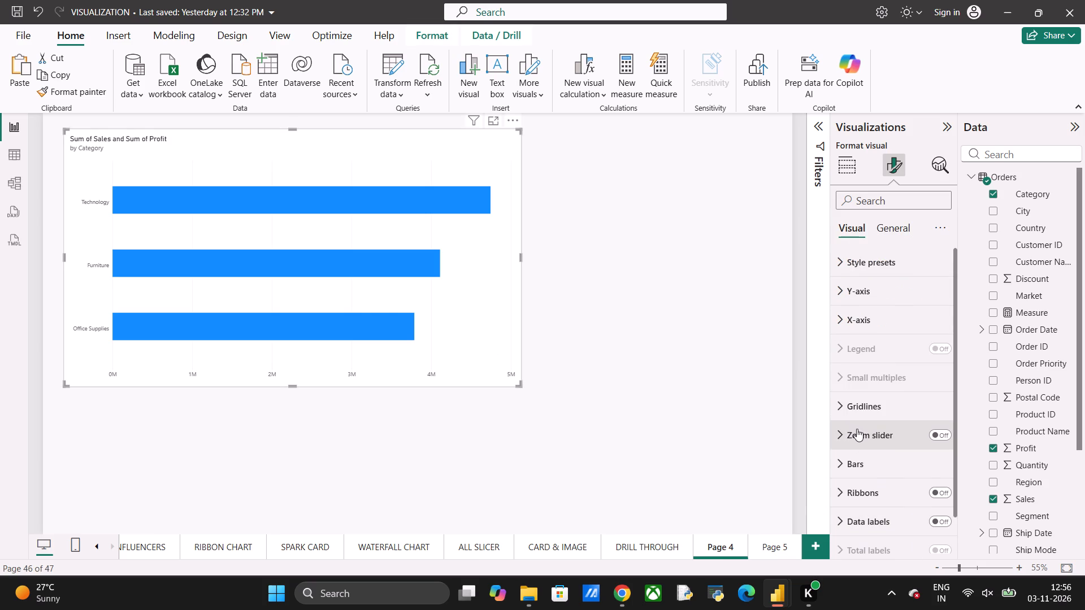
{"action": "scroll", "coordinate": [897, 470], "scroll_direction": "down", "scroll_amount": 3}
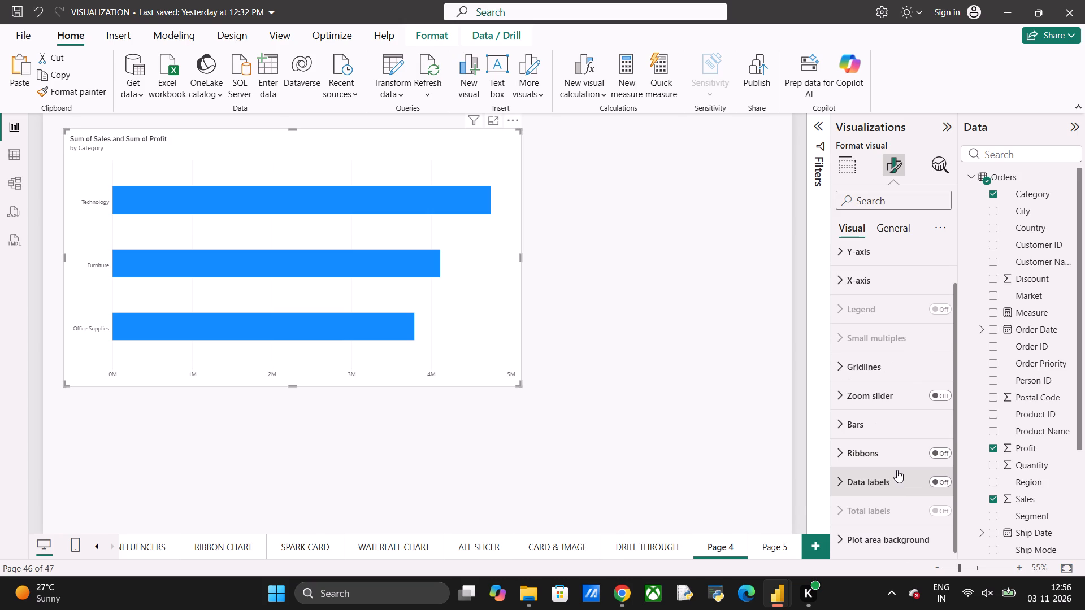
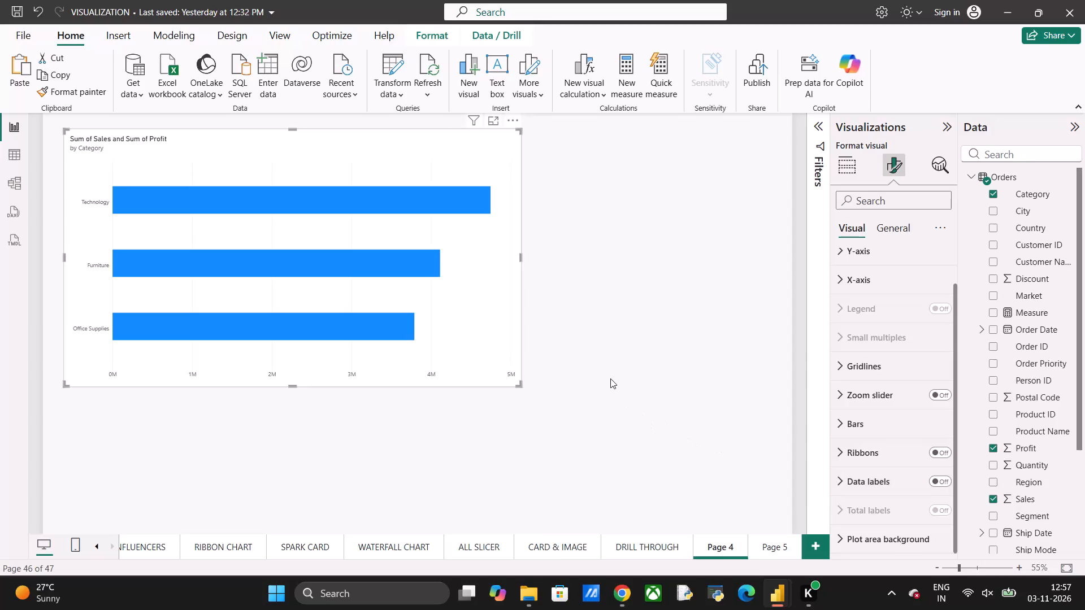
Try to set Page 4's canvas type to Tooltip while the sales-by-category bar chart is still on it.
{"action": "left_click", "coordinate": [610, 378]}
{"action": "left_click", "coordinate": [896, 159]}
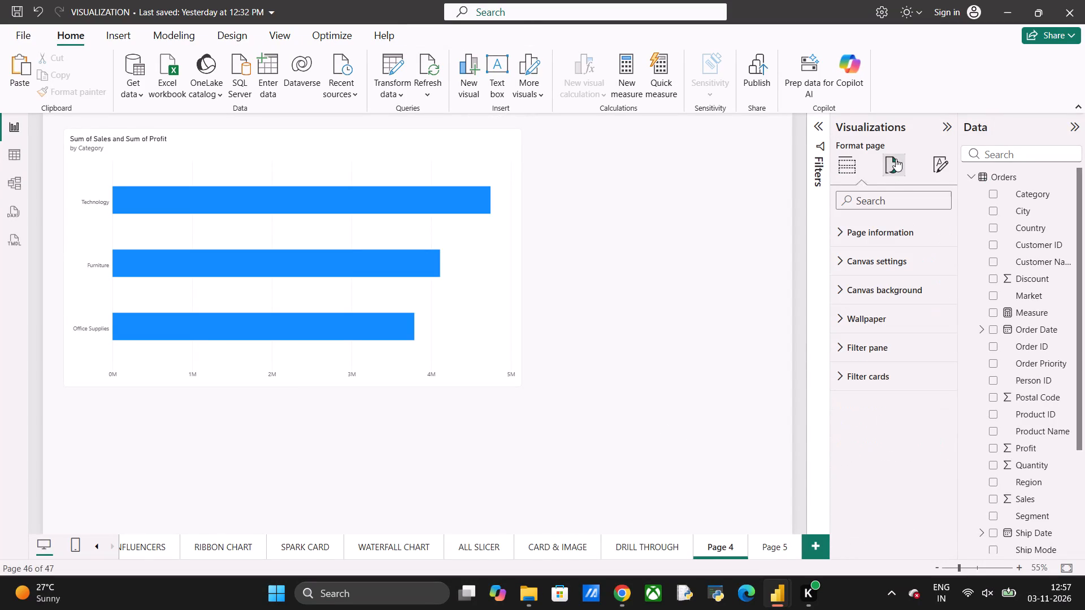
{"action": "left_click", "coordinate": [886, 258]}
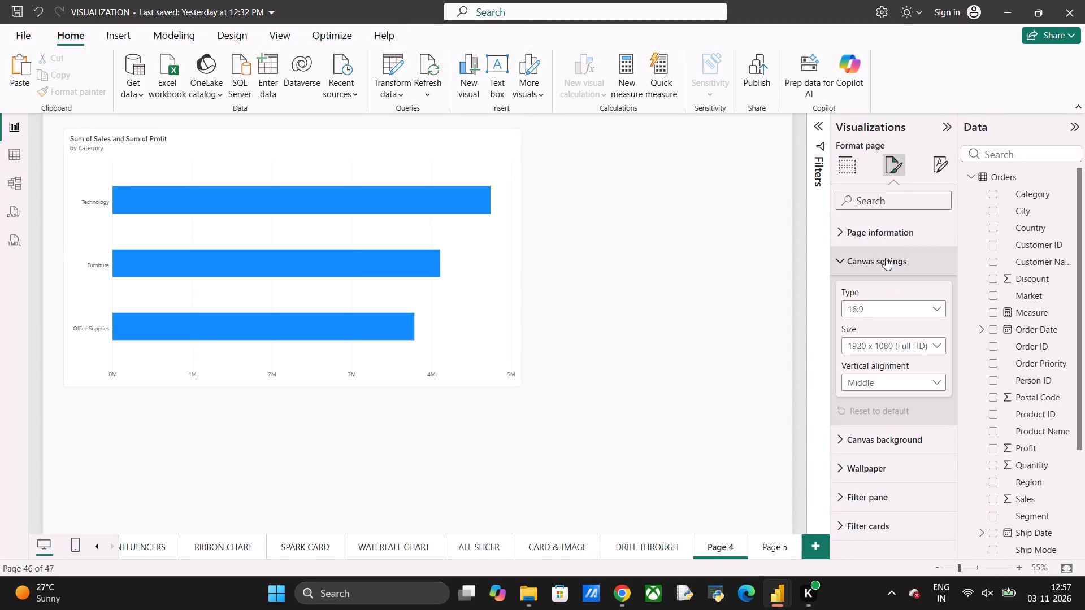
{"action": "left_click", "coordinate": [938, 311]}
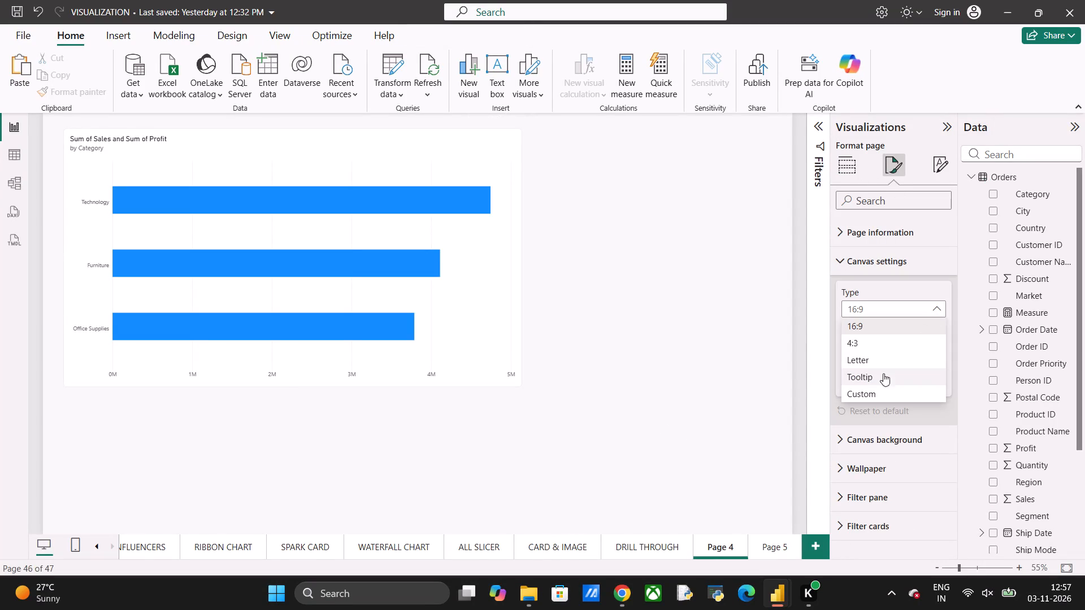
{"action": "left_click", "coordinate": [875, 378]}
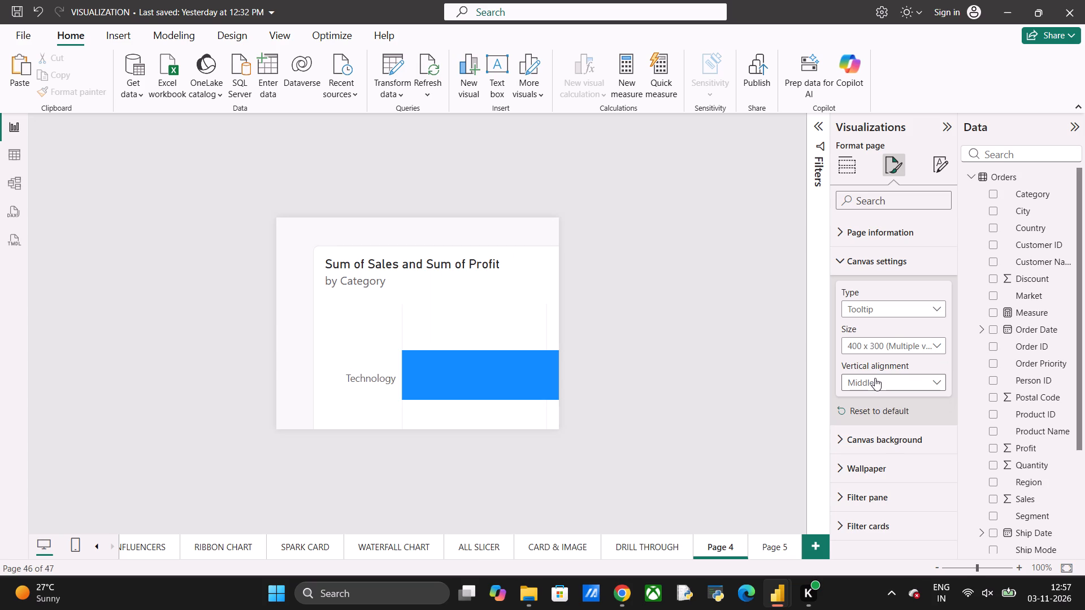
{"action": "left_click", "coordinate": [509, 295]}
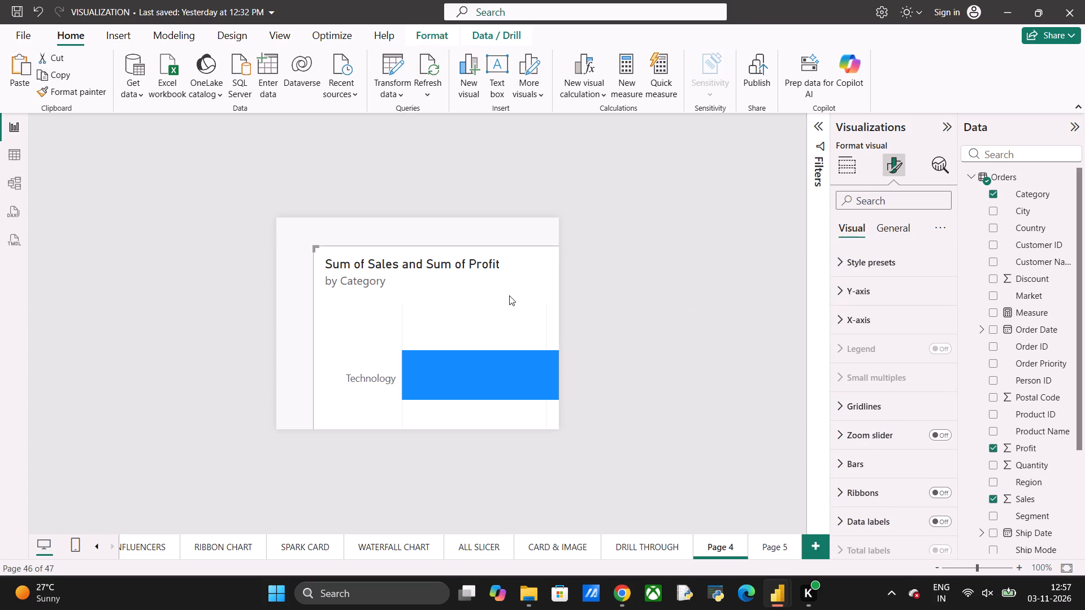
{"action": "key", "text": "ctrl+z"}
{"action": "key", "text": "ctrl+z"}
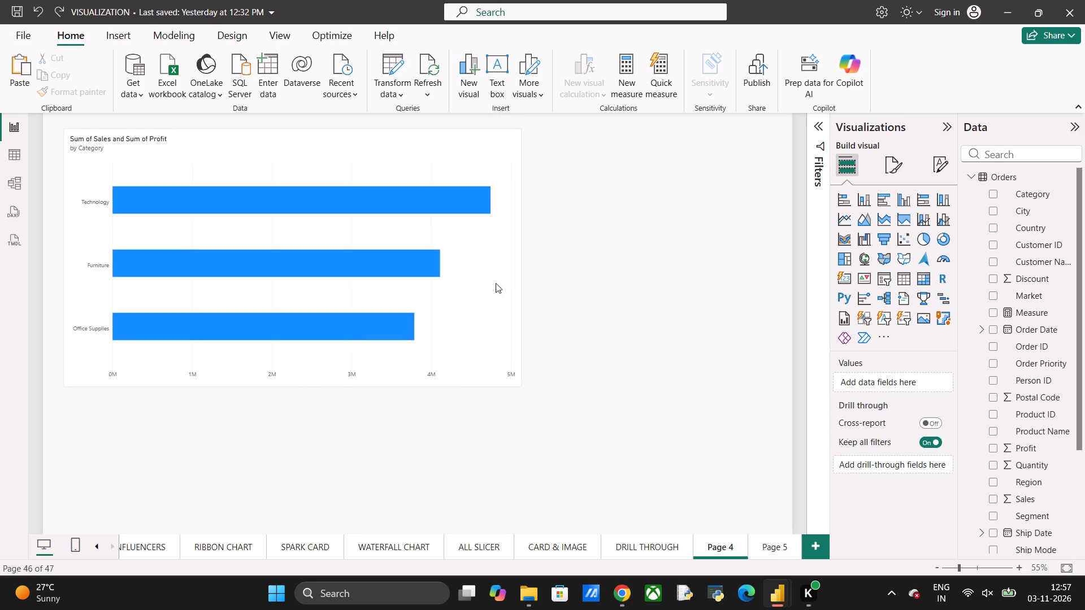
Copy the sales-by-category bar chart on Page 4 and delete the original from the page.
{"action": "left_click", "coordinate": [472, 257]}
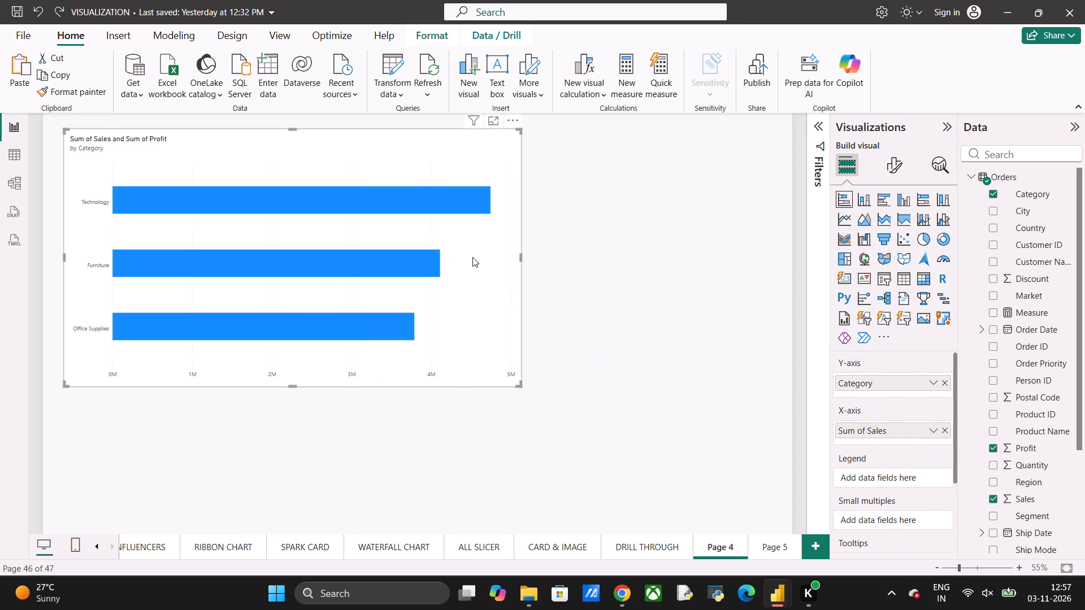
{"action": "key", "text": "ctrl+c"}
{"action": "key", "text": "Delete"}
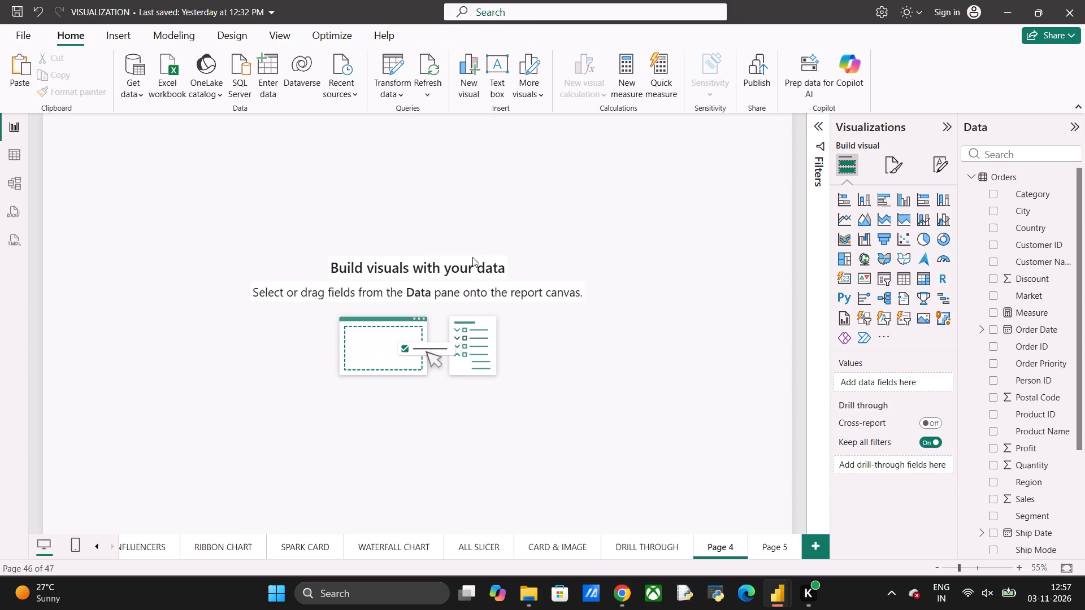
Set the canvas type of the empty Page 4 to Tooltip.
{"action": "left_click", "coordinate": [892, 165]}
{"action": "left_click", "coordinate": [861, 256]}
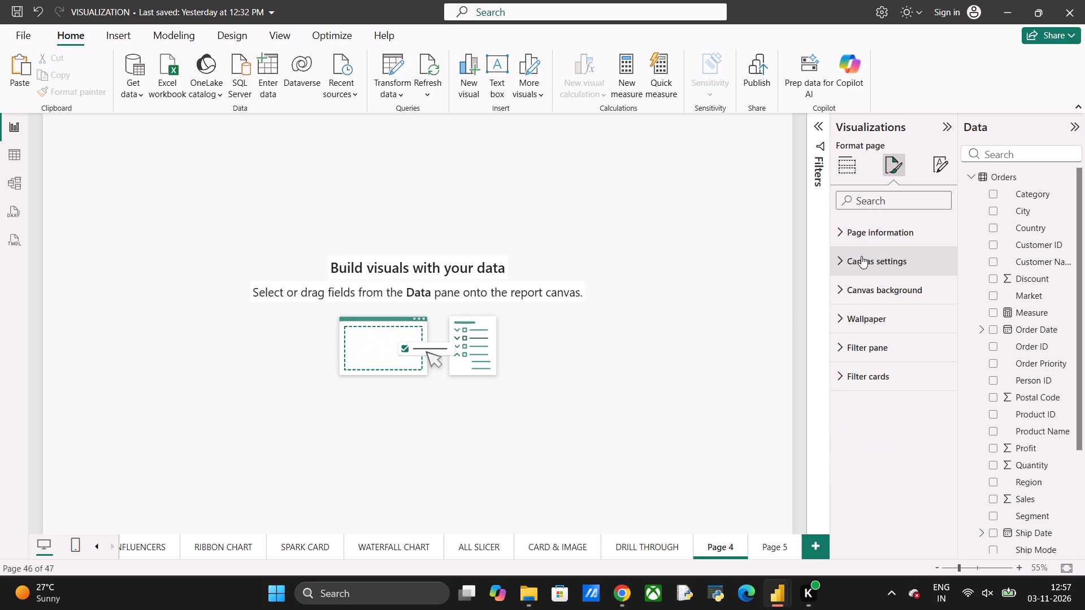
{"action": "left_click", "coordinate": [926, 308]}
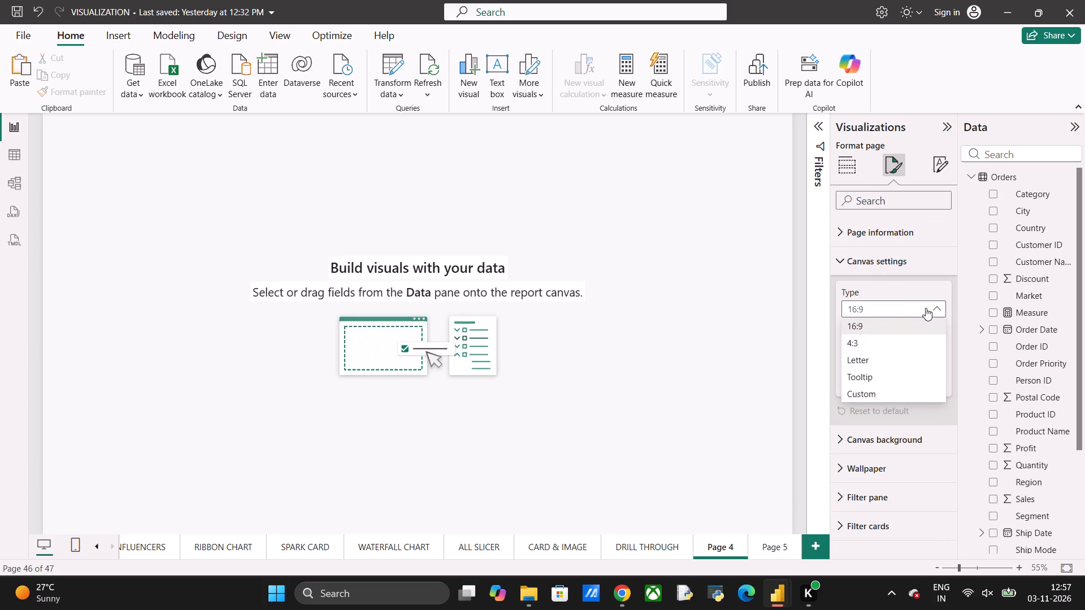
{"action": "left_click", "coordinate": [861, 378]}
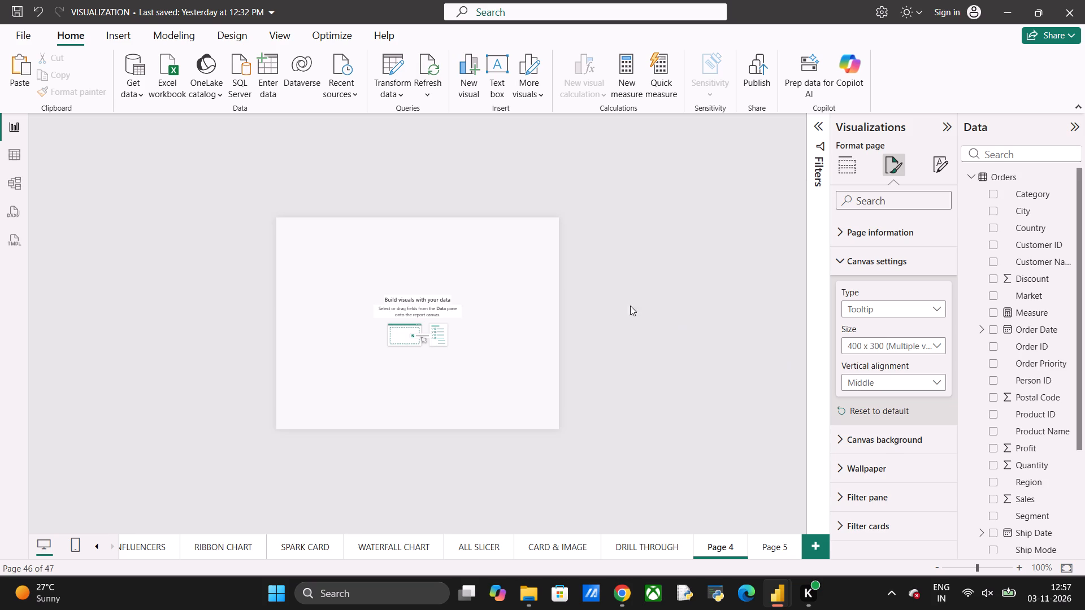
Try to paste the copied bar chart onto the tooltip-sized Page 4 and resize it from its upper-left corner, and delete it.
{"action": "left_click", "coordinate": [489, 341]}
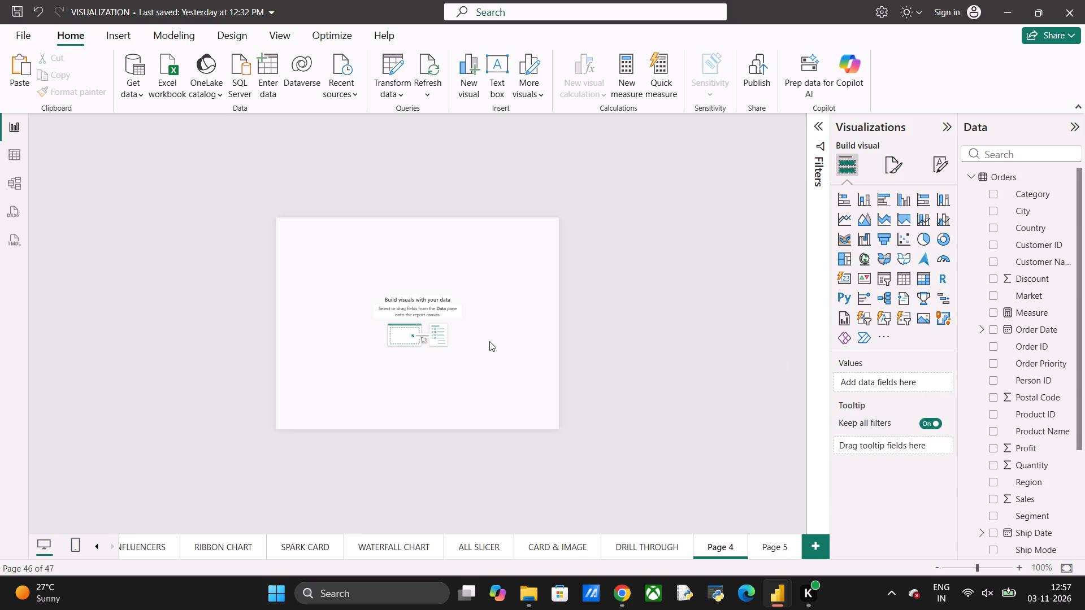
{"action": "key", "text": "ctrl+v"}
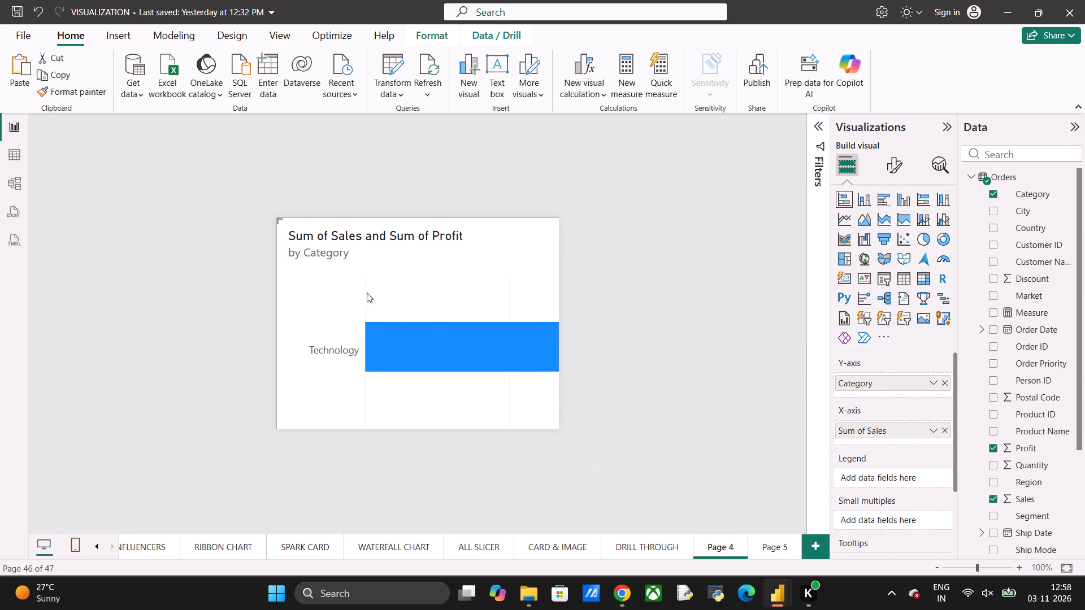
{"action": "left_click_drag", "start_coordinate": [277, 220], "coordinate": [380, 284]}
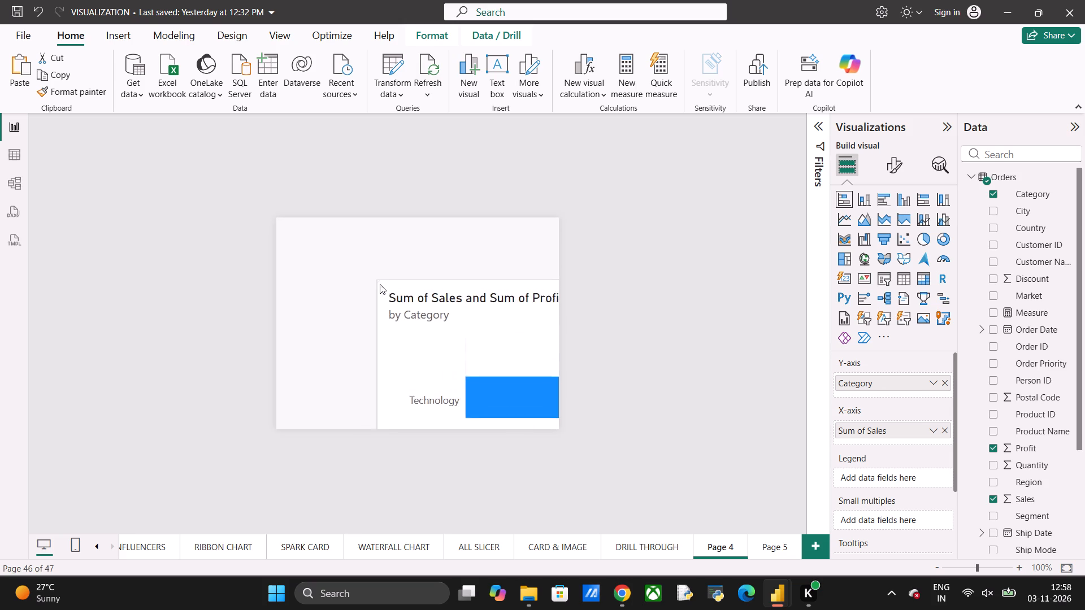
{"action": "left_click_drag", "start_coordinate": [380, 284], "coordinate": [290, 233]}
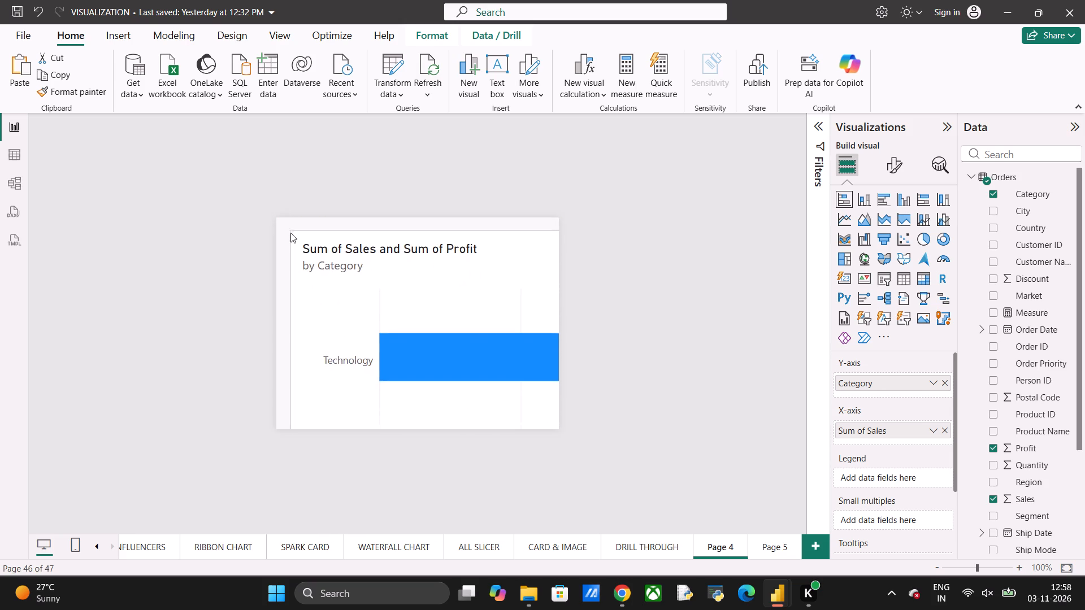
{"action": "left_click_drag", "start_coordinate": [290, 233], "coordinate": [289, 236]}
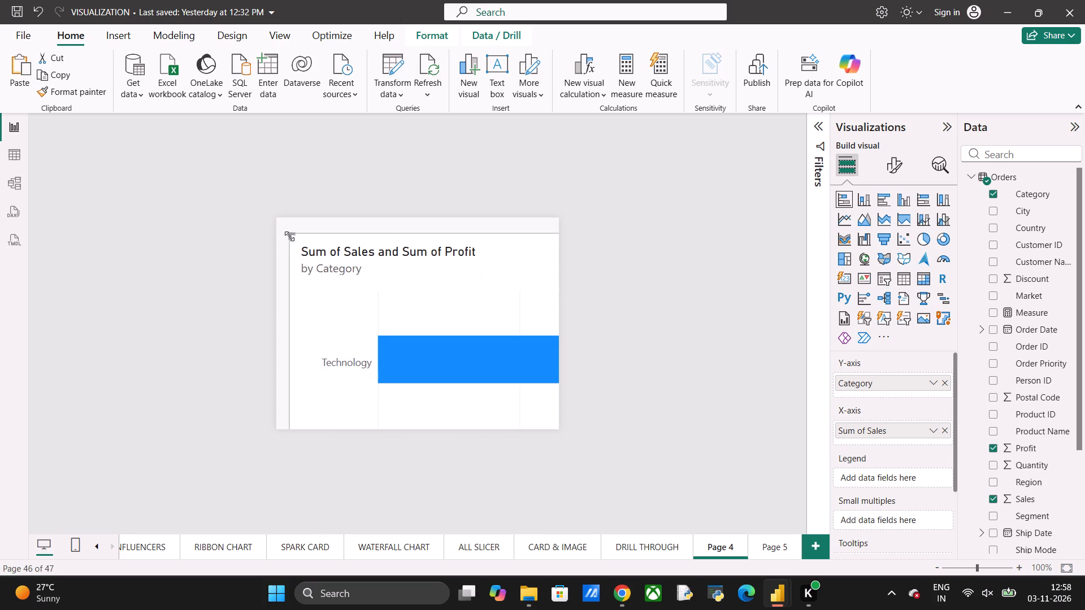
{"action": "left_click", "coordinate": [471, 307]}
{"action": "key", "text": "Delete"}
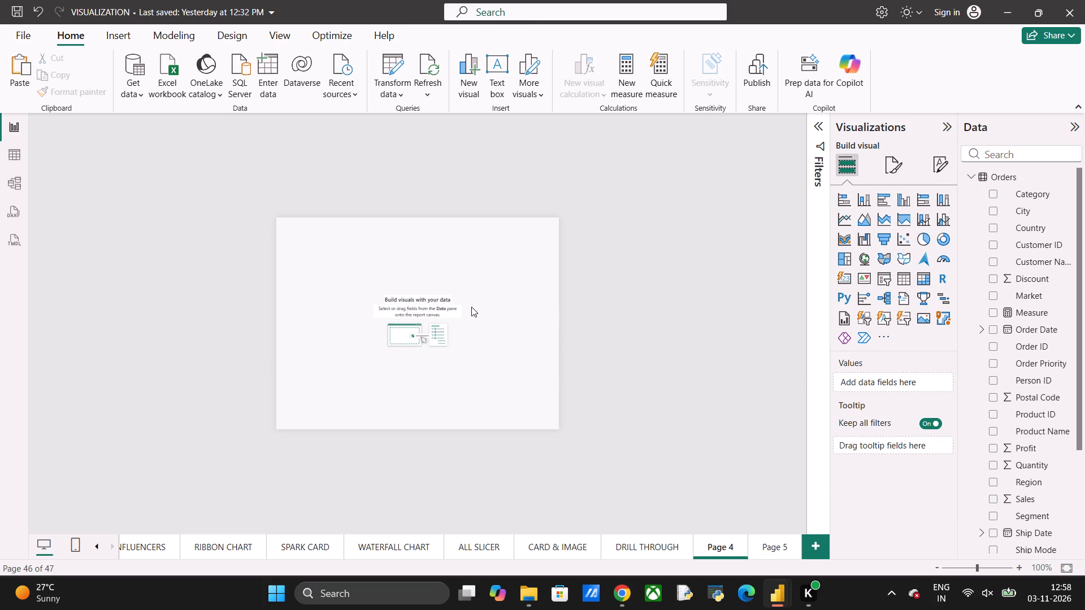
Build a stacked bar chart of Sales by Category on the tooltip-sized Page 4 and position it near the canvas centre.
{"action": "left_click", "coordinate": [991, 195]}
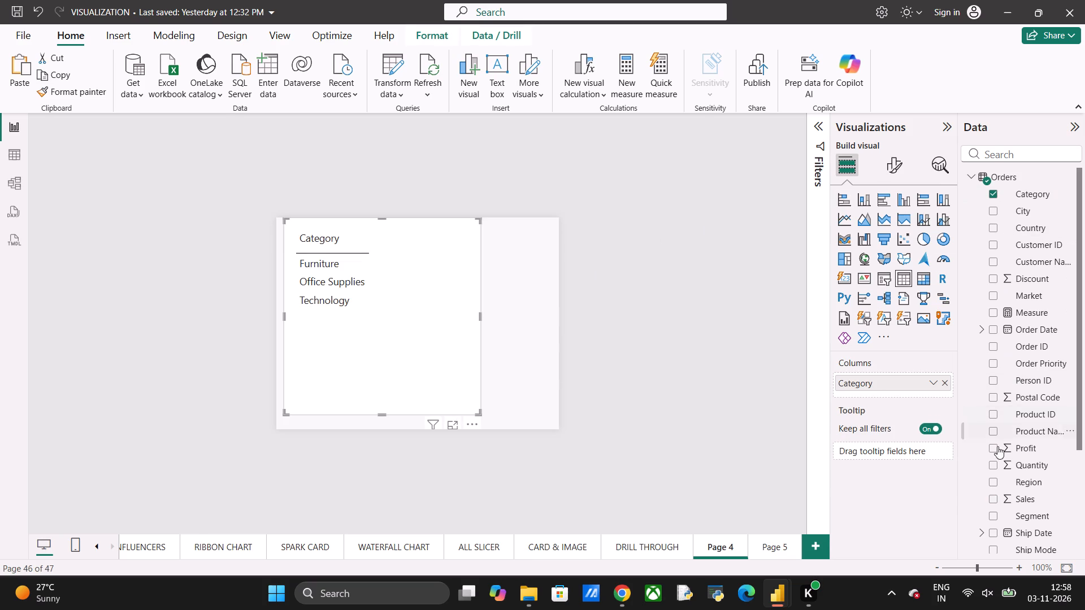
{"action": "left_click", "coordinate": [994, 495]}
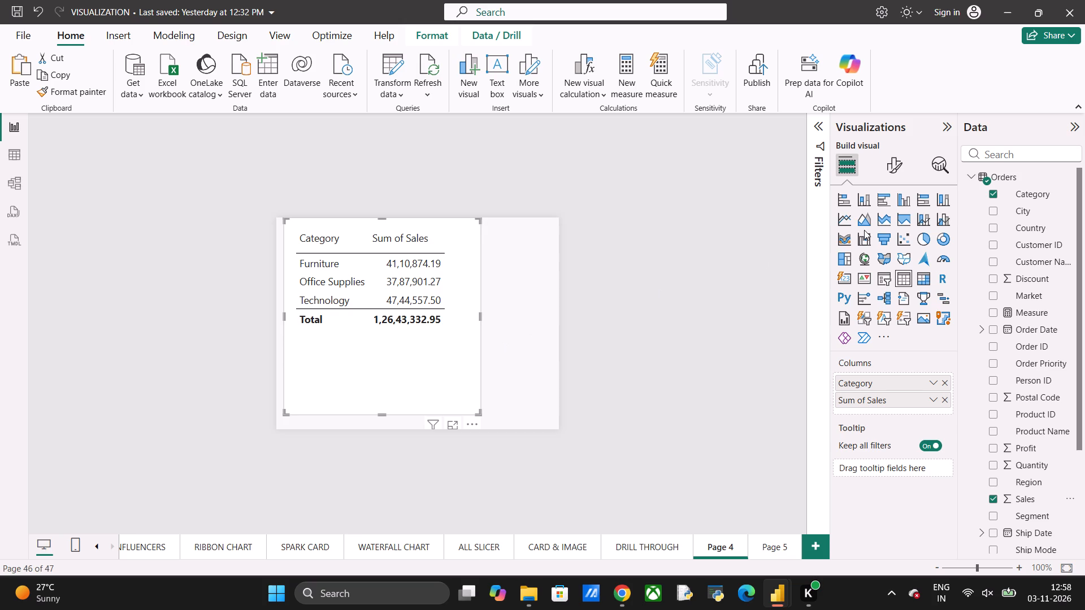
{"action": "left_click", "coordinate": [852, 203]}
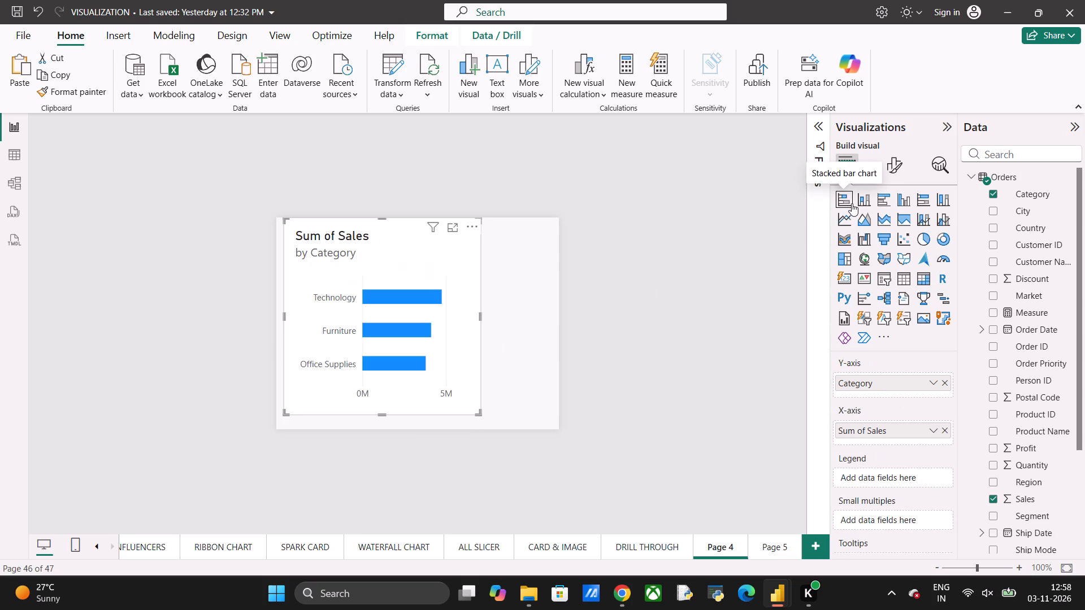
{"action": "left_click_drag", "start_coordinate": [448, 265], "coordinate": [457, 272]}
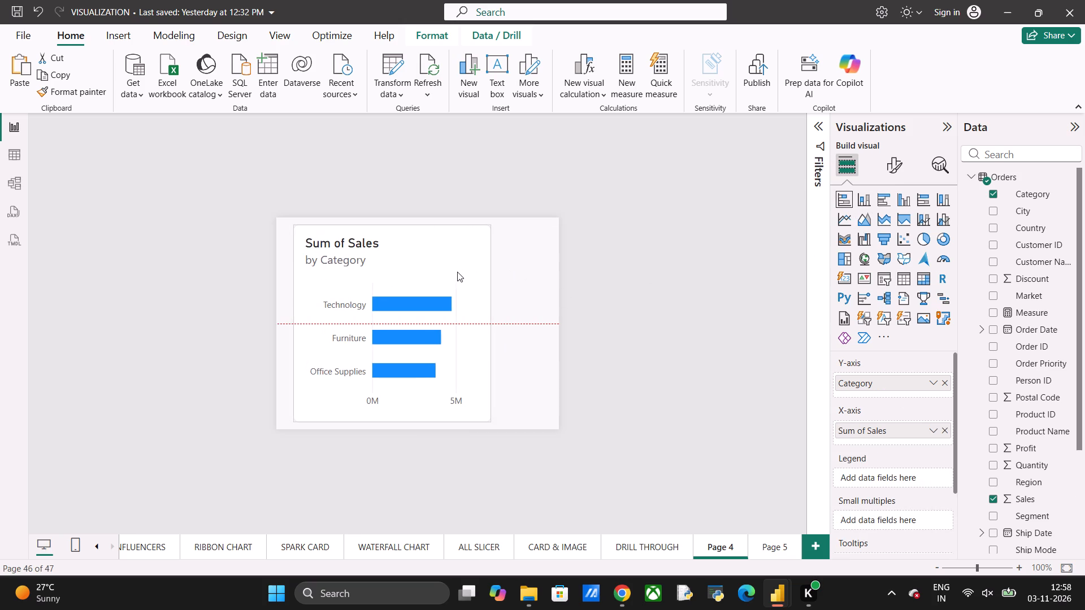
{"action": "left_click_drag", "start_coordinate": [457, 272], "coordinate": [462, 271]}
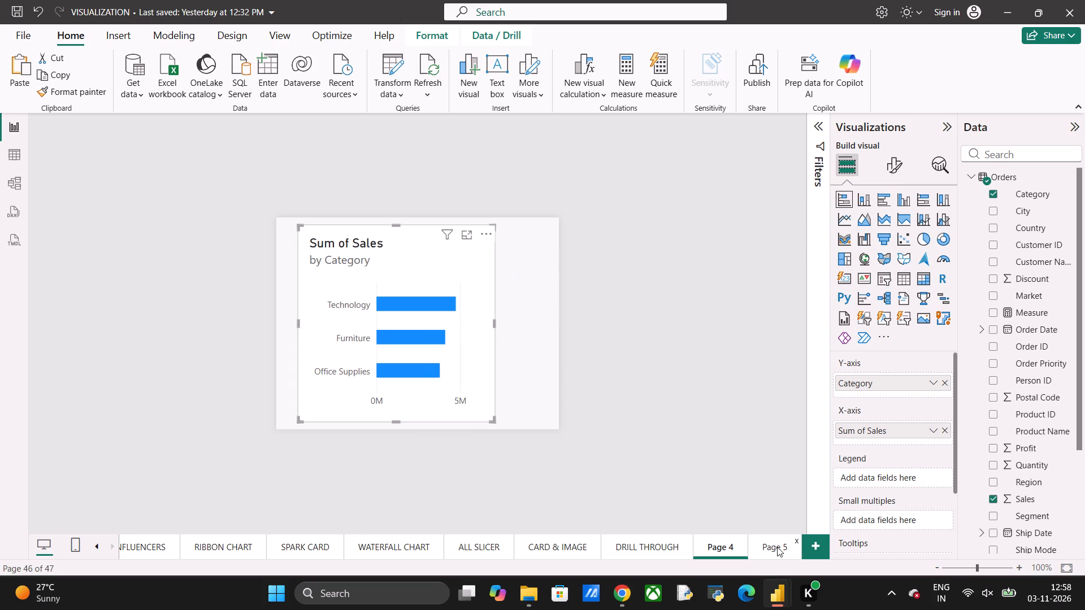
{"action": "left_click", "coordinate": [423, 302]}
{"action": "left_click", "coordinate": [423, 302]}
Go to Page 5 with the profit-by-category bar chart.
{"action": "left_click", "coordinate": [769, 544]}
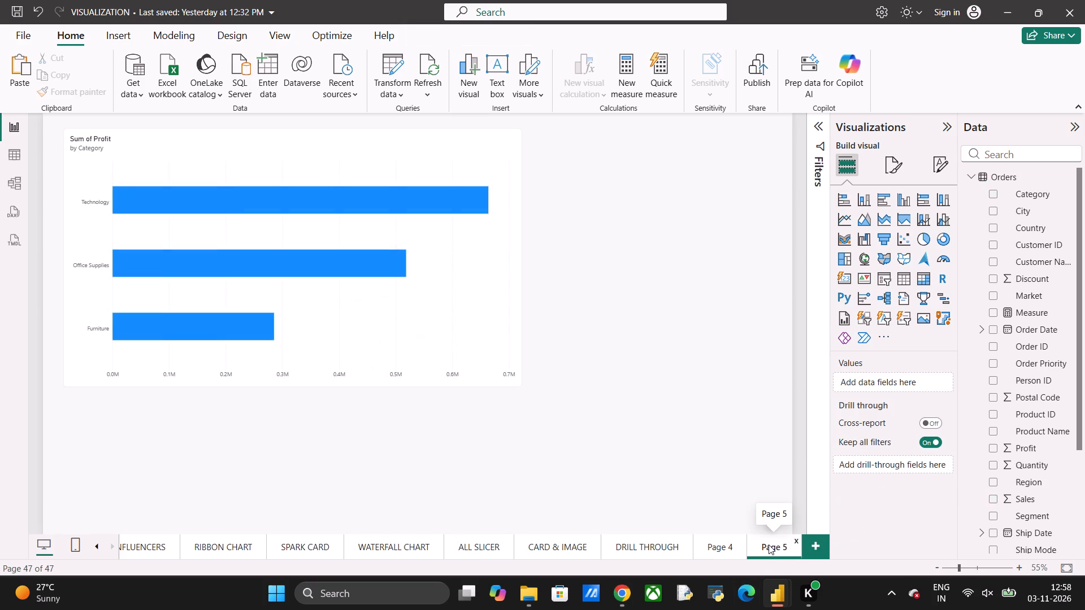
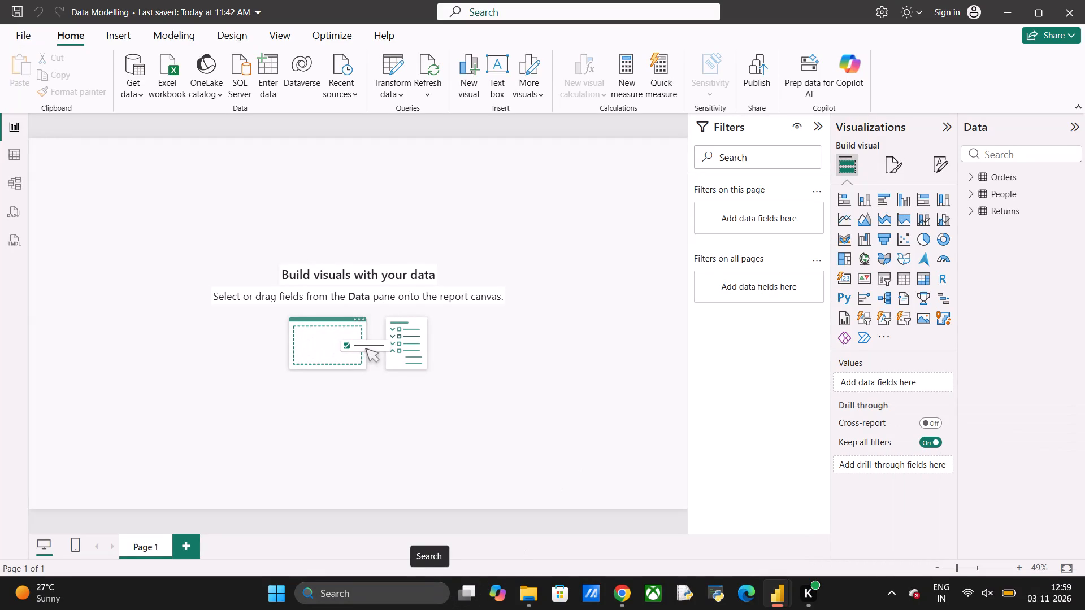
Switch to the VISUALIZATION report and replace Sales with Profit in the Category bar chart on Page 4.
{"action": "key", "text": "alt+Tab"}
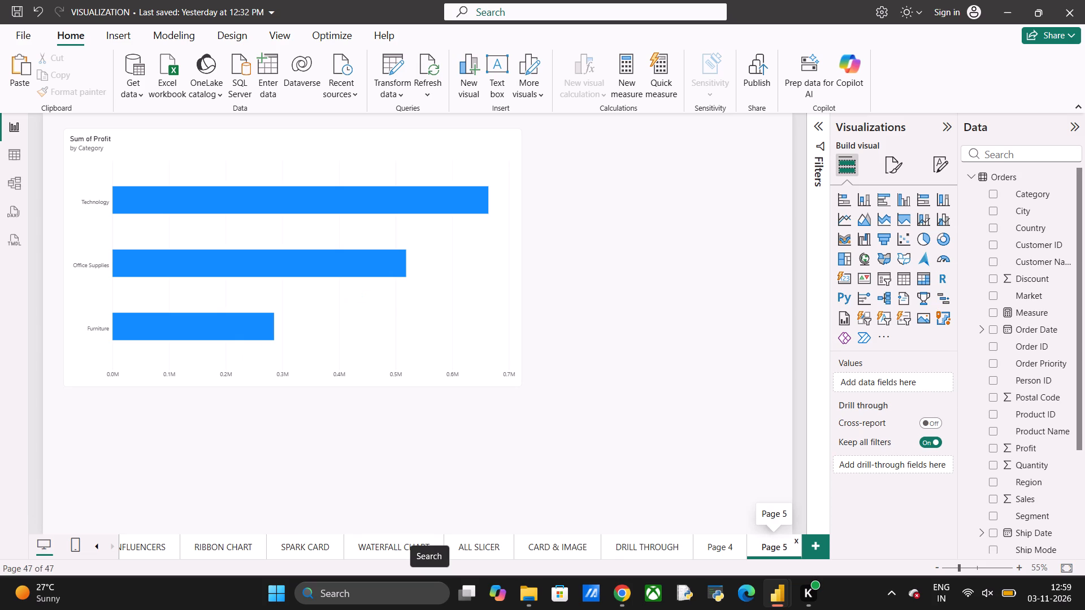
{"action": "left_click", "coordinate": [727, 548]}
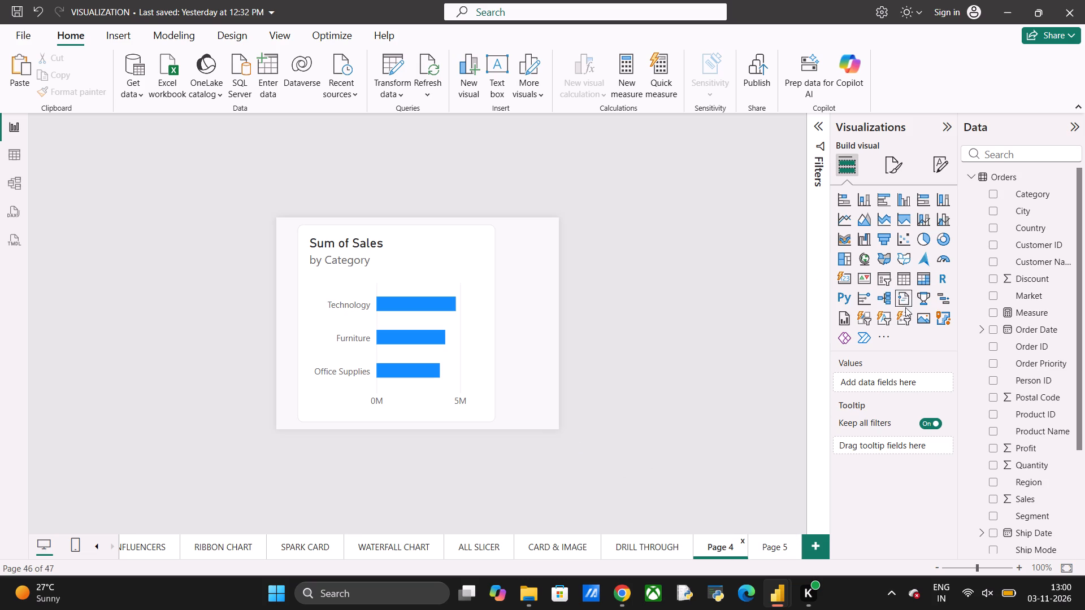
{"action": "left_click", "coordinate": [451, 327]}
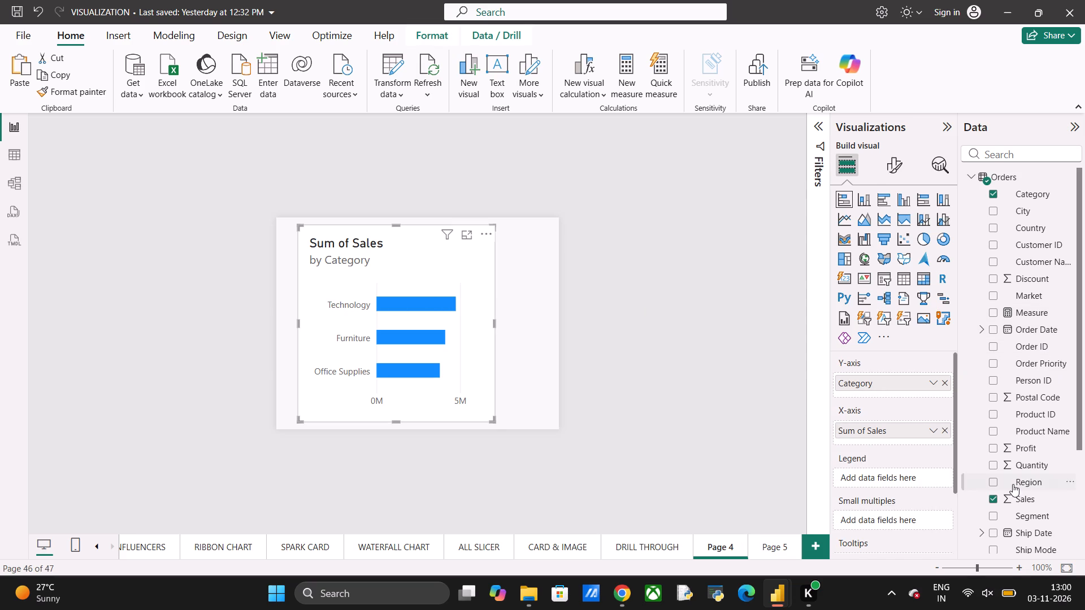
{"action": "left_click", "coordinate": [993, 495]}
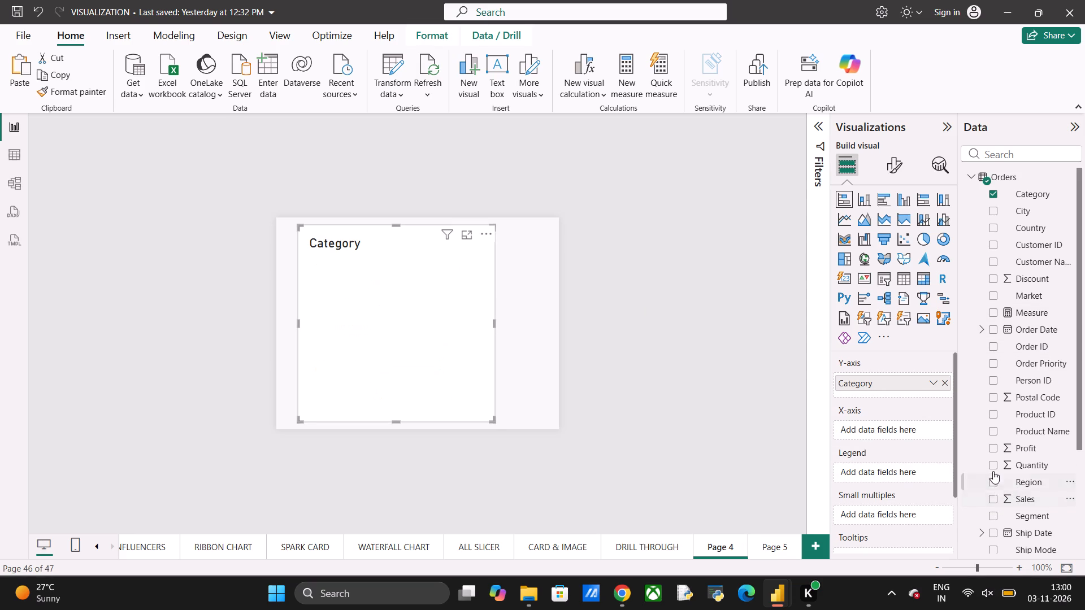
{"action": "left_click", "coordinate": [994, 447]}
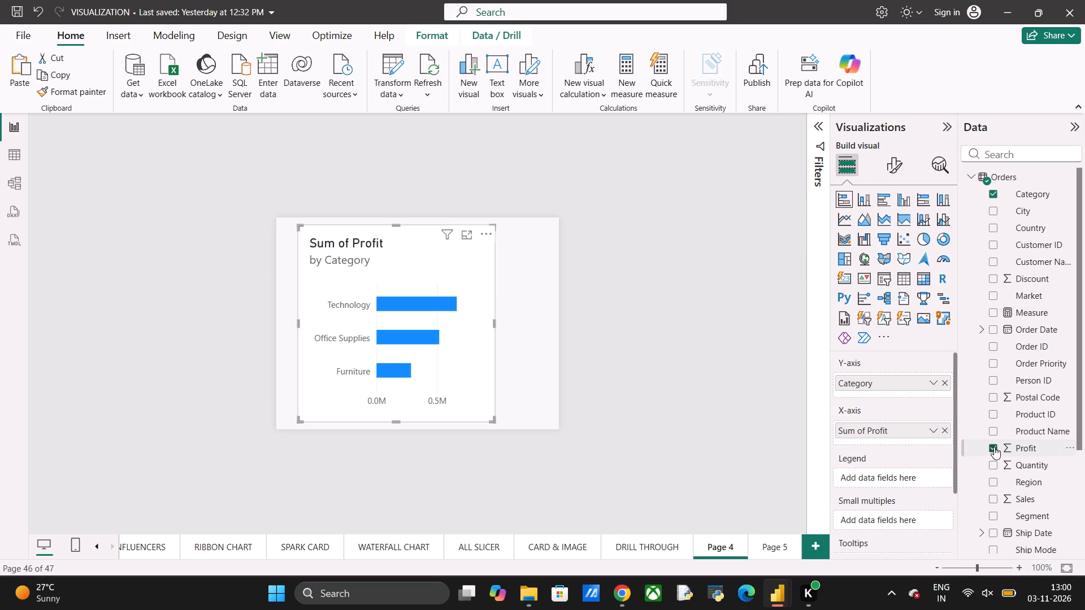
On Page 5, replace Profit with Sales as the X-axis value of the Category bar chart.
{"action": "left_click", "coordinate": [764, 553]}
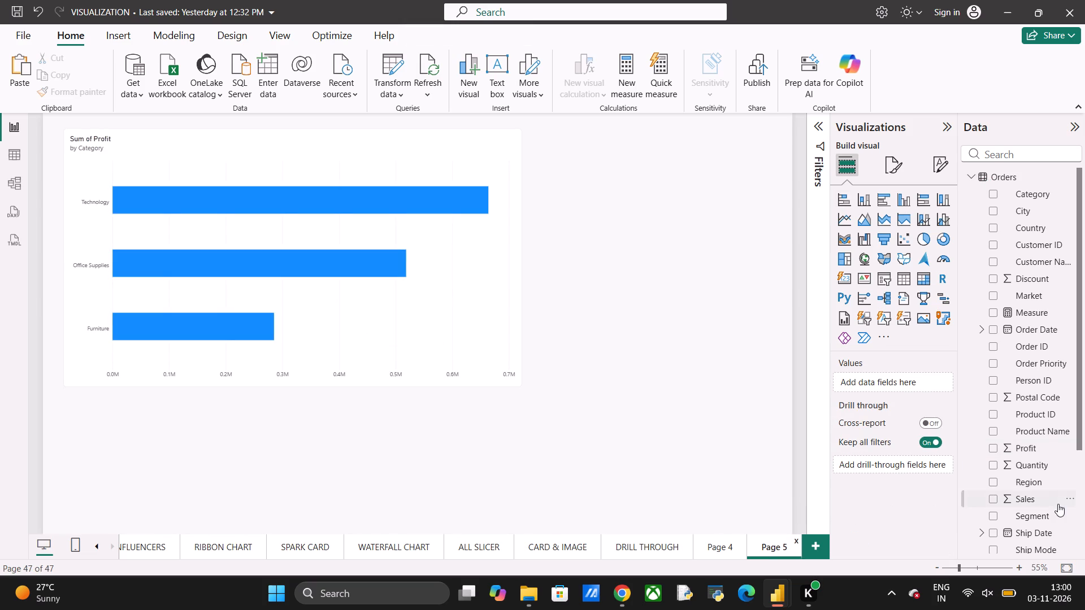
{"action": "left_click", "coordinate": [404, 276]}
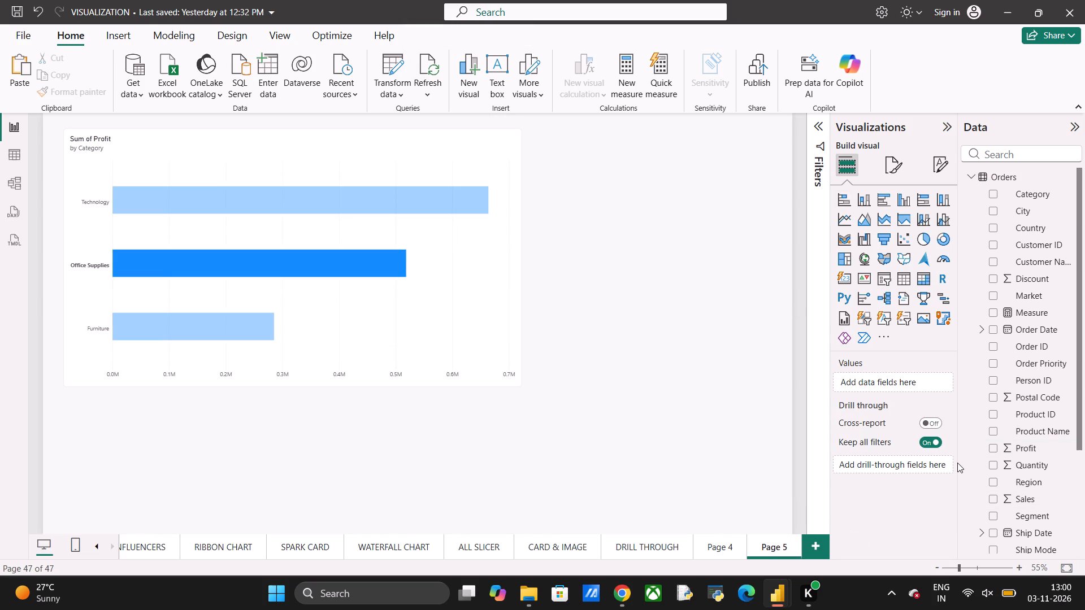
{"action": "left_click", "coordinate": [338, 267]}
{"action": "left_click", "coordinate": [340, 236]}
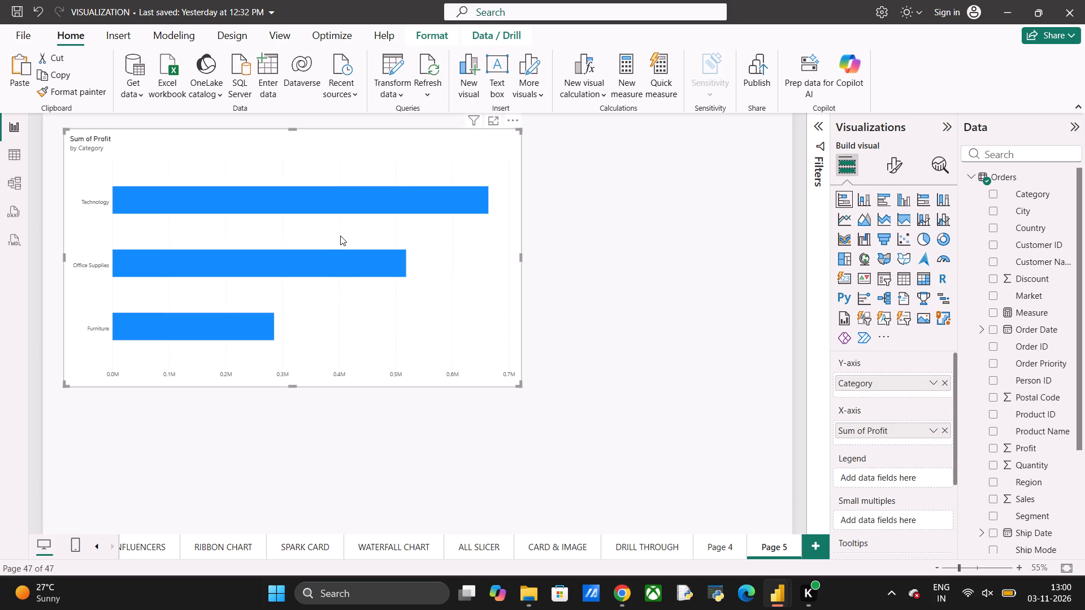
{"action": "left_click", "coordinate": [992, 442]}
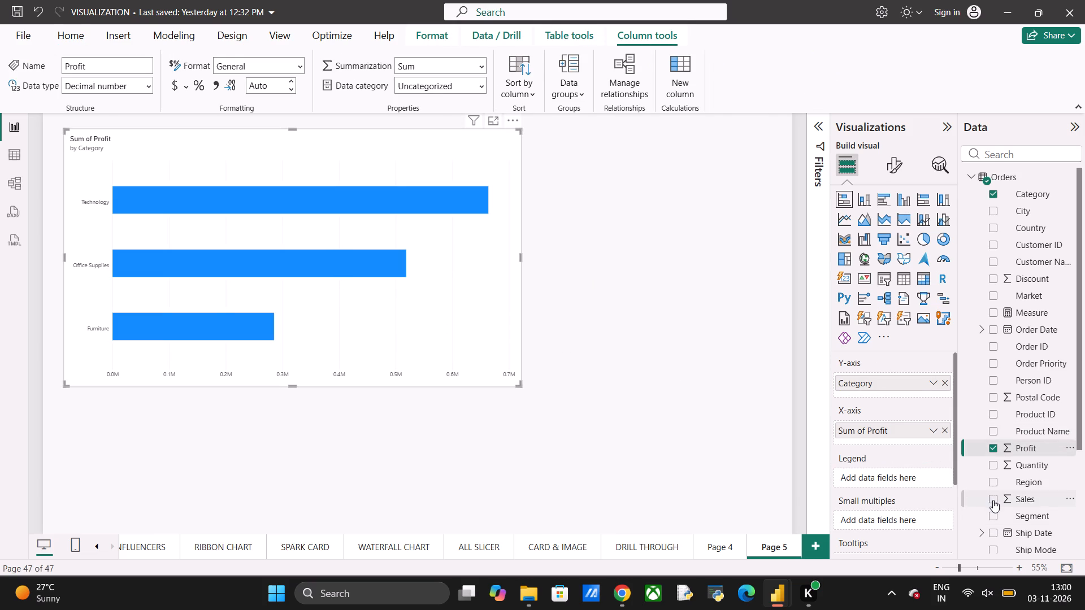
{"action": "left_click", "coordinate": [993, 500]}
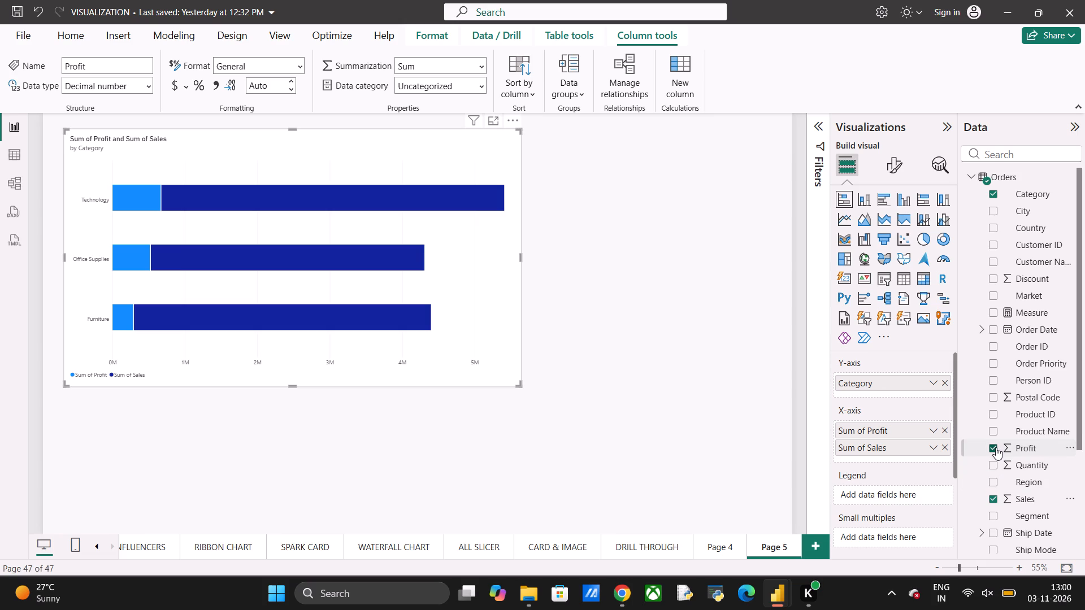
{"action": "left_click", "coordinate": [996, 447]}
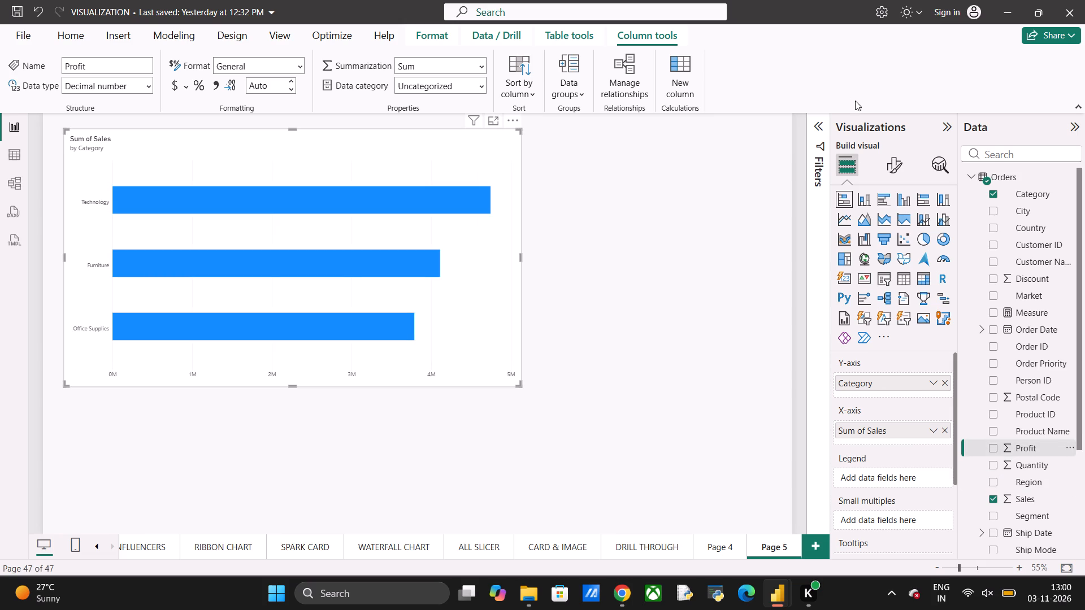
Assign Page 4 as the report page tooltip for the Sales by Category chart and try it on the bars.
{"action": "left_click", "coordinate": [897, 167]}
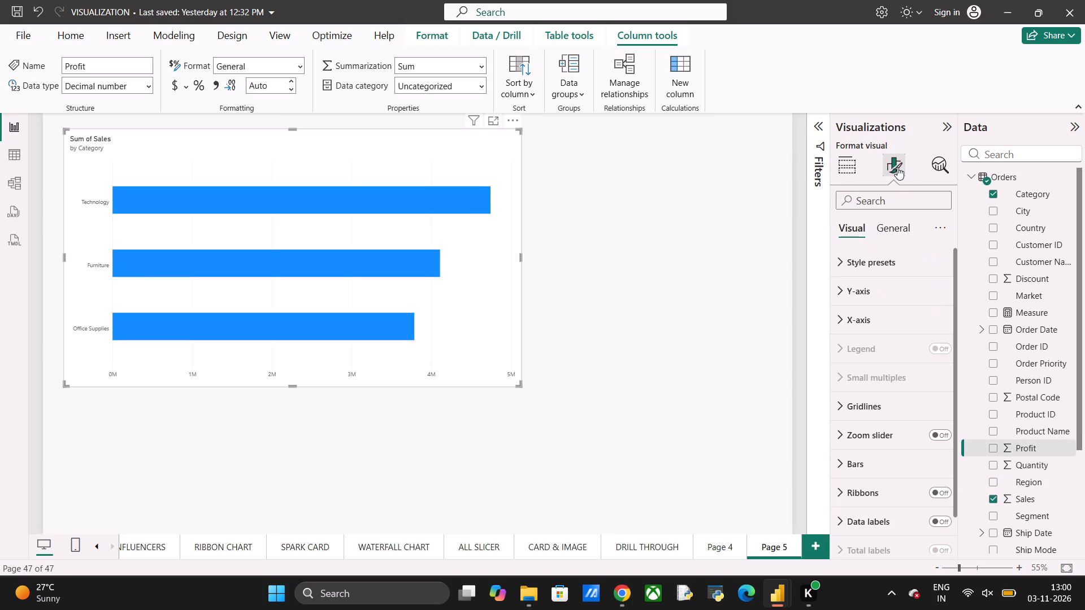
{"action": "left_click", "coordinate": [889, 228]}
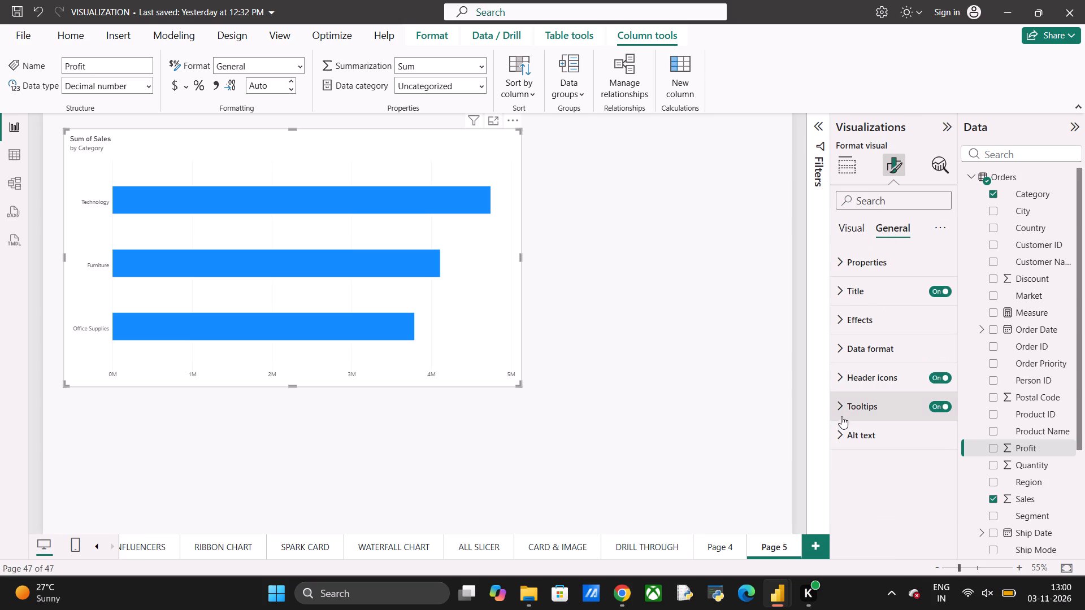
{"action": "left_click", "coordinate": [847, 402]}
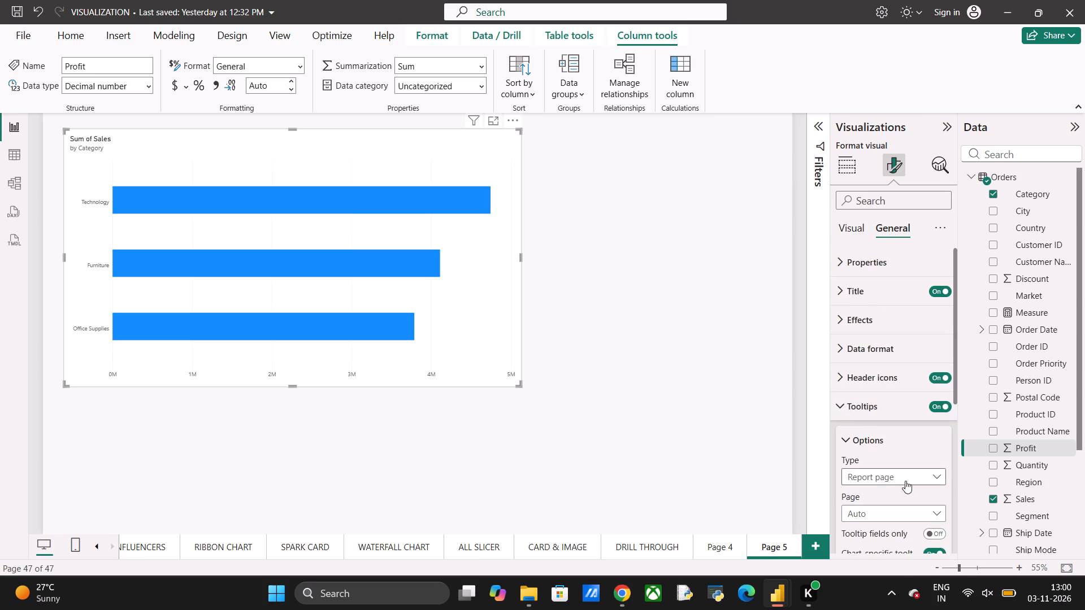
{"action": "left_click", "coordinate": [935, 513]}
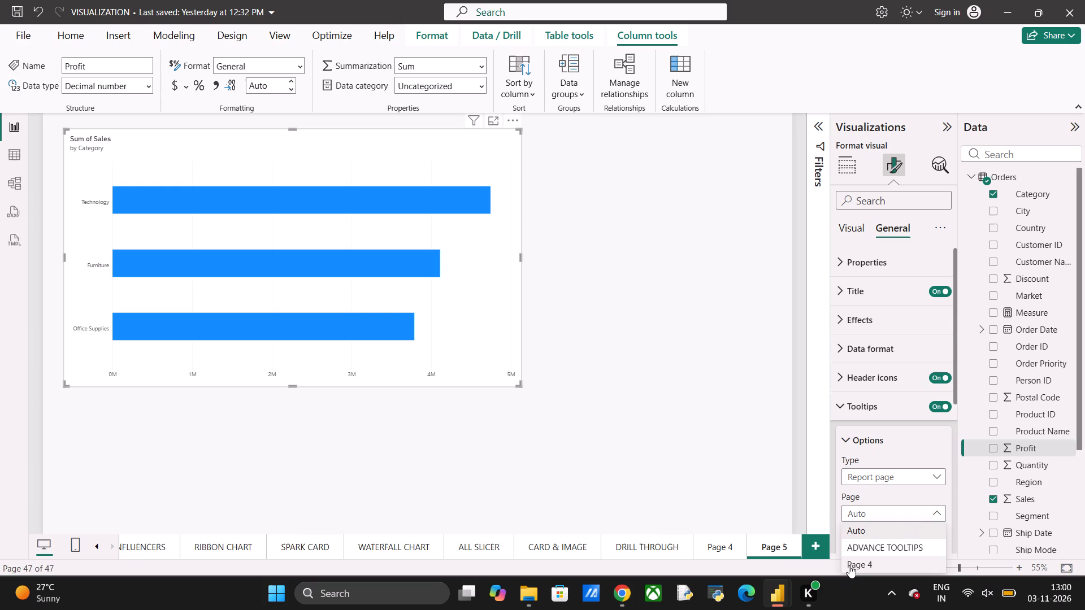
{"action": "left_click", "coordinate": [854, 564]}
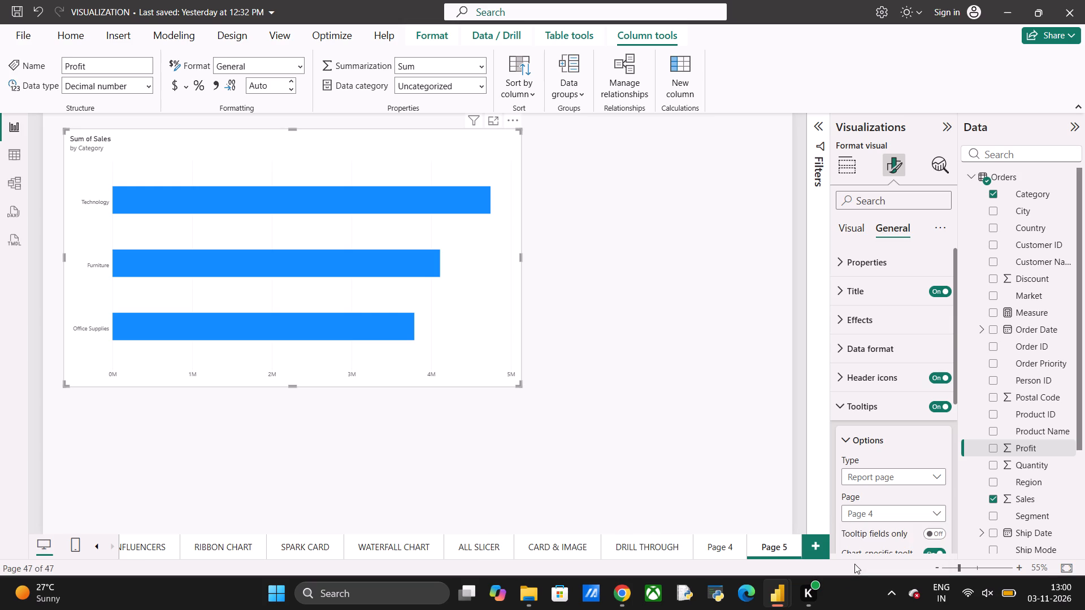
{"action": "left_click", "coordinate": [416, 194]}
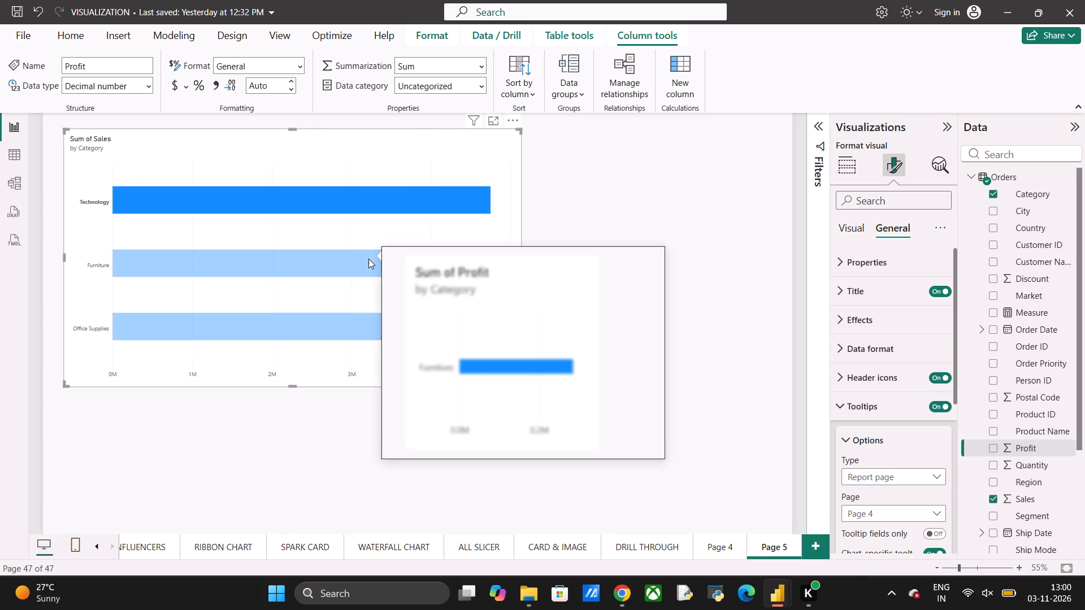
{"action": "left_click", "coordinate": [375, 220]}
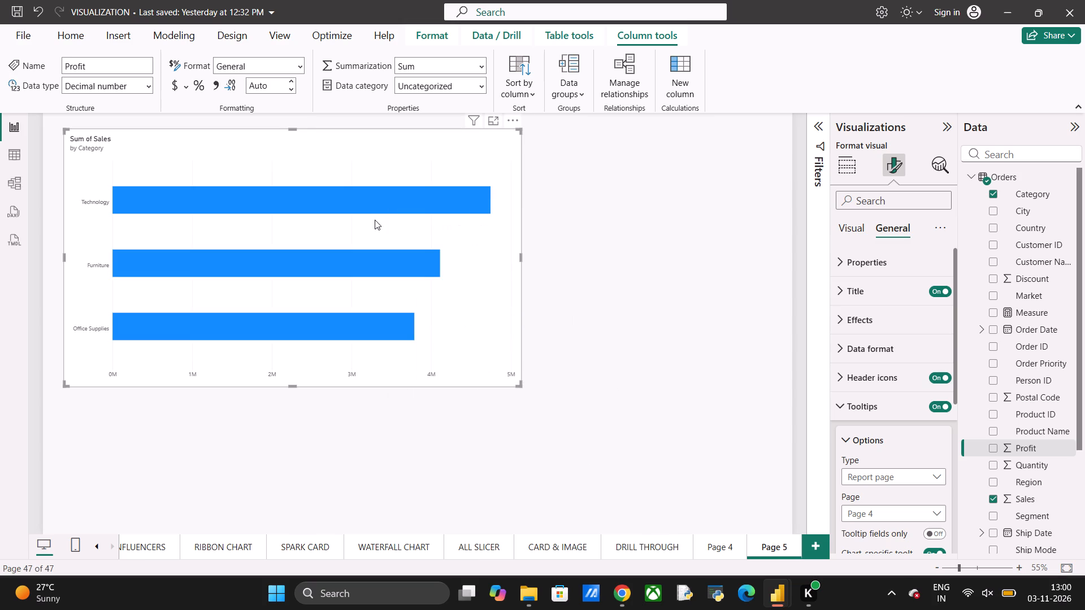